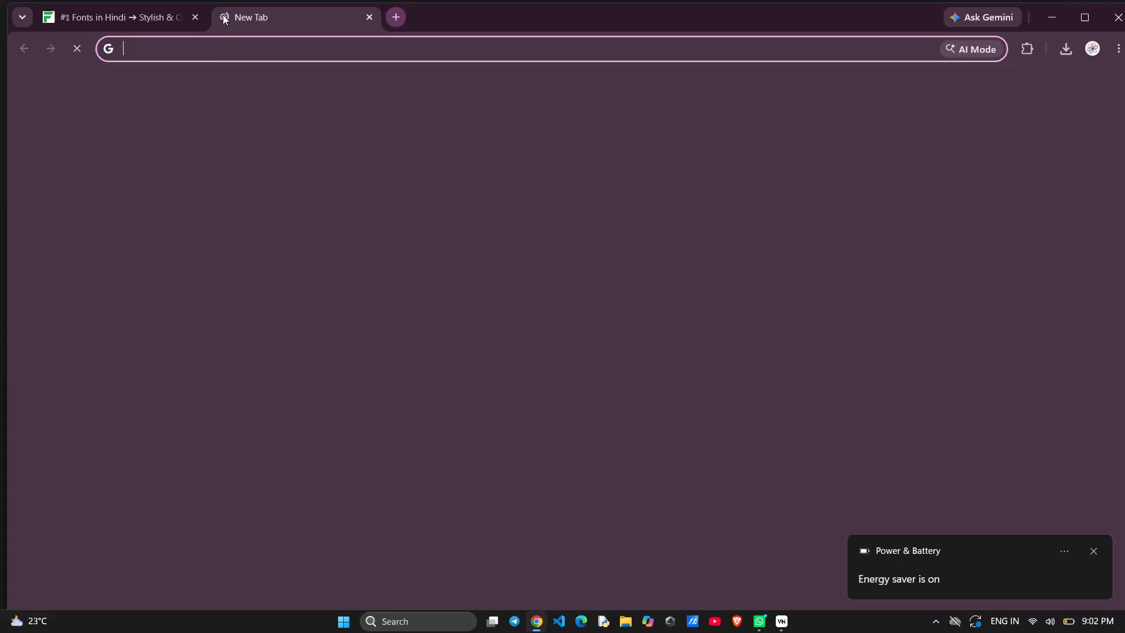
# Search the web for "instagram video download" and open the fastdl.app Instagram Downloader result.
pyautogui.click(407, 258)
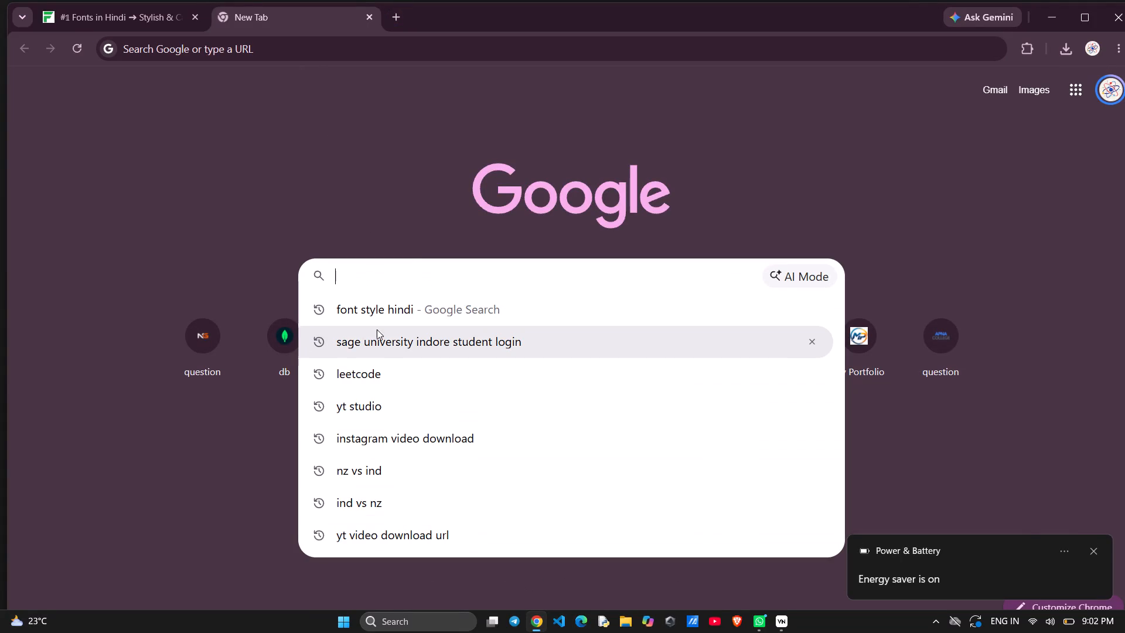
pyautogui.click(381, 441)
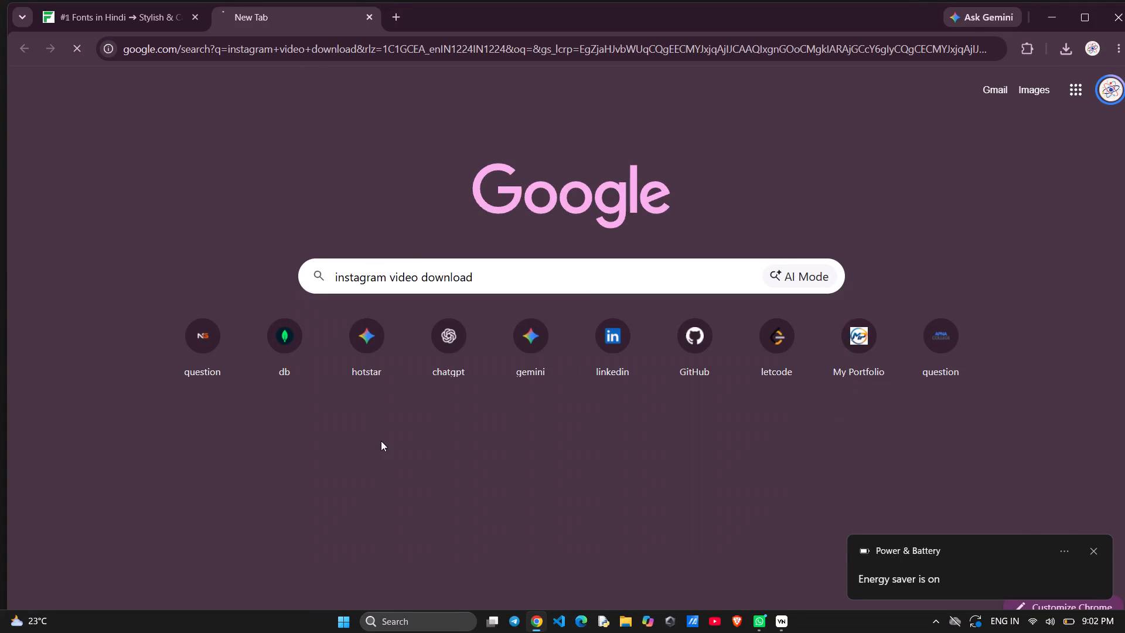
pyautogui.click(217, 224)
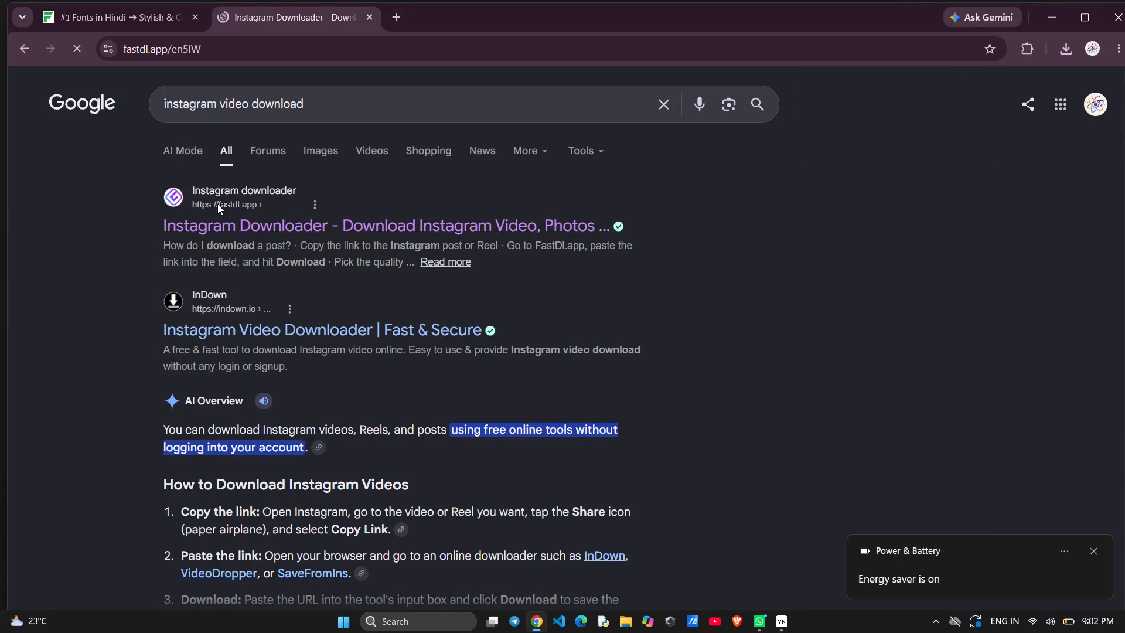
# Submit the copied Instagram reel link to the FastDl downloader.
pyautogui.click(353, 287)
pyautogui.hotkey('ctrl', 'v')
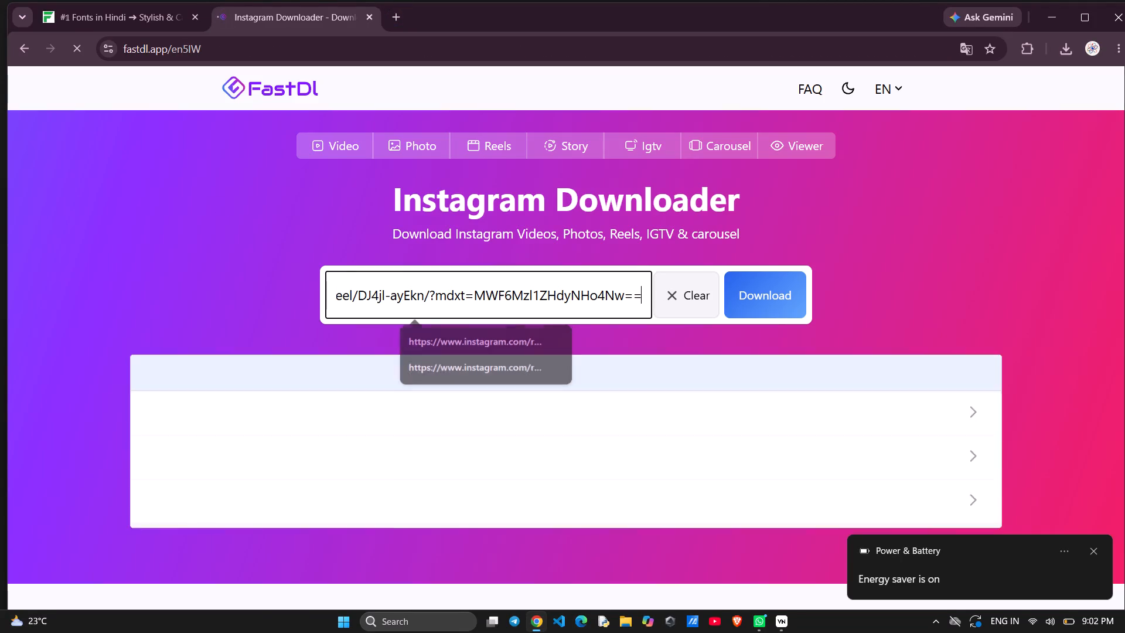
pyautogui.press('Return')
# Download the fetched 84 Badayala temple reel as a video file, closing the ads that cover the page.
pyautogui.scroll(-4, 354, 288)
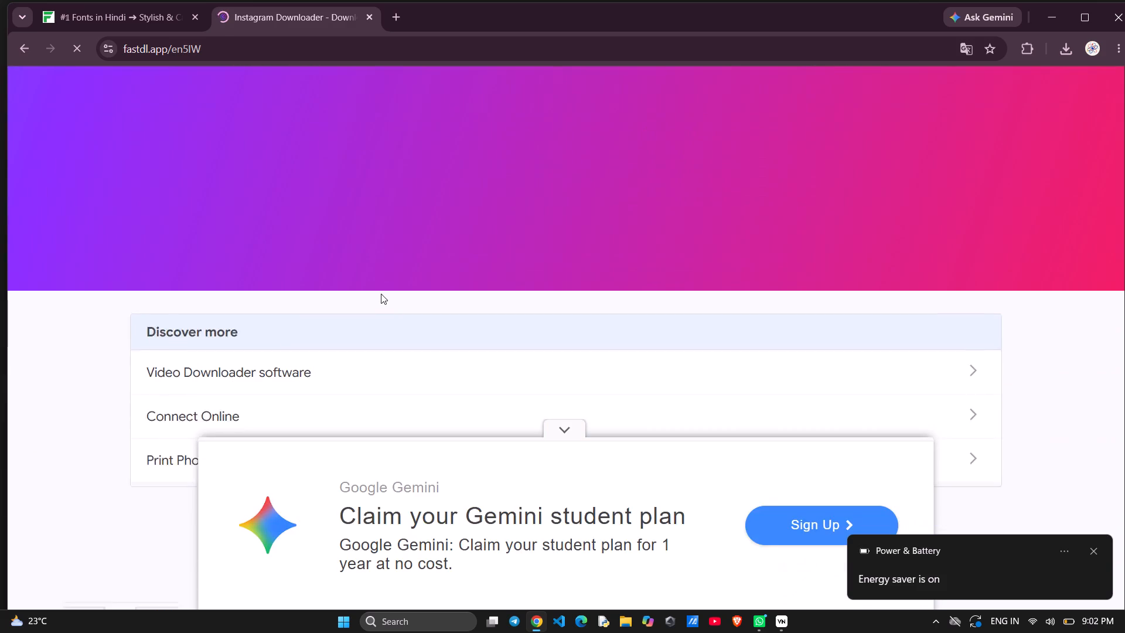
pyautogui.scroll(-1, 381, 294)
pyautogui.click(560, 430)
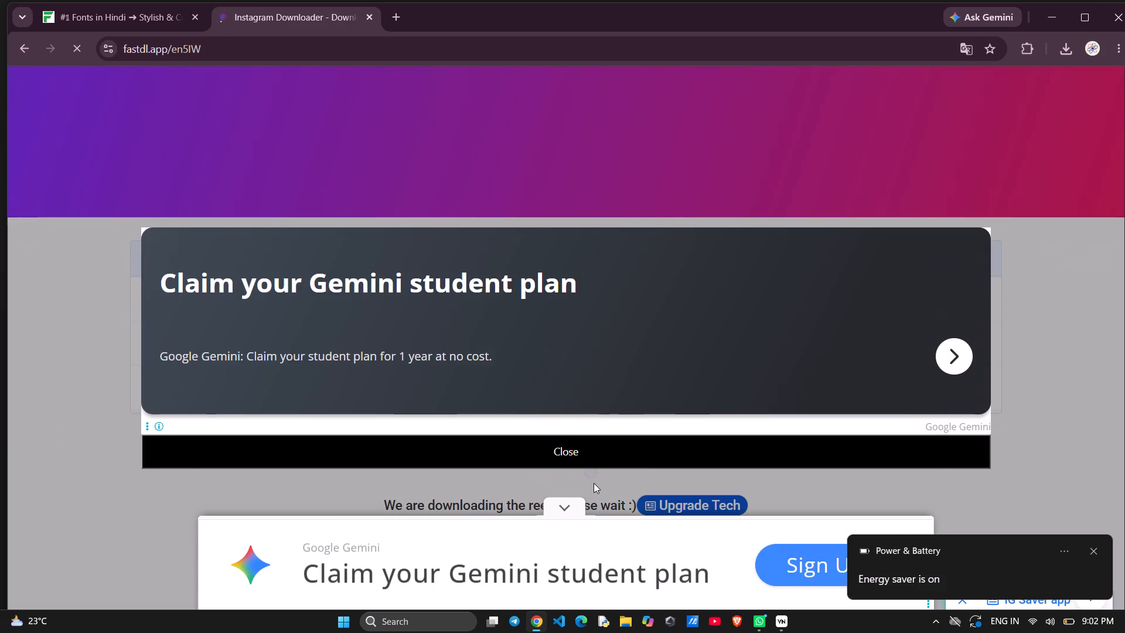
pyautogui.click(568, 443)
pyautogui.scroll(9, 567, 441)
pyautogui.scroll(-2, 567, 440)
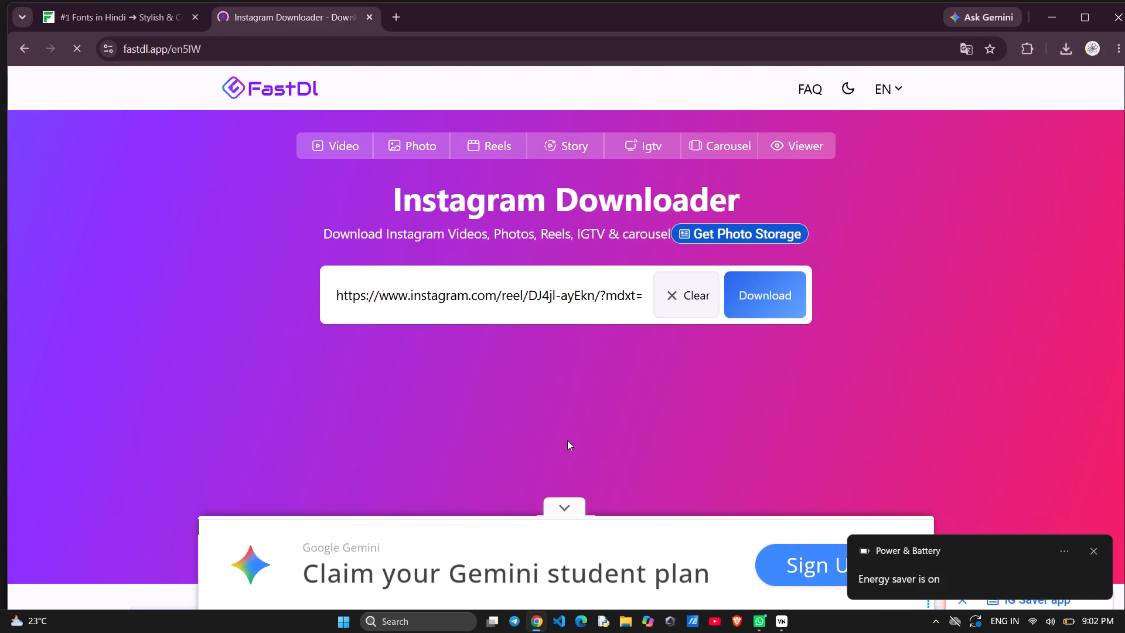
pyautogui.scroll(-8, 567, 440)
pyautogui.scroll(-2, 507, 404)
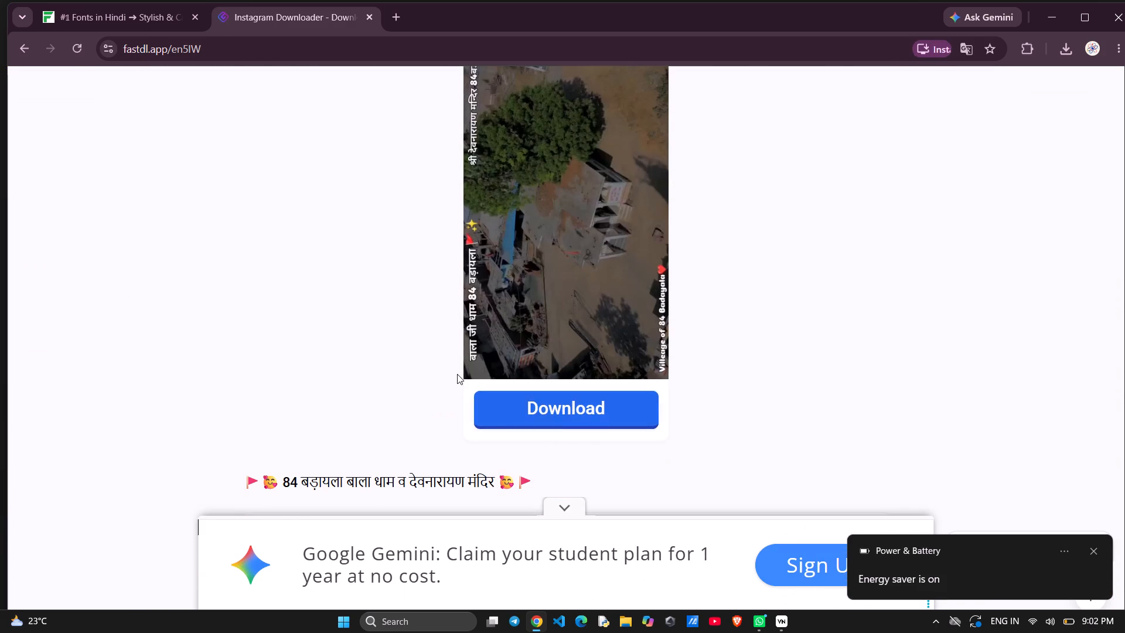
pyautogui.click(549, 406)
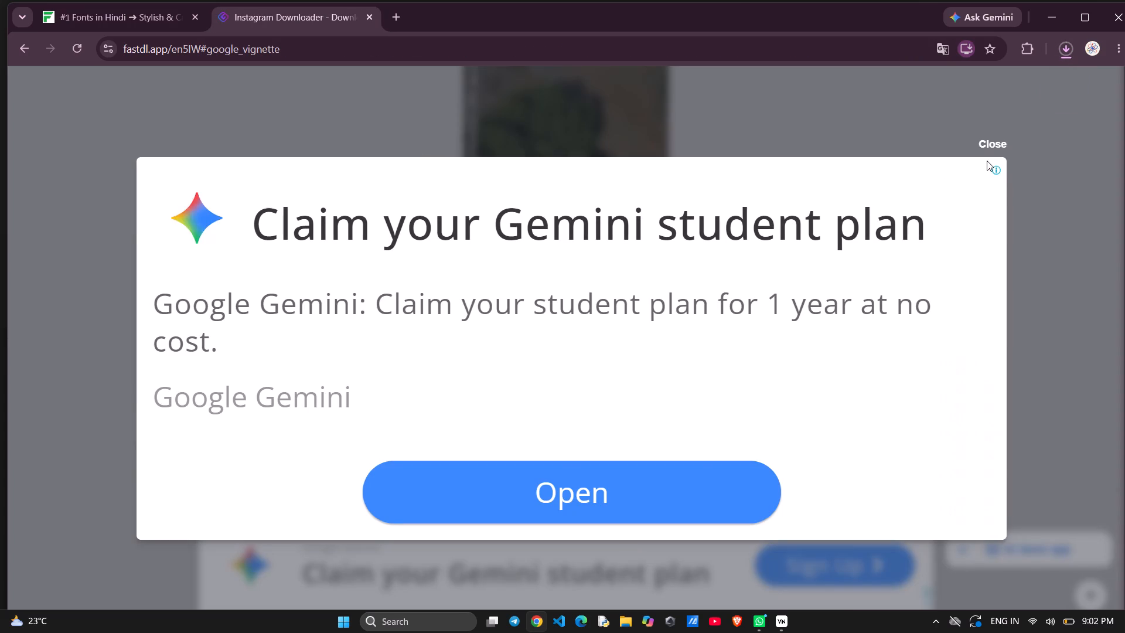
pyautogui.click(991, 148)
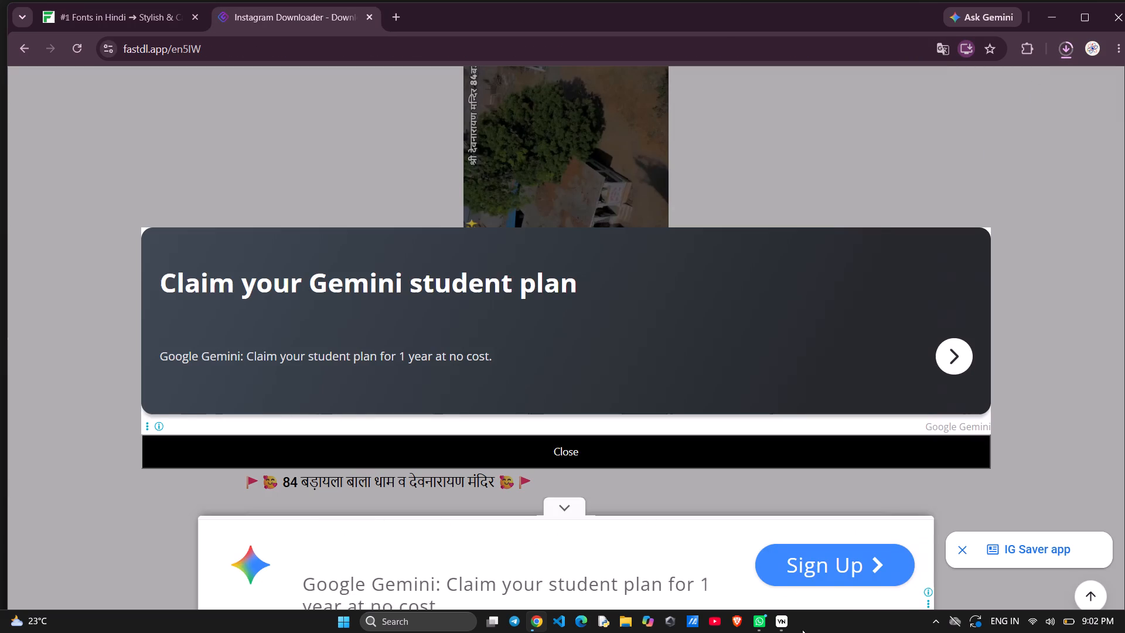
# Switch to the VN video editor and try to delete the selected sunset clip from the main track.
pyautogui.click(779, 622)
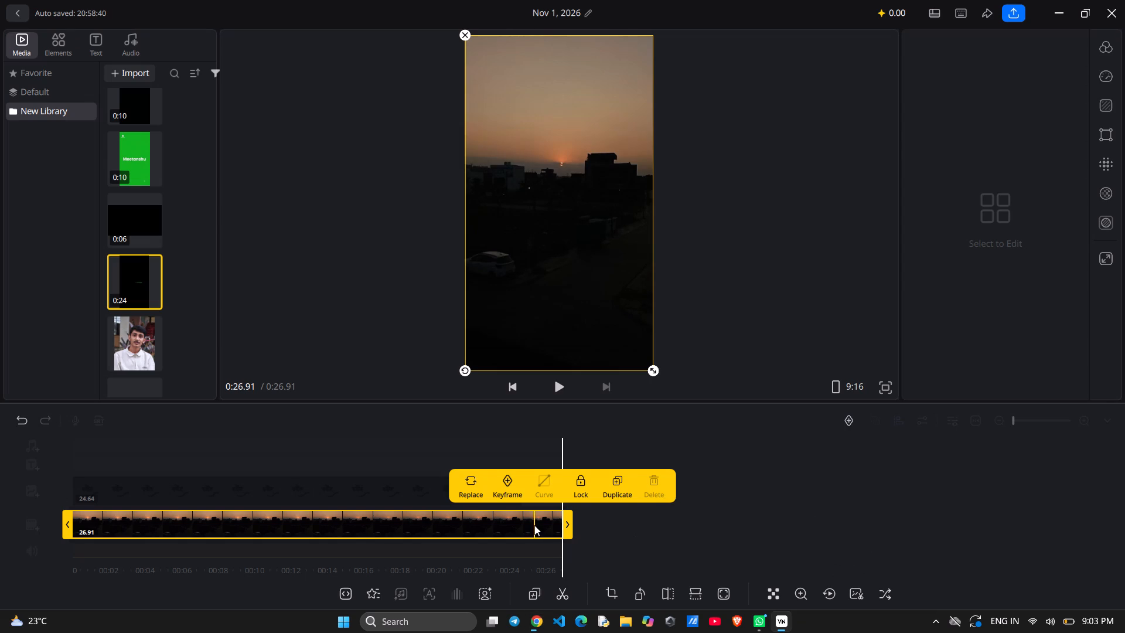
pyautogui.press('BackSpace')
# Select the sunset clip on the main track and start replacing it, opening the file chooser for the replacement media.
pyautogui.click(487, 524)
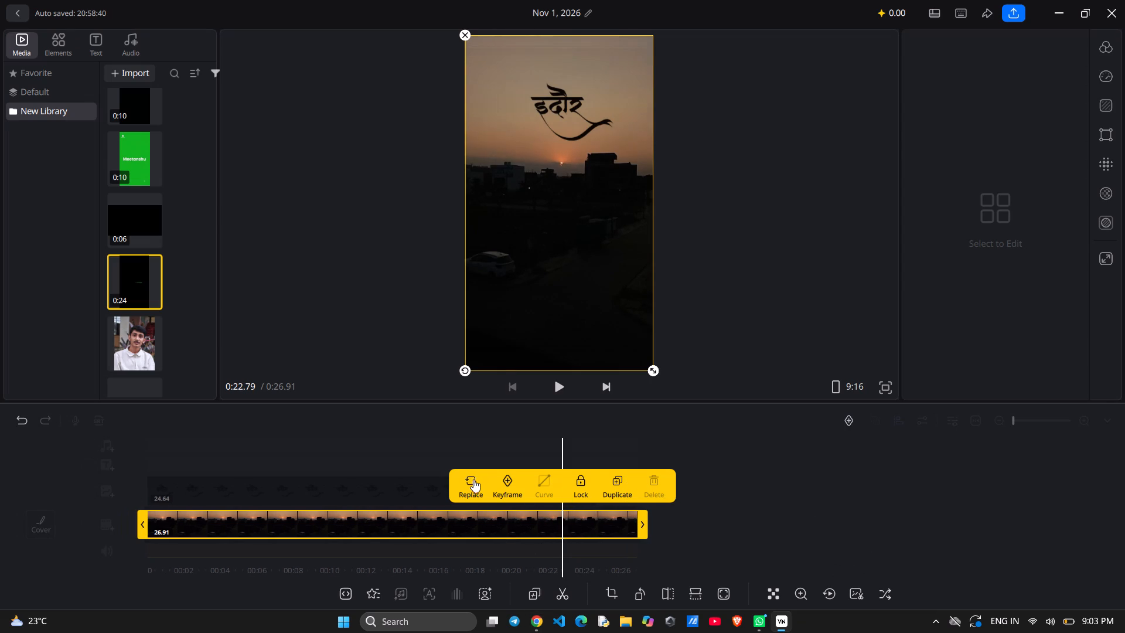
pyautogui.click(400, 523)
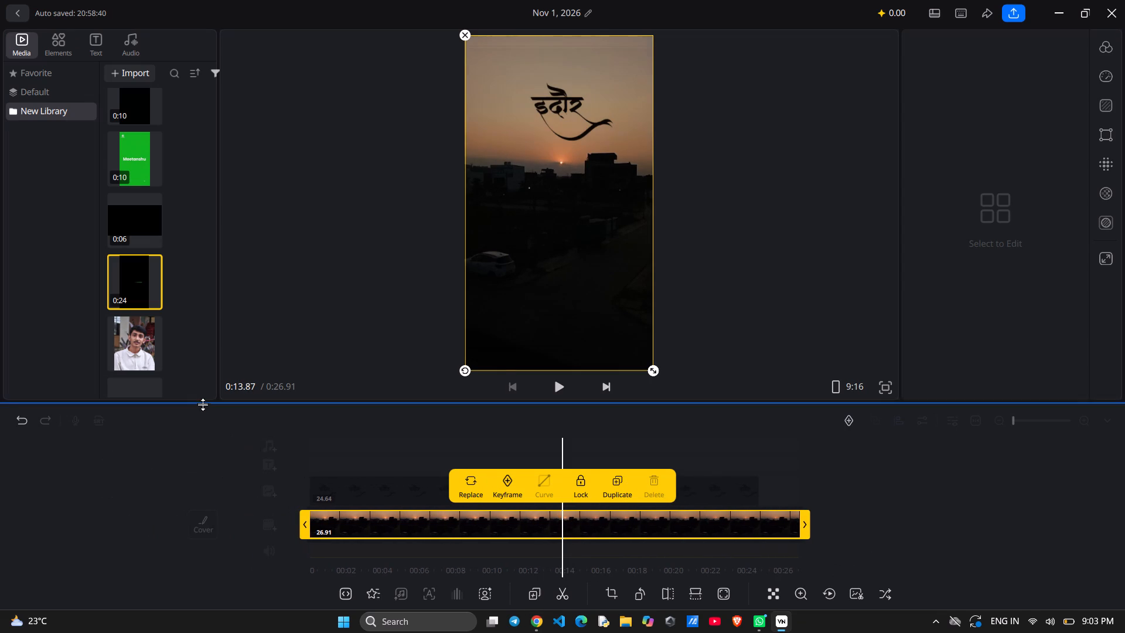
pyautogui.click(390, 535)
pyautogui.click(391, 527)
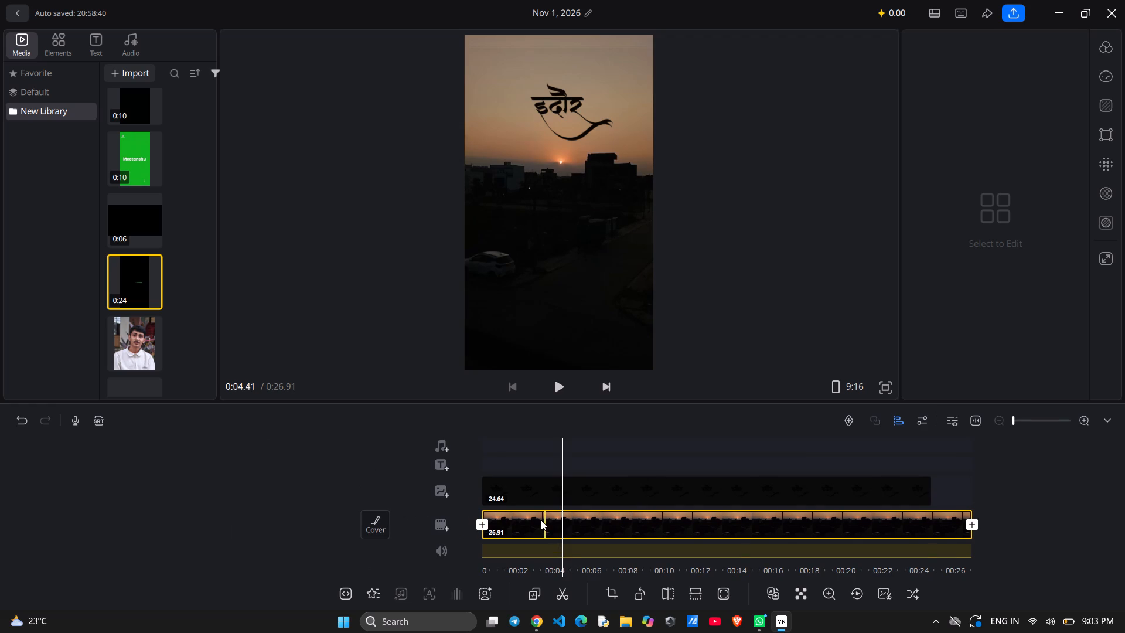
pyautogui.click(540, 519)
pyautogui.click(561, 519)
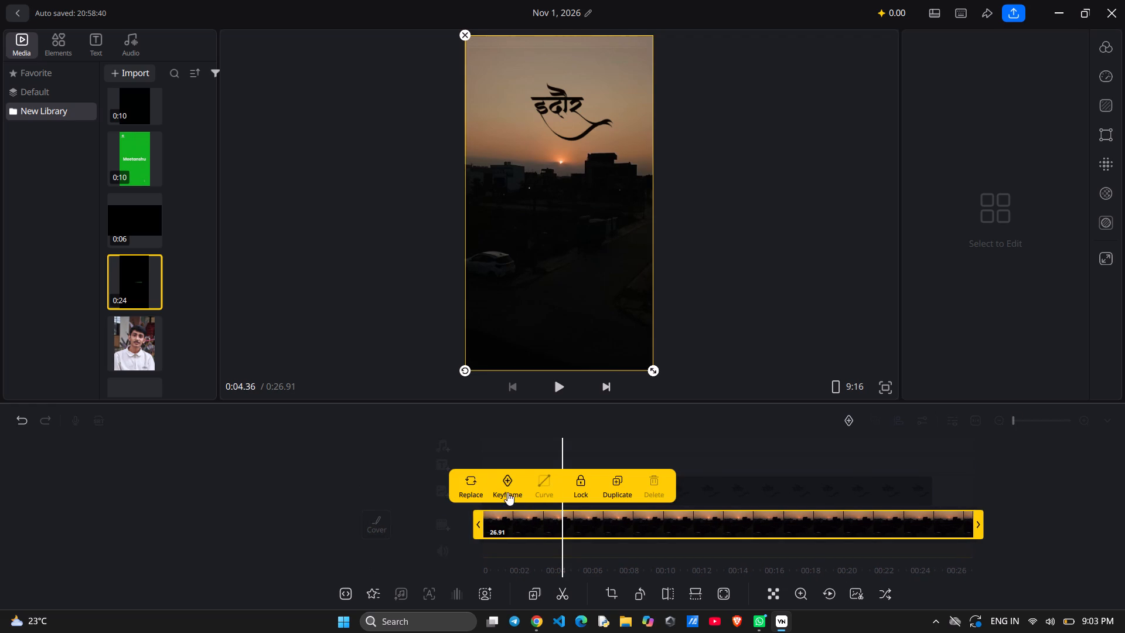
pyautogui.click(469, 478)
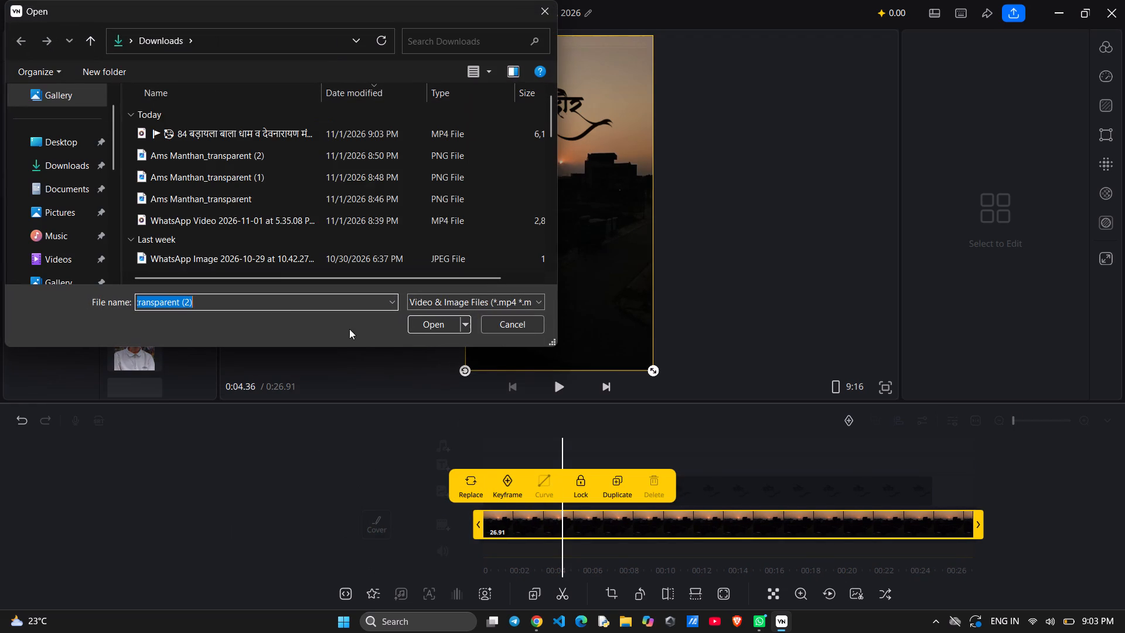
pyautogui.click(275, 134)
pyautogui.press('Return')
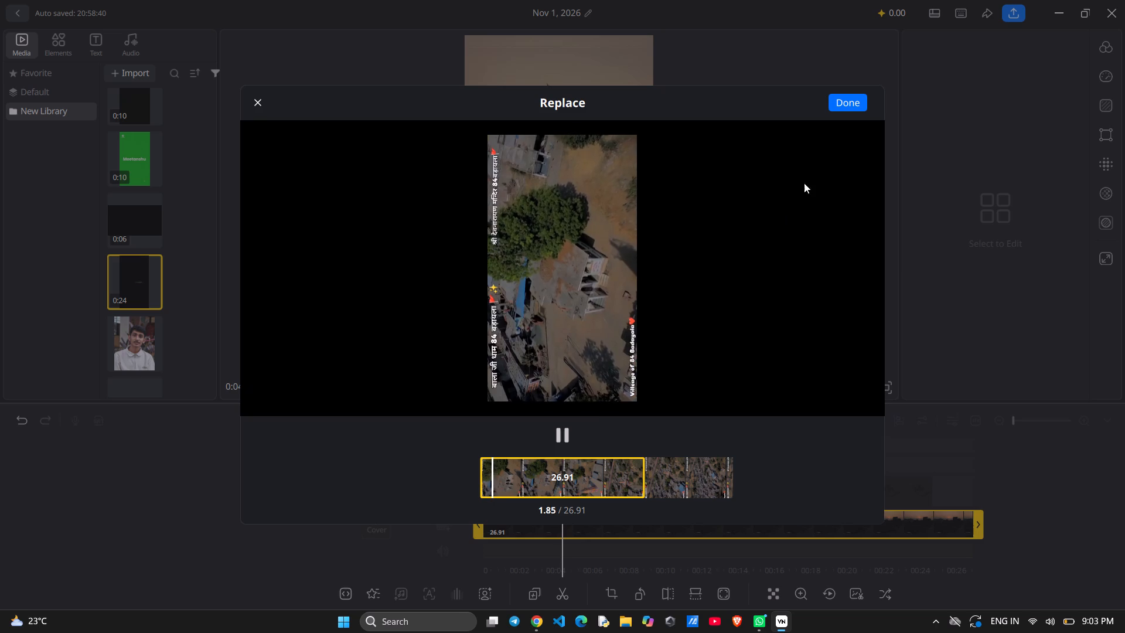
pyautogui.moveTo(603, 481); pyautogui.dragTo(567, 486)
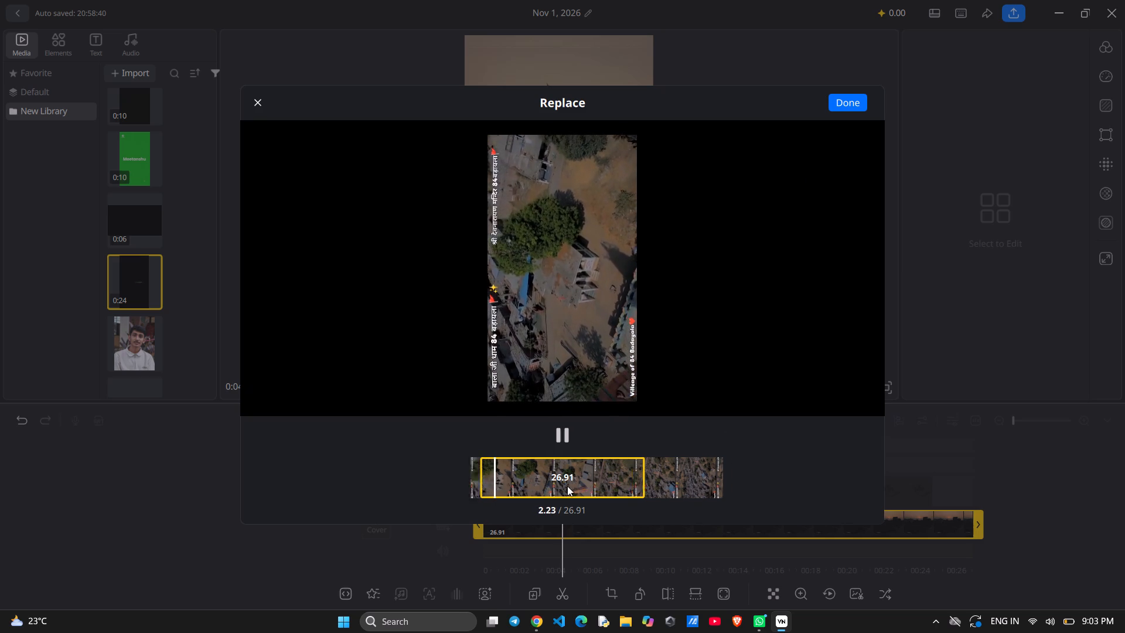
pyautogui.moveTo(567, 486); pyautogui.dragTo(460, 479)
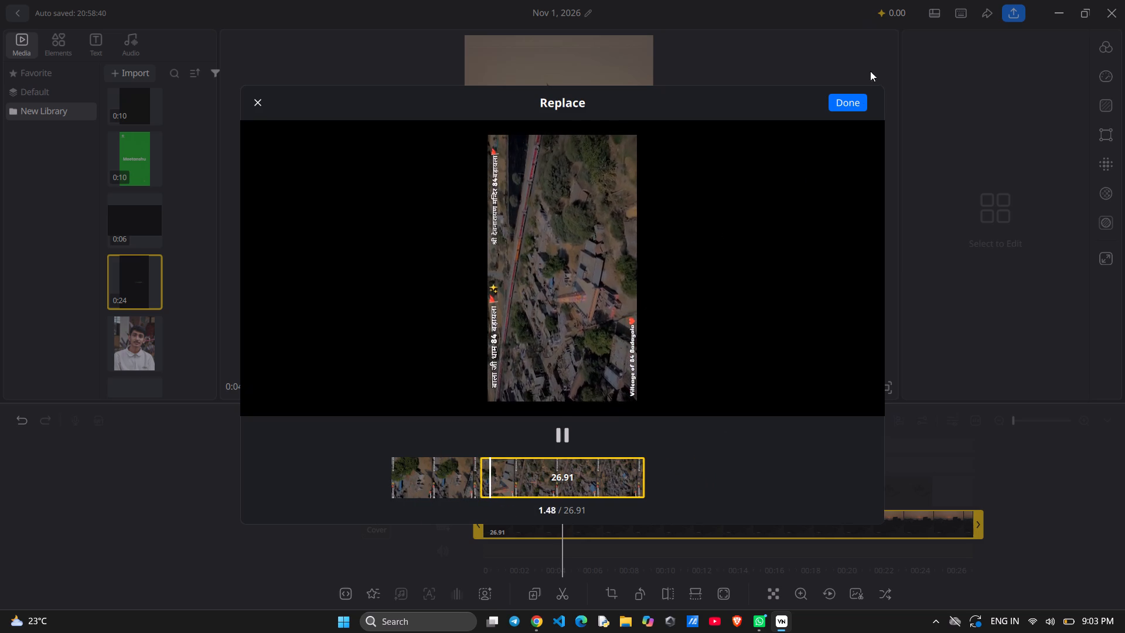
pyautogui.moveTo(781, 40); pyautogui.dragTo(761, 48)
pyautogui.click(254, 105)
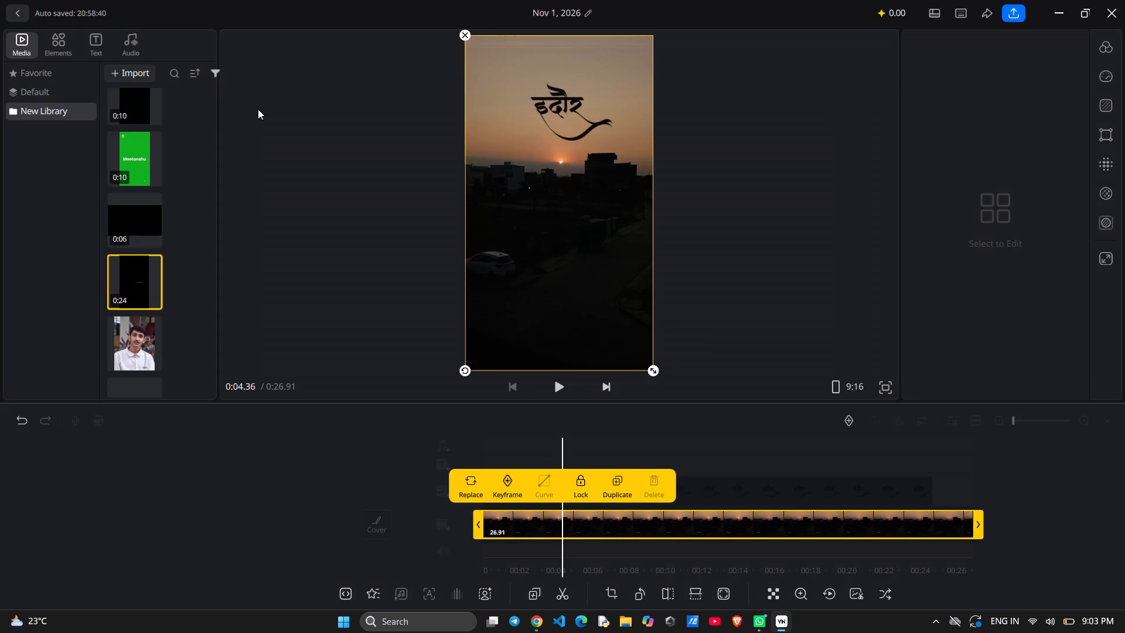
# Add the "84 बड़ायला बाला धाम व देवनारायण मंदिर" MP4 from Downloads to the main track.
pyautogui.moveTo(550, 523); pyautogui.dragTo(526, 525)
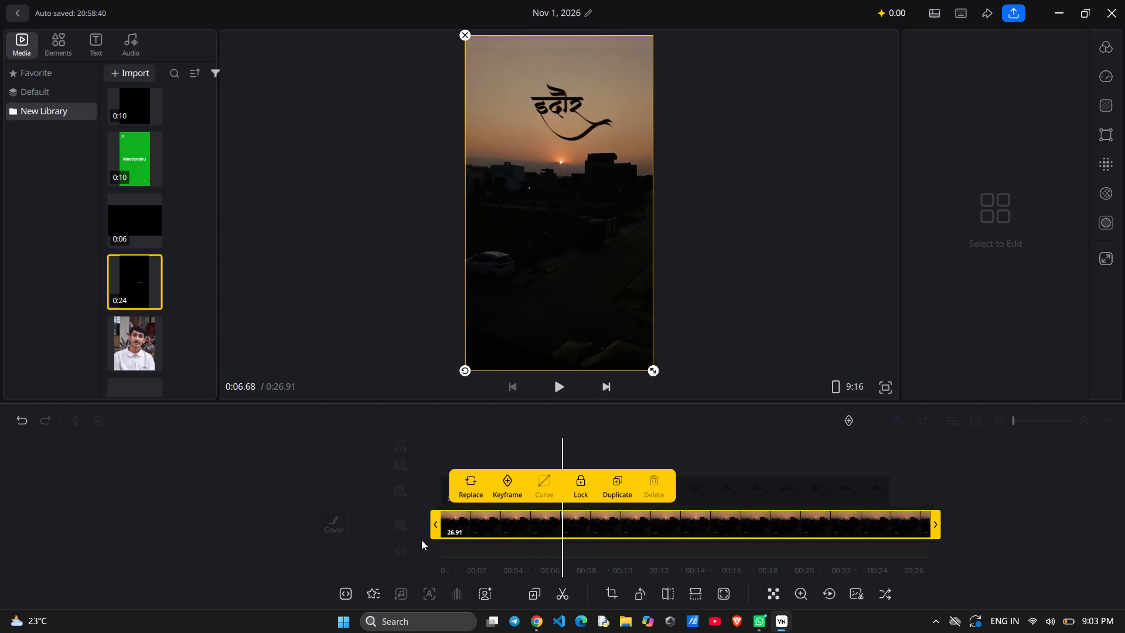
pyautogui.moveTo(1005, 477); pyautogui.dragTo(947, 488)
pyautogui.rightClick(1011, 458)
pyautogui.doubleClick(1011, 457)
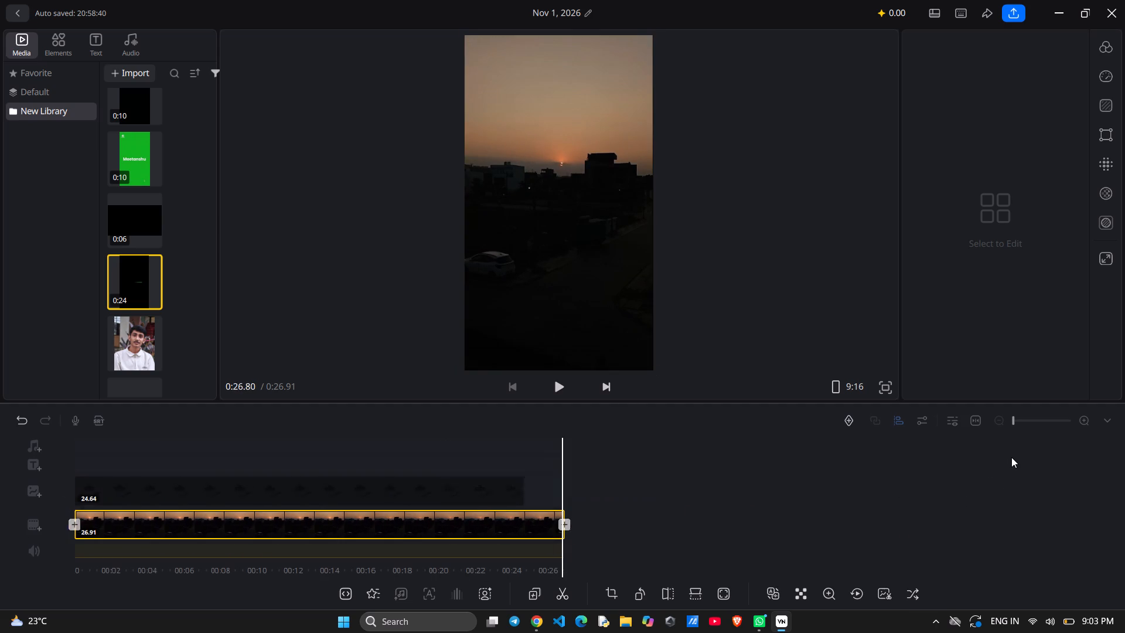
pyautogui.click(27, 523)
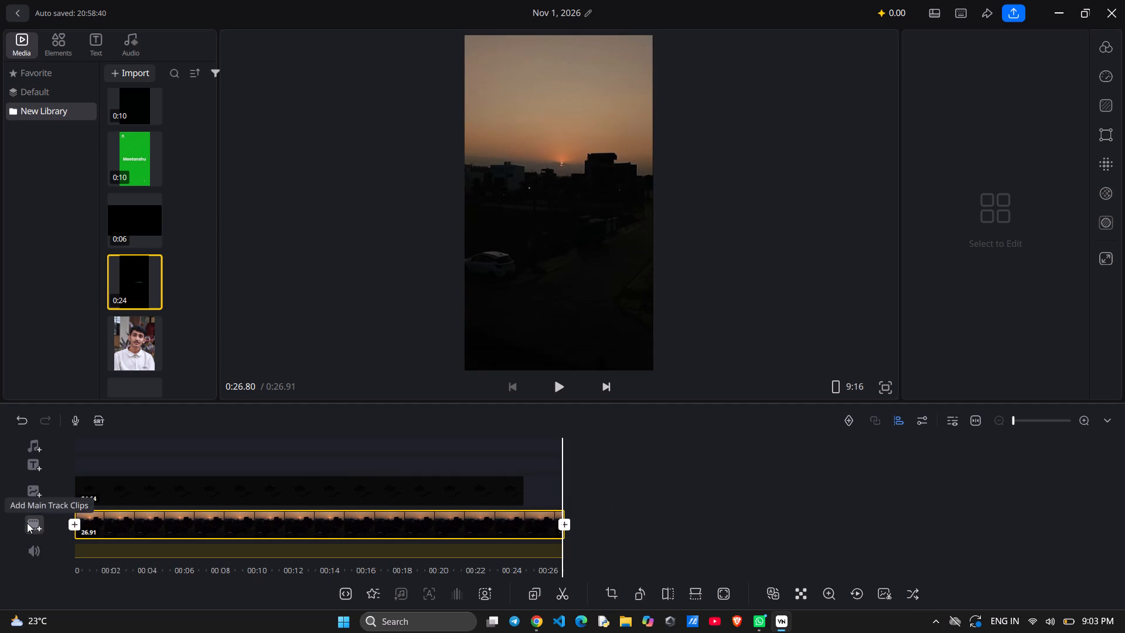
pyautogui.click(204, 125)
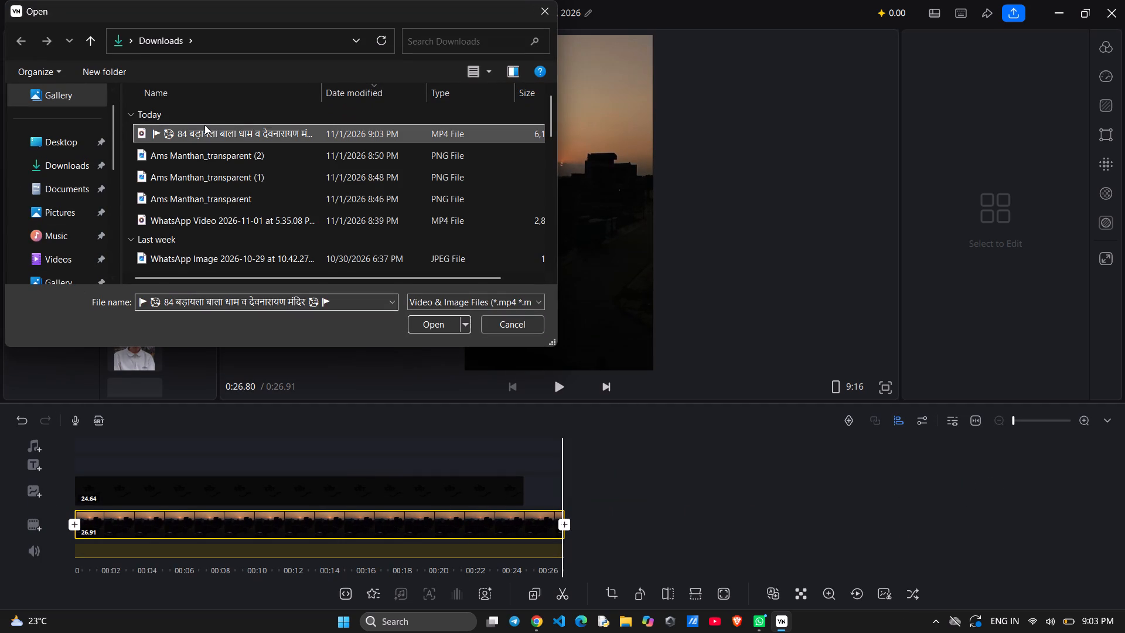
pyautogui.press('Return')
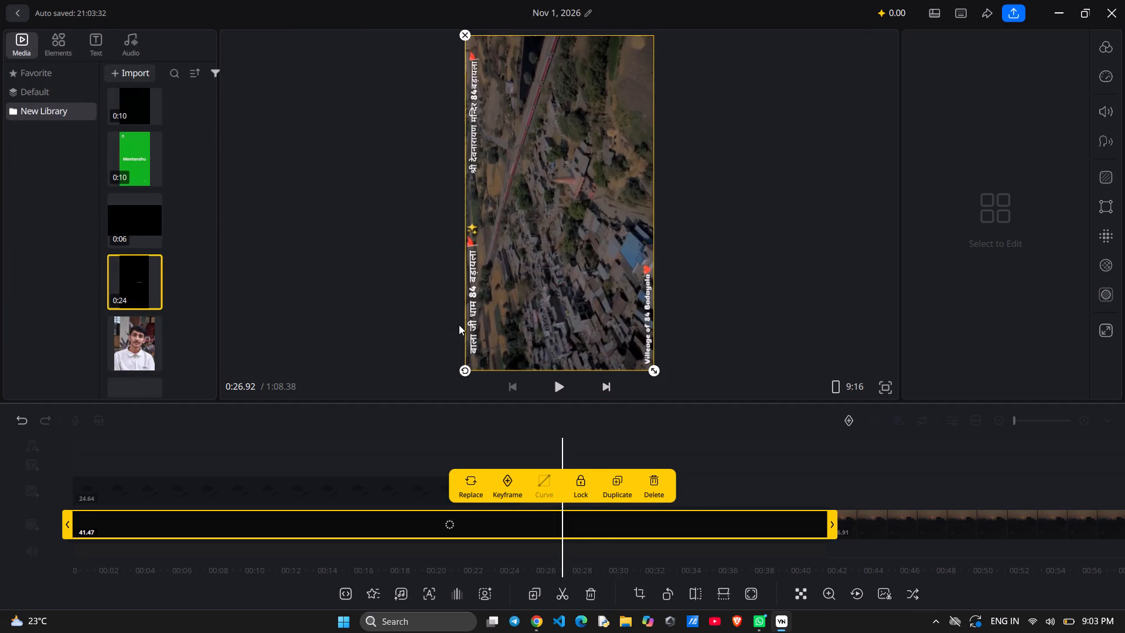
# Delete the sunset clip that follows the aerial village clip on the main track.
pyautogui.click(1041, 523)
pyautogui.press('BackSpace')
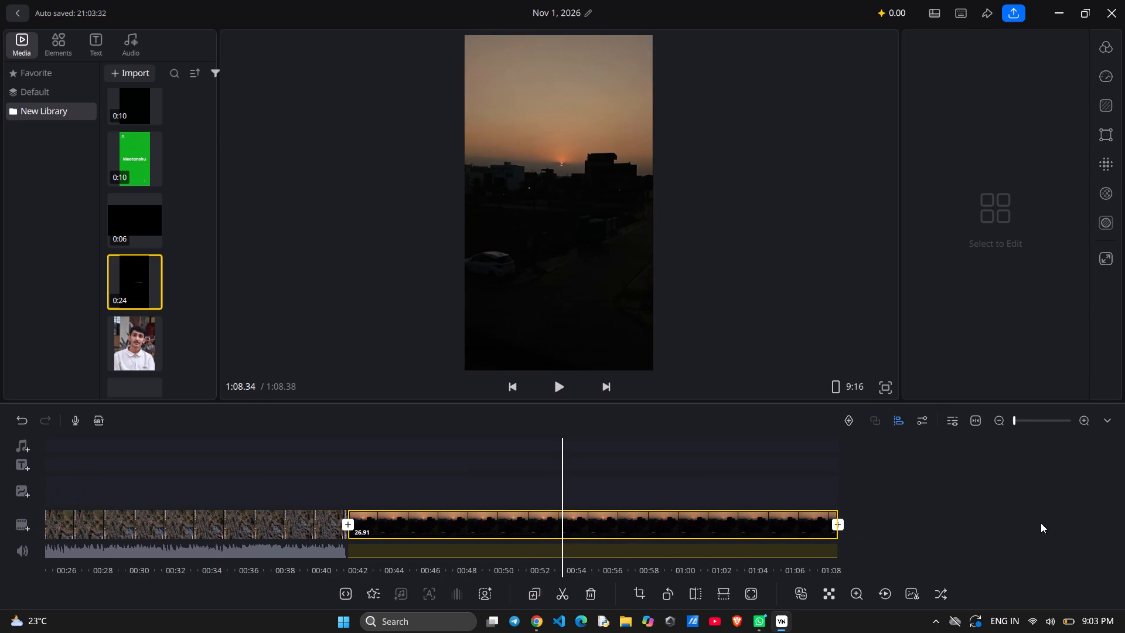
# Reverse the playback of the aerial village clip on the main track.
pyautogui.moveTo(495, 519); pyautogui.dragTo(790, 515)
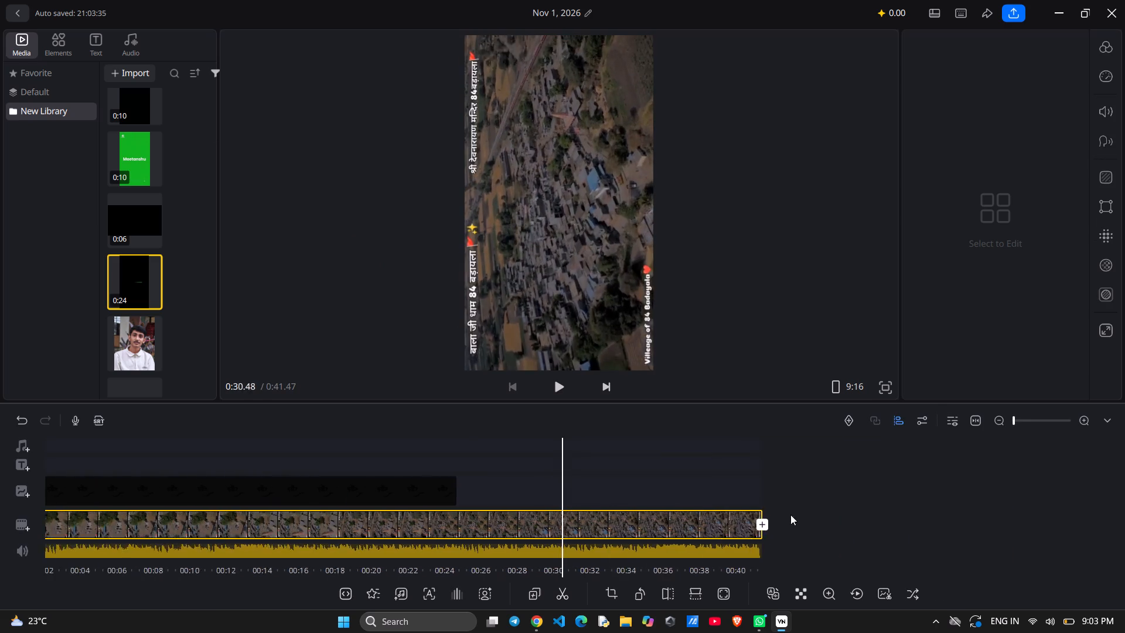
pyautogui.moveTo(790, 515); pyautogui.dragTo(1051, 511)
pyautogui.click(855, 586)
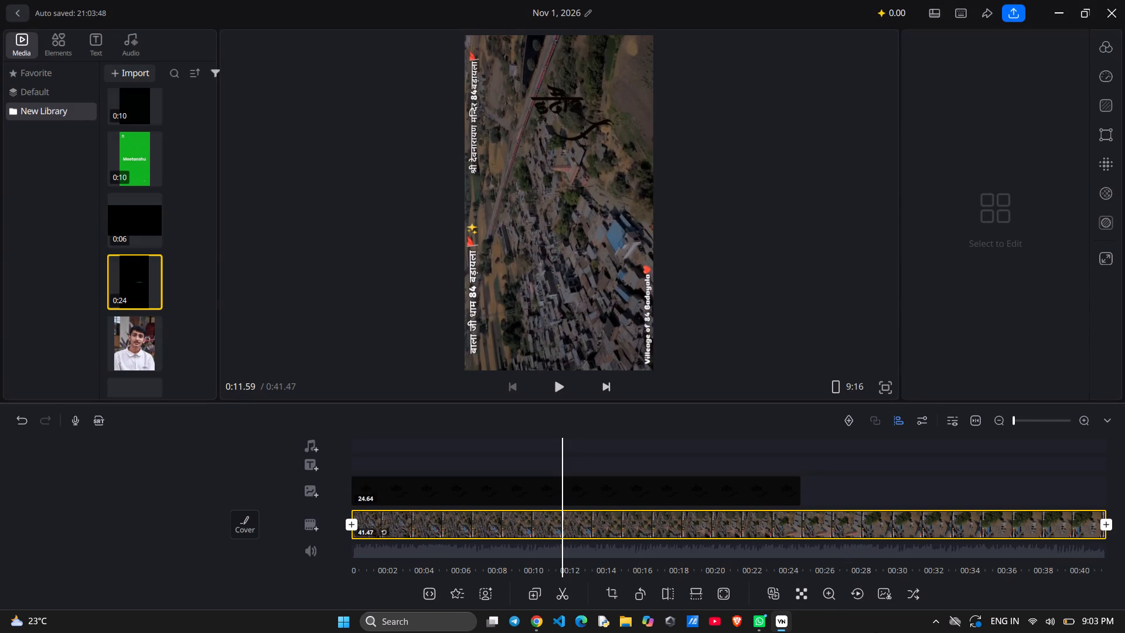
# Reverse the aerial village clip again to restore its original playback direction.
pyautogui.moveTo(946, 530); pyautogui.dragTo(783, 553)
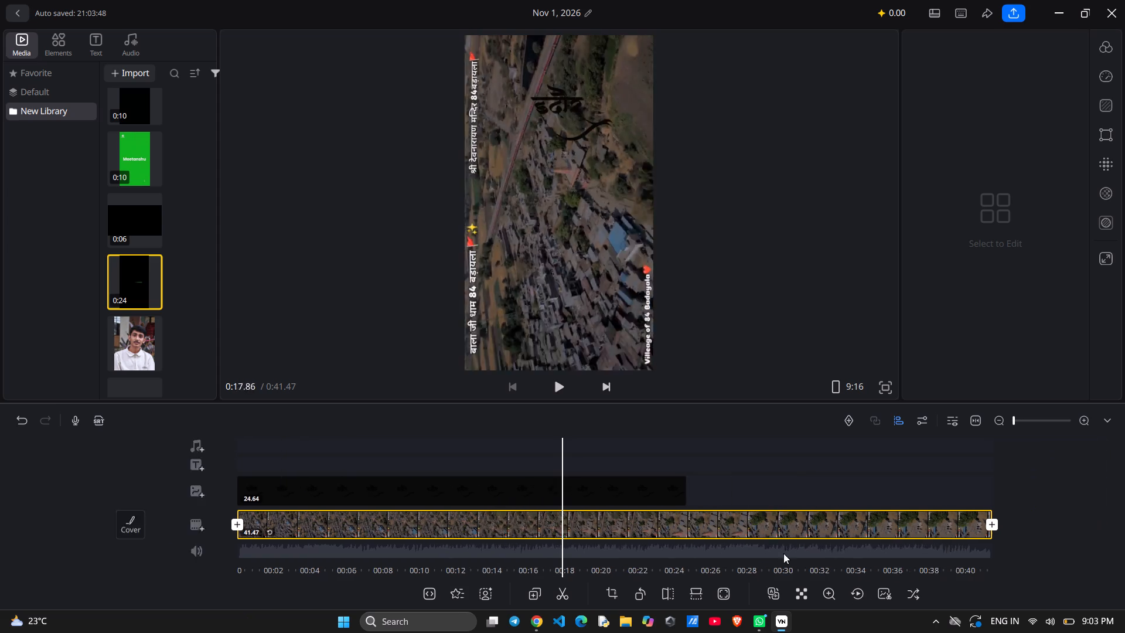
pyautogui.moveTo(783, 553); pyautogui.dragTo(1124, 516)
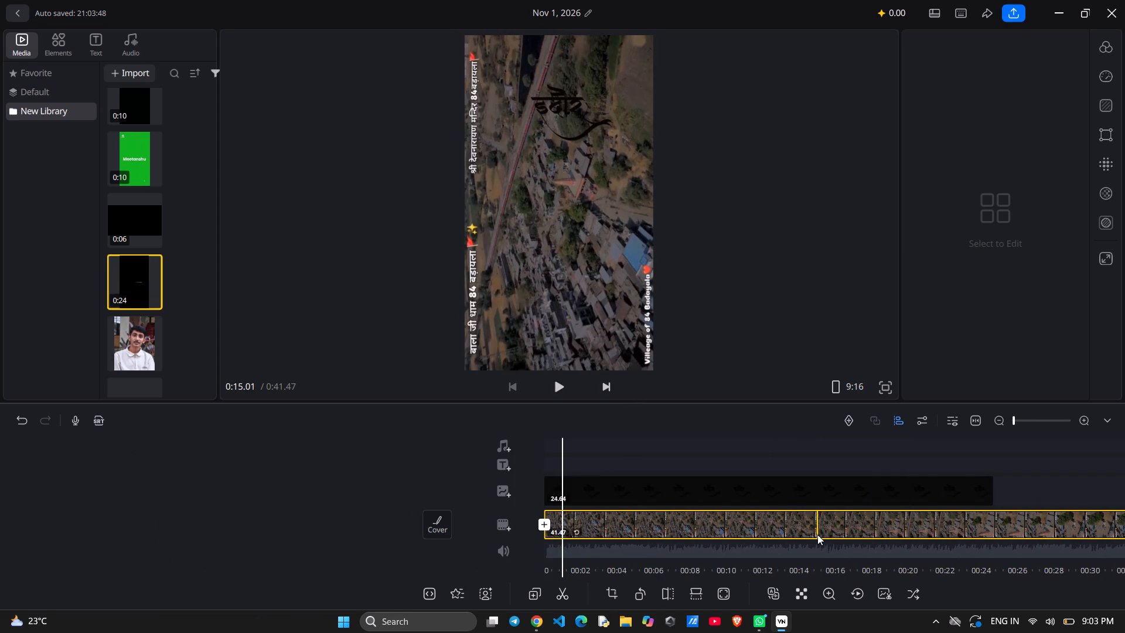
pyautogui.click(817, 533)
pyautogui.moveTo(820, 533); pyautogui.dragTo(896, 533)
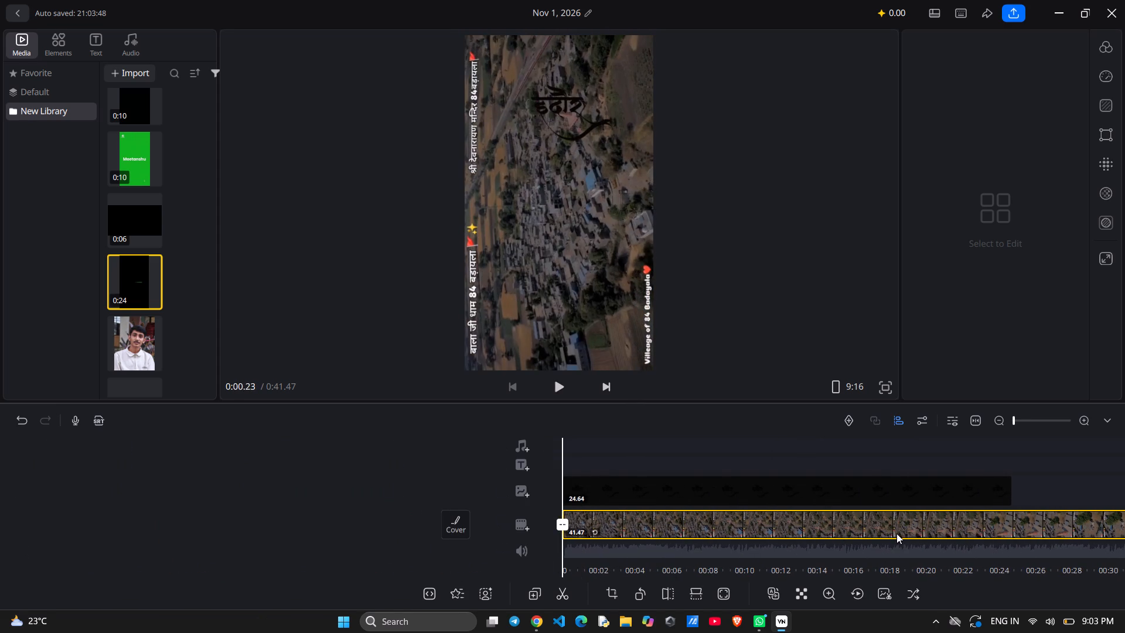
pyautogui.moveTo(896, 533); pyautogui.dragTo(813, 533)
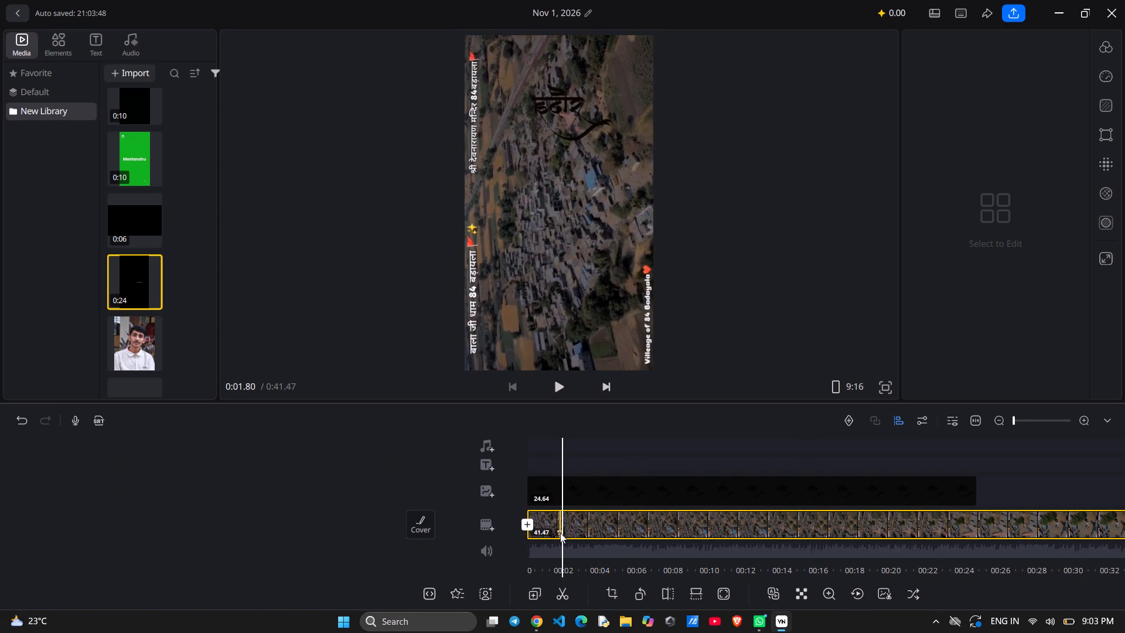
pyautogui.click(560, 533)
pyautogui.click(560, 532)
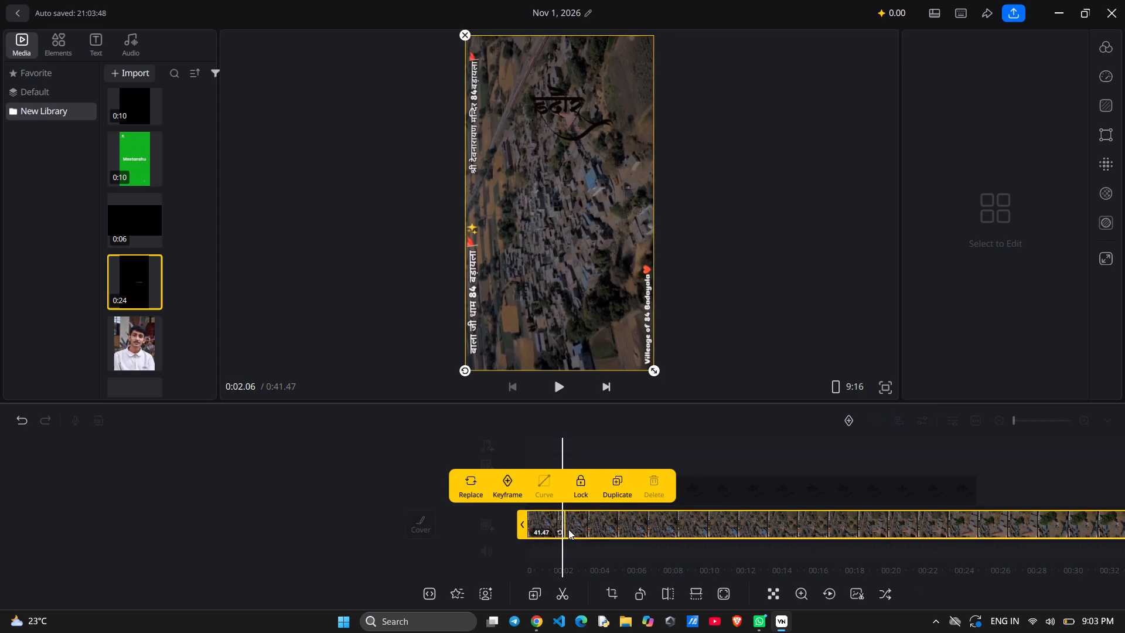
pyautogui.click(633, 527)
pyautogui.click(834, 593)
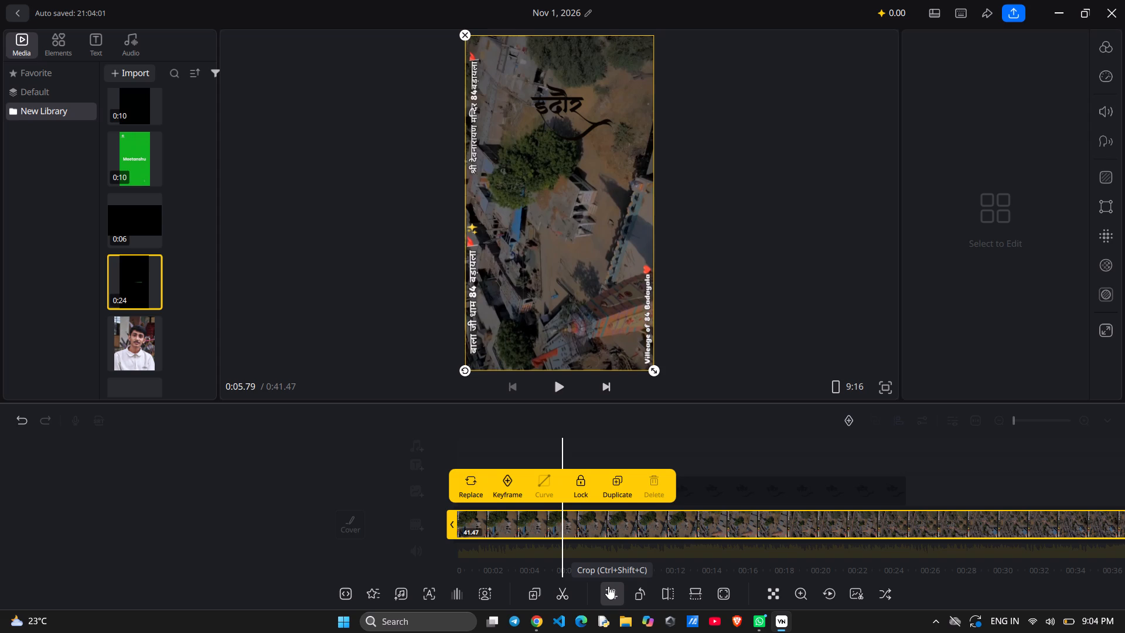
# Rotate the aerial village clip in quarter turns until its captions read upright in landscape orientation.
pyautogui.click(638, 591)
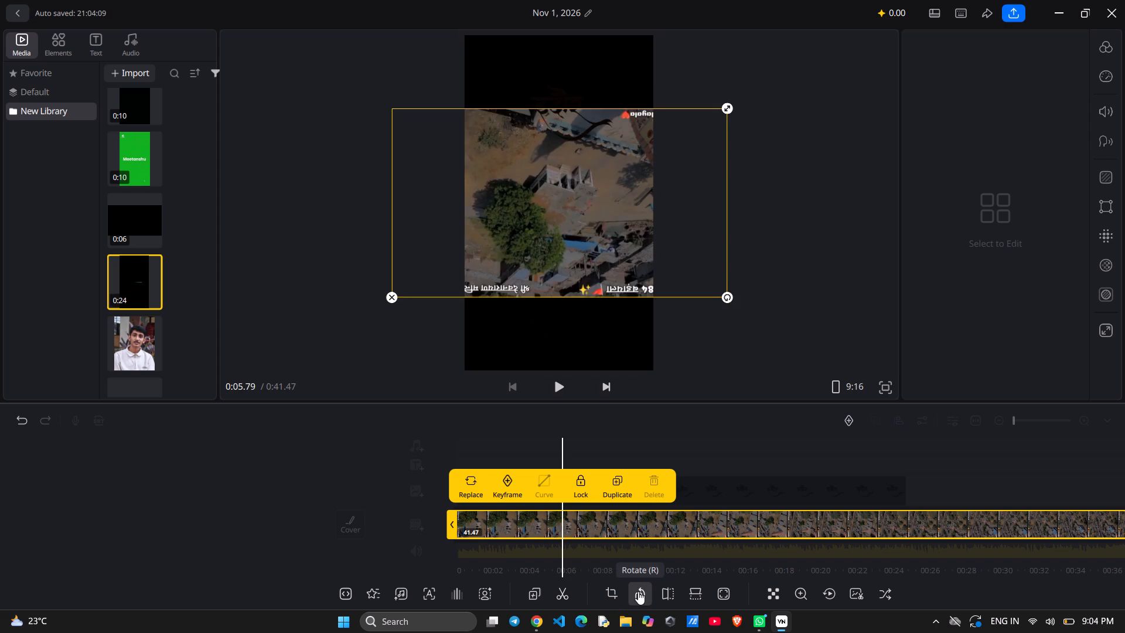
pyautogui.click(638, 591)
pyautogui.click(638, 591)
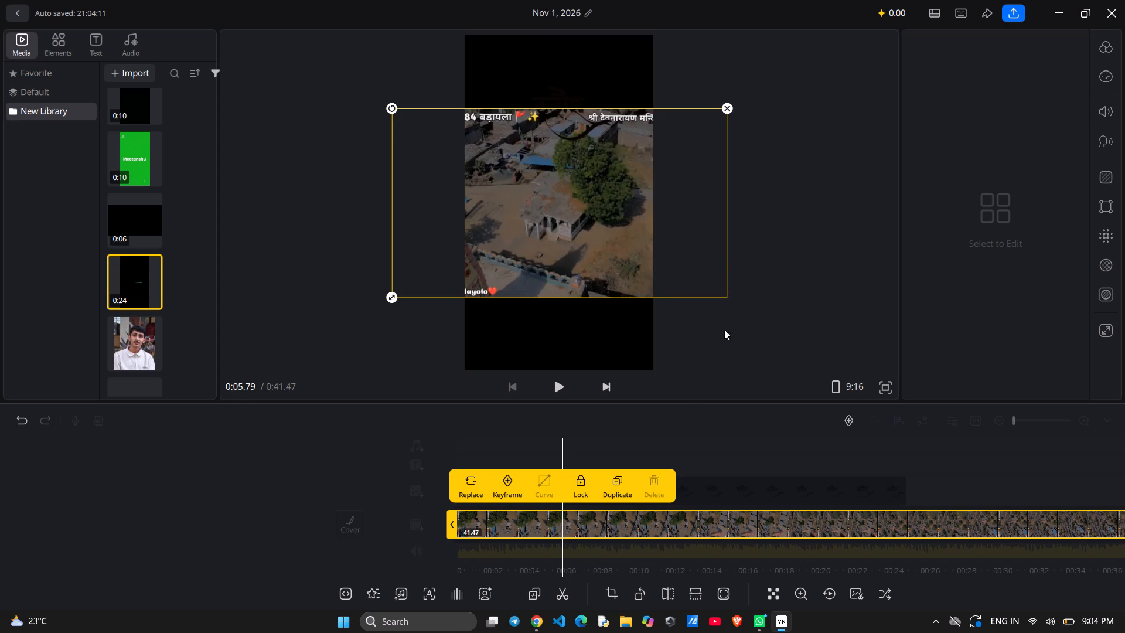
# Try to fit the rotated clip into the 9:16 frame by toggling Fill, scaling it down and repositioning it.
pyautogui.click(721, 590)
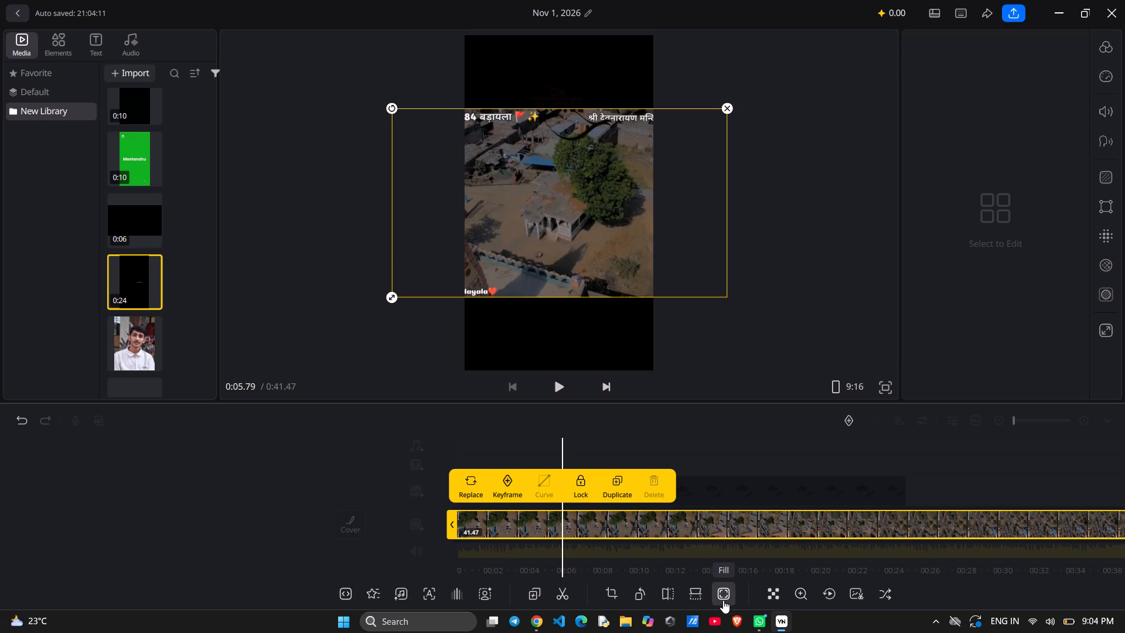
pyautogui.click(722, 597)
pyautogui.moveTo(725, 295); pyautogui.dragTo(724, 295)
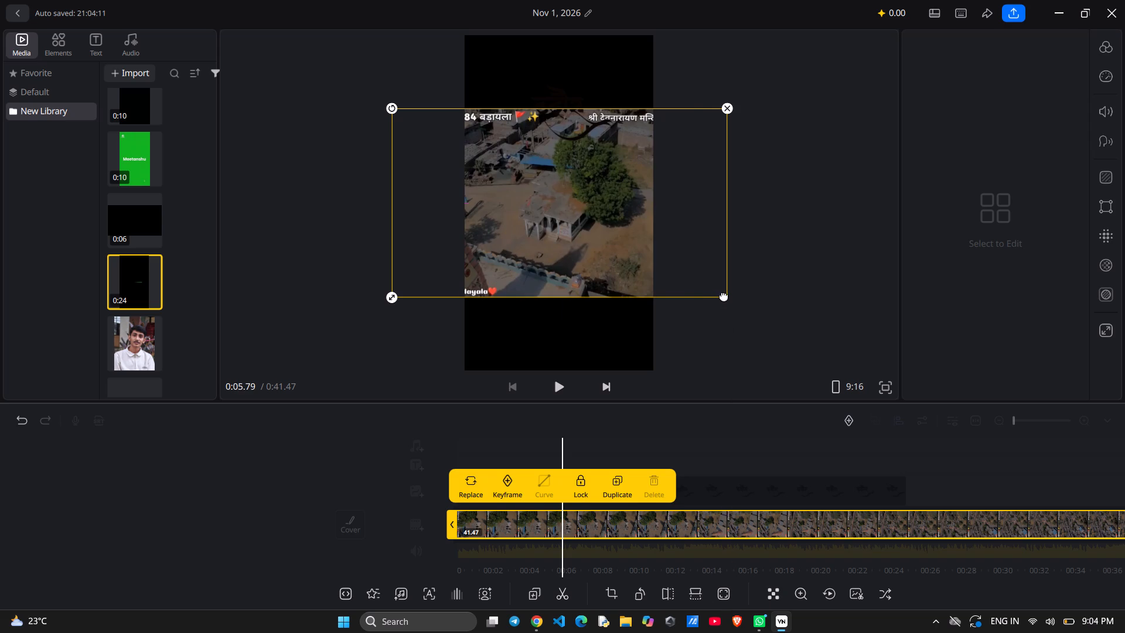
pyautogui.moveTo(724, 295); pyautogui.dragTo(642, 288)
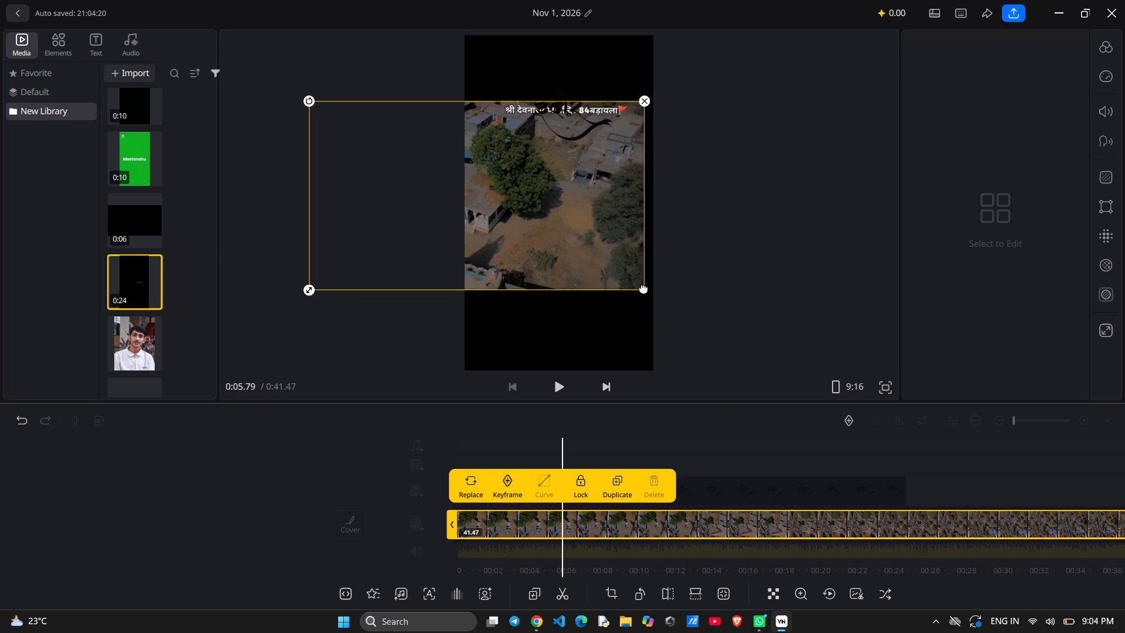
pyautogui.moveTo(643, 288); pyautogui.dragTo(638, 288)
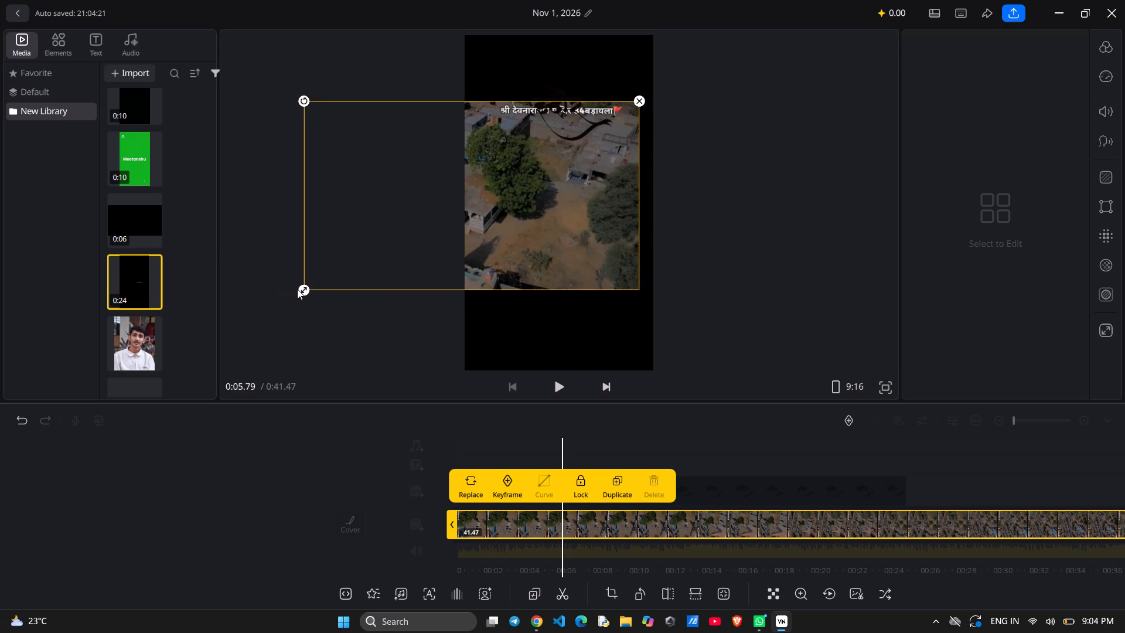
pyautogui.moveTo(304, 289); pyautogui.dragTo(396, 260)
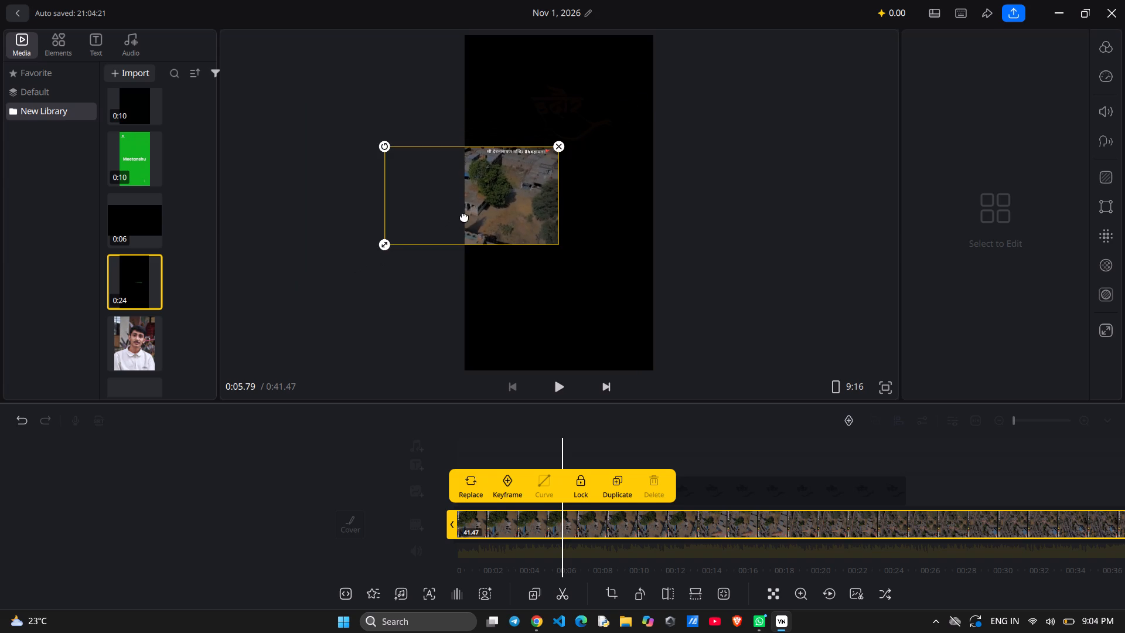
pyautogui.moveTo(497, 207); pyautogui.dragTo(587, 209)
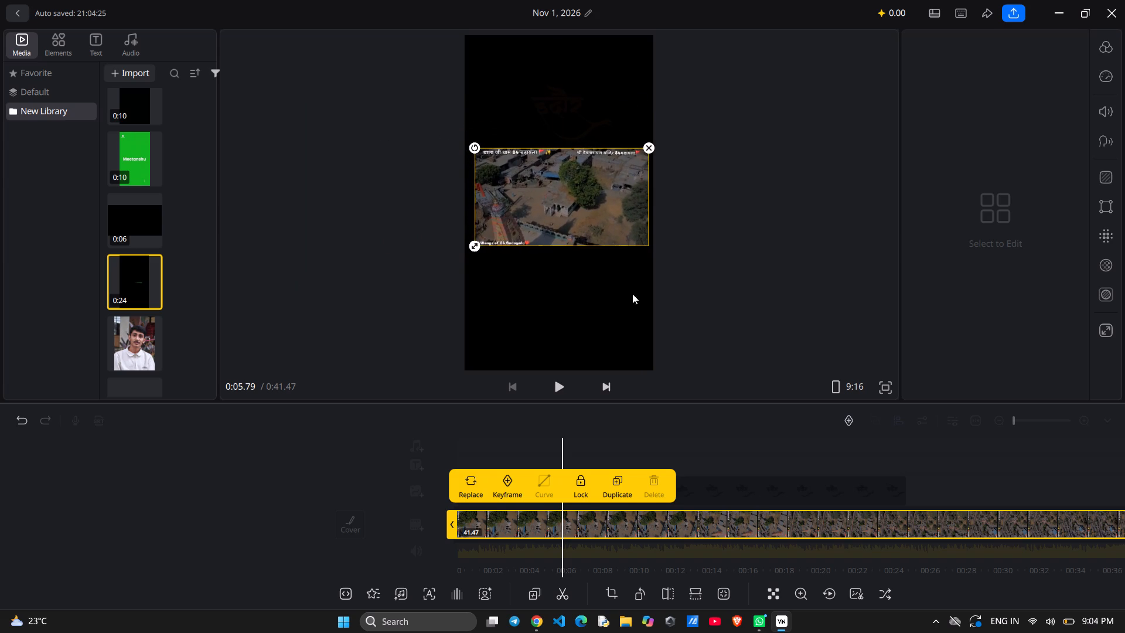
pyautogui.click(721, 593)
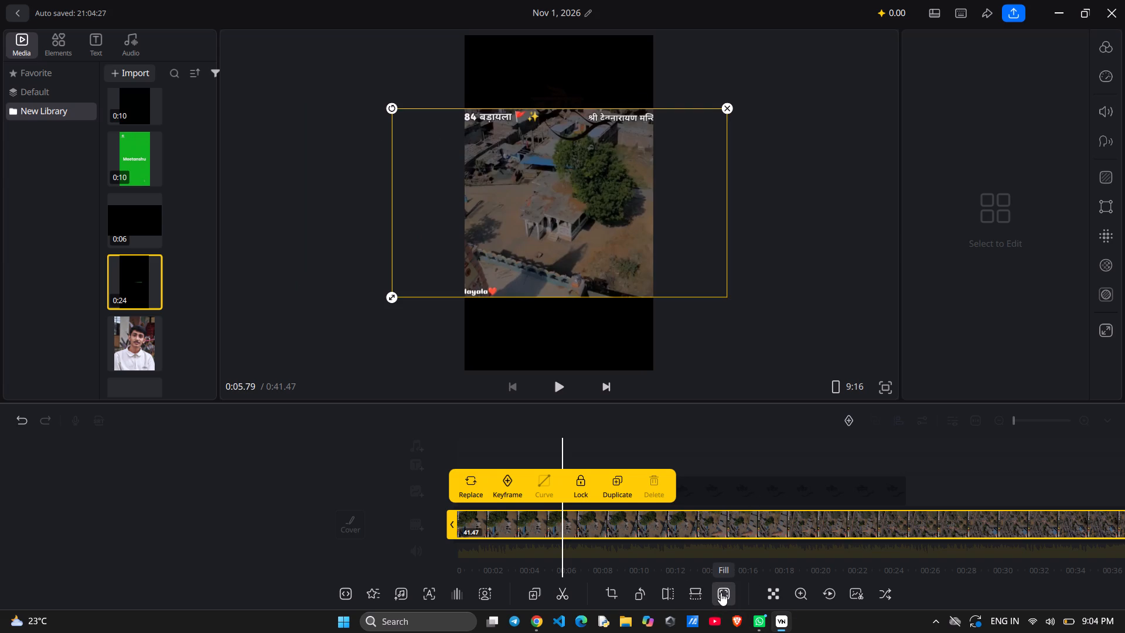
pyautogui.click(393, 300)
# Set the project's aspect ratio to 16:9.
pyautogui.click(834, 392)
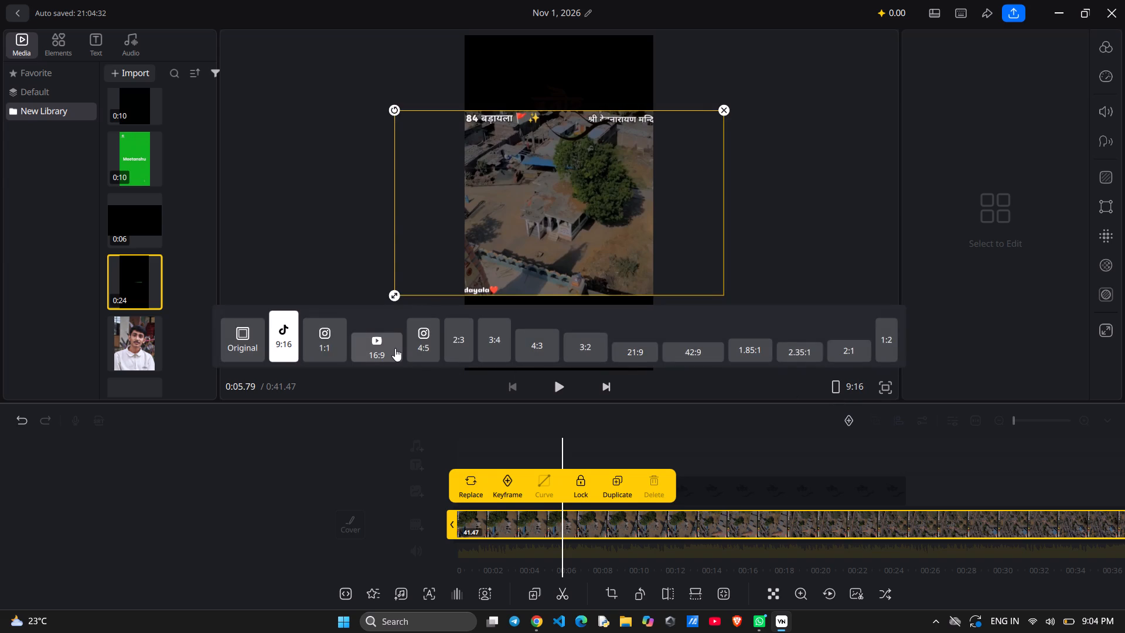
pyautogui.click(395, 348)
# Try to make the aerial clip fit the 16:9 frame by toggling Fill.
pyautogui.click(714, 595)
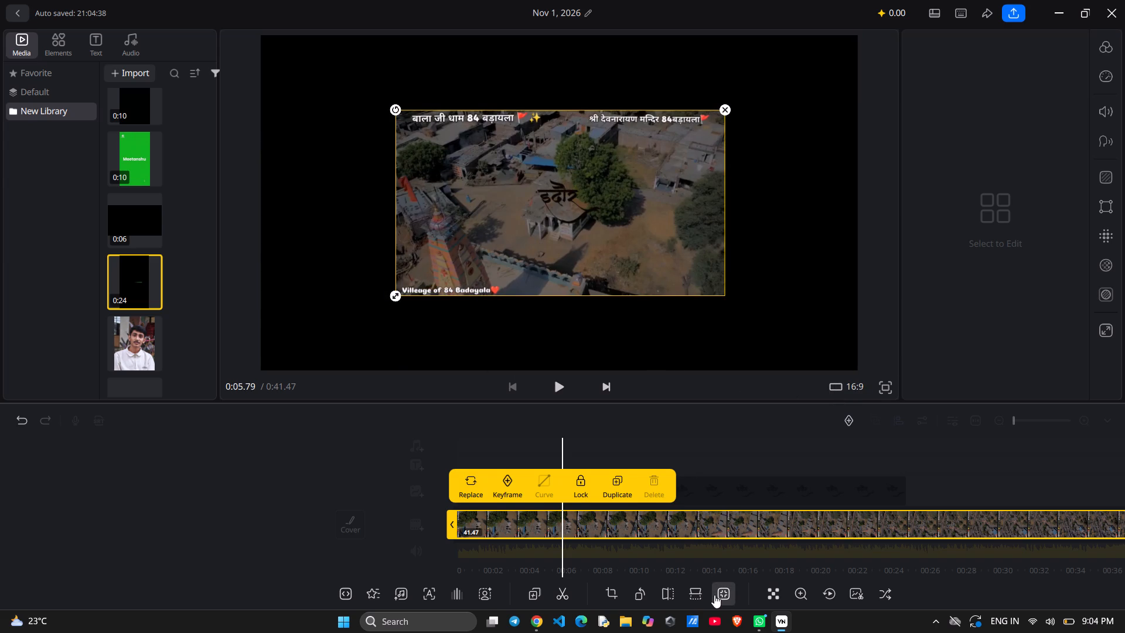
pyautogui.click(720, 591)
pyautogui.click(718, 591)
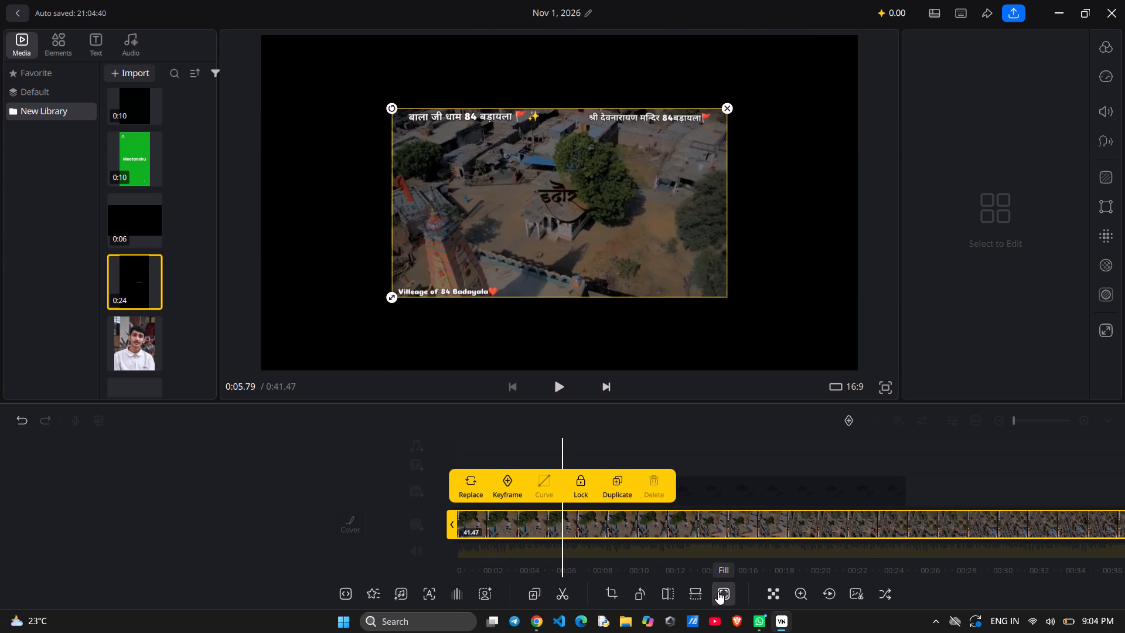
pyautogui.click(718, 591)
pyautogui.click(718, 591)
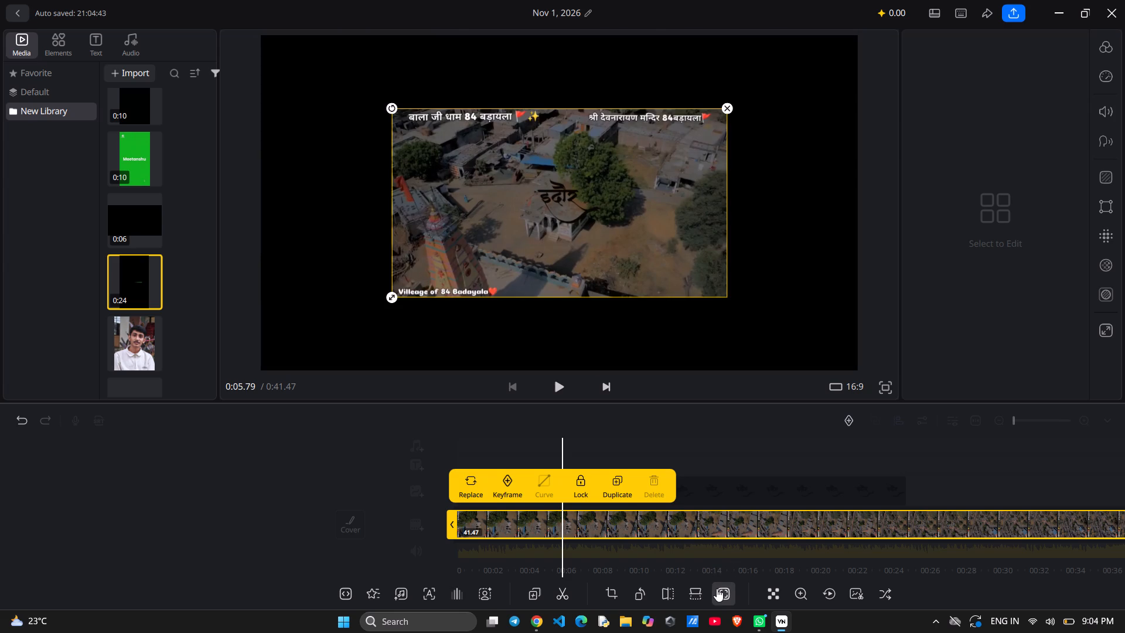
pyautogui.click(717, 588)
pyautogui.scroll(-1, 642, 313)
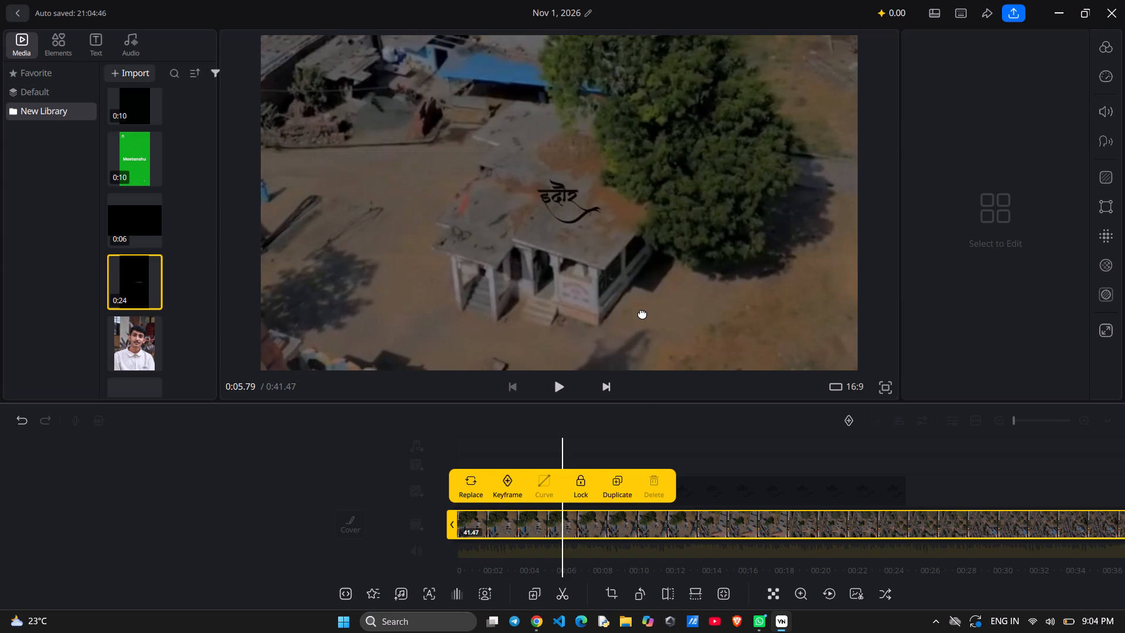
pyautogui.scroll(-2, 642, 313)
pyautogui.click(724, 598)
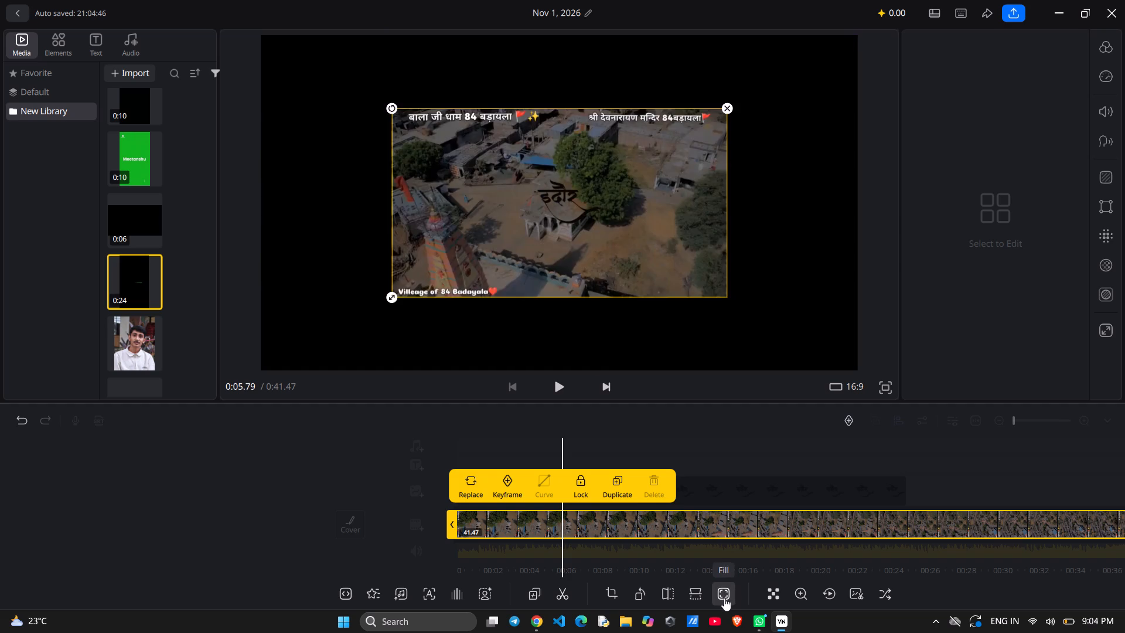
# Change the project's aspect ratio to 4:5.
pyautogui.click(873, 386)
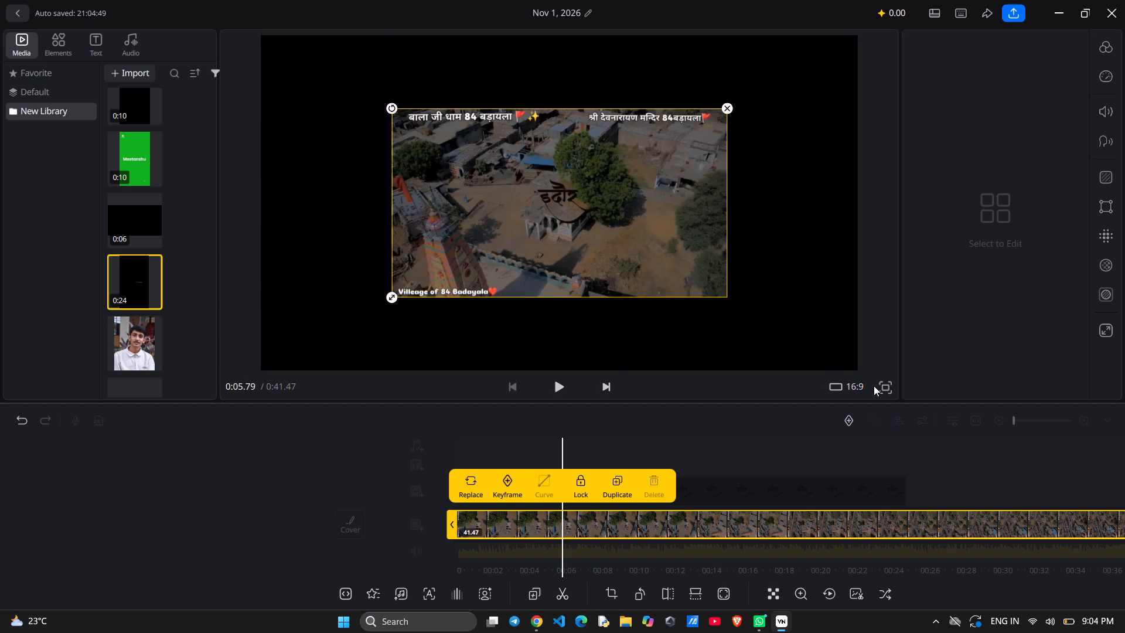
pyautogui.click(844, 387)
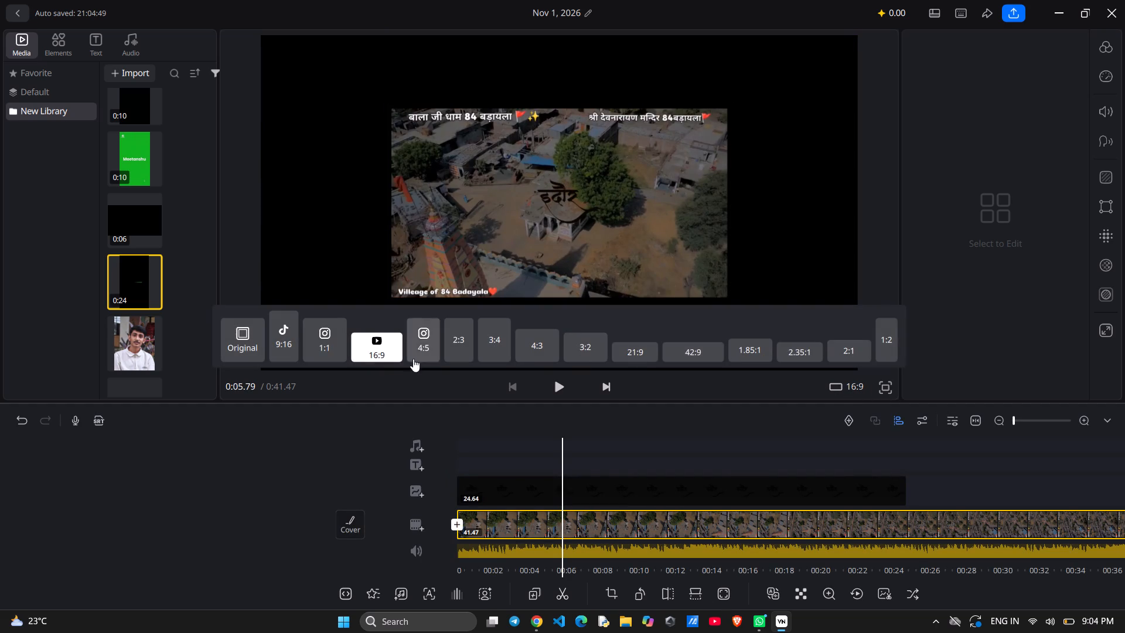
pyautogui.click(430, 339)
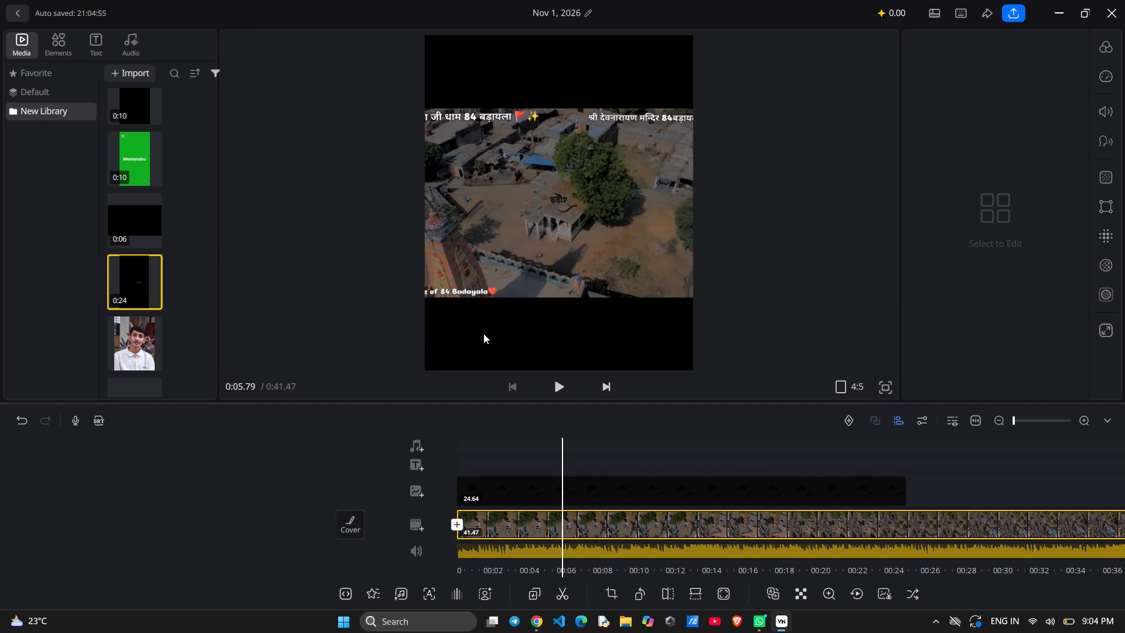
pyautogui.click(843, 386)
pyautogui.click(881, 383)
# Toggle Fill on the aerial village clip and scale it down until its full width fits inside the 4:5 frame.
pyautogui.click(729, 595)
pyautogui.scroll(-3, 563, 317)
pyautogui.click(562, 303)
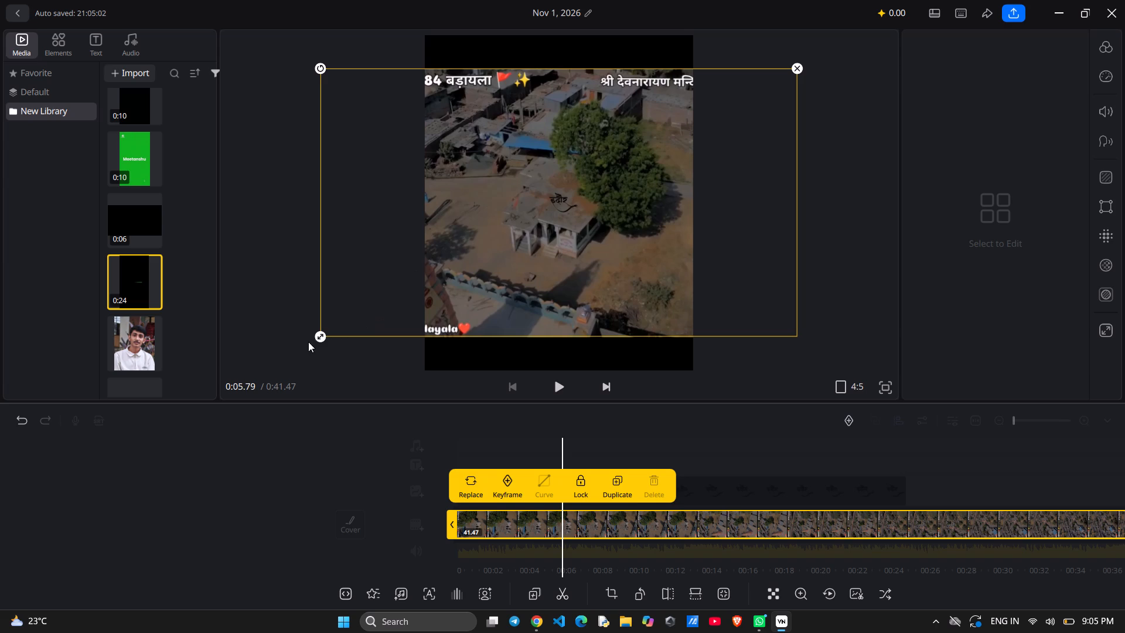
pyautogui.moveTo(318, 332); pyautogui.dragTo(439, 288)
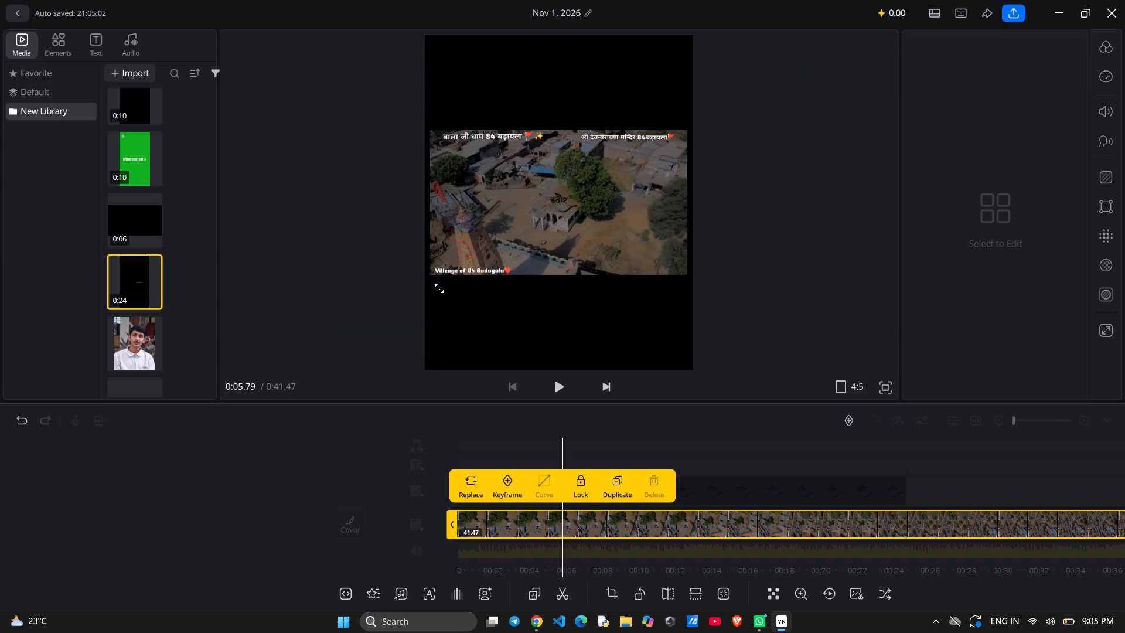
pyautogui.moveTo(439, 288); pyautogui.dragTo(441, 295)
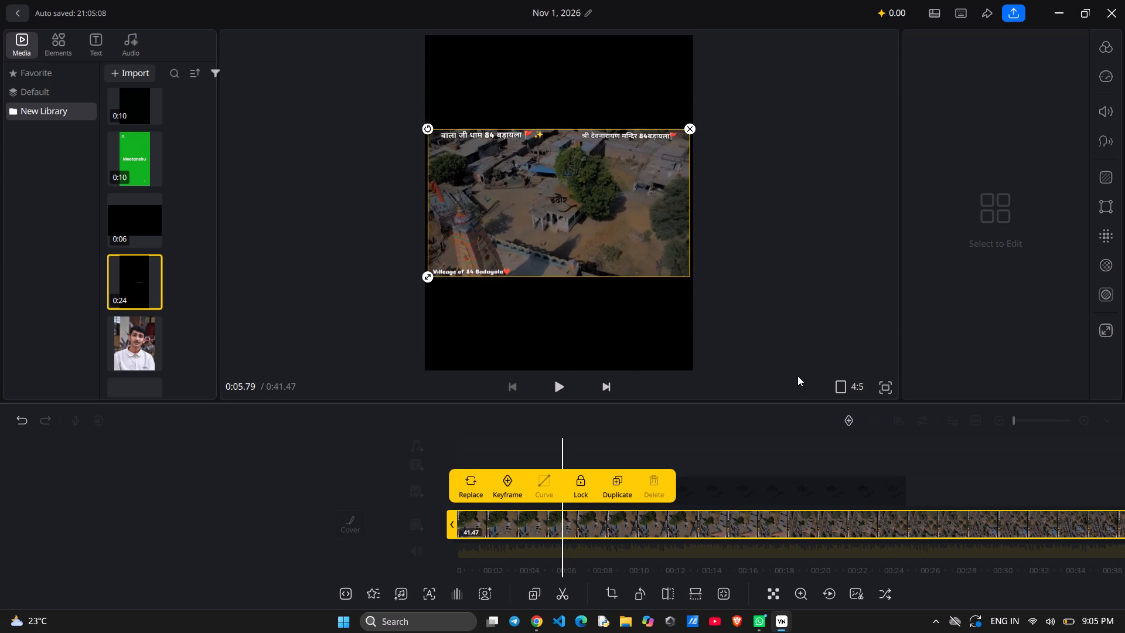
# Set the project's aspect ratio to 9:16.
pyautogui.click(837, 389)
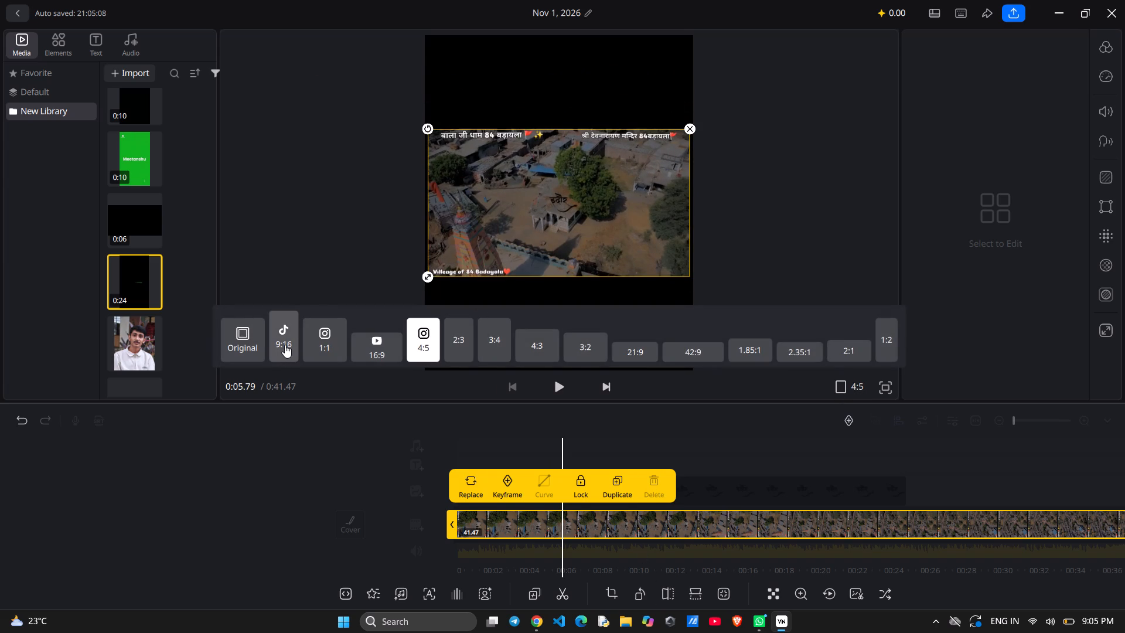
pyautogui.click(285, 345)
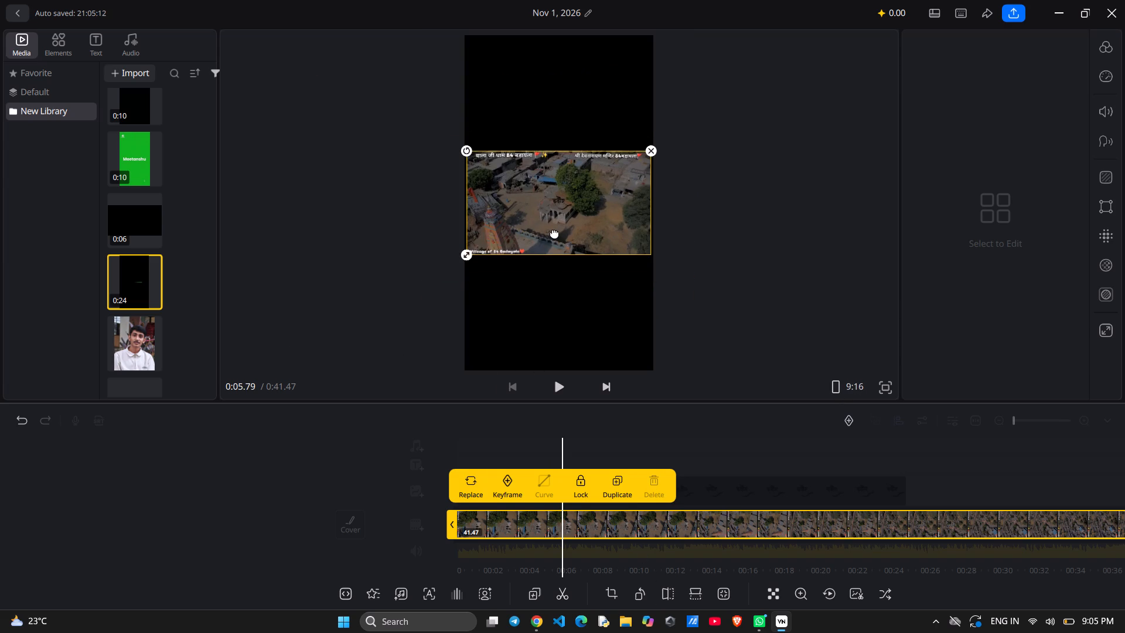
# Adjust the aerial village clip's position and size so it spans the full width across the middle of the 9:16 frame.
pyautogui.click(554, 233)
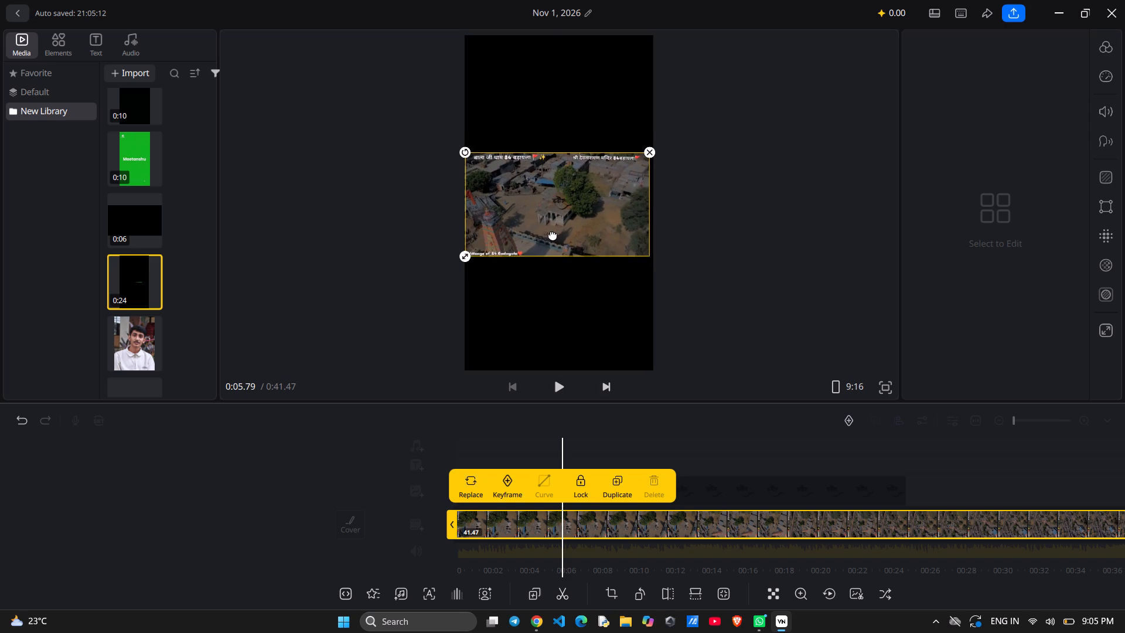
pyautogui.click(465, 259)
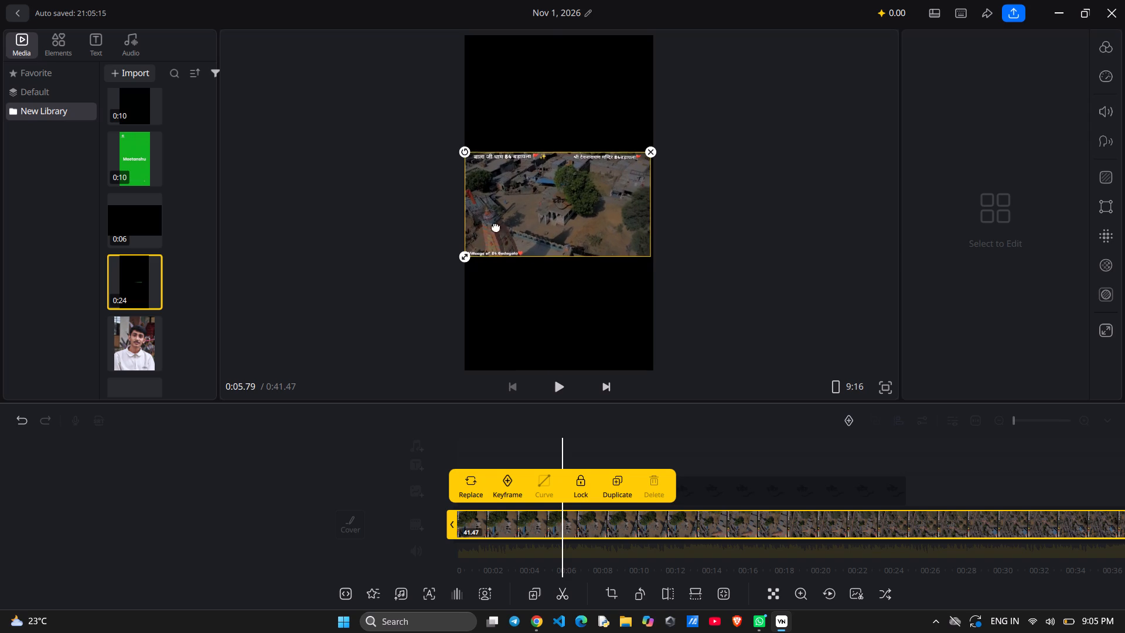
pyautogui.click(506, 219)
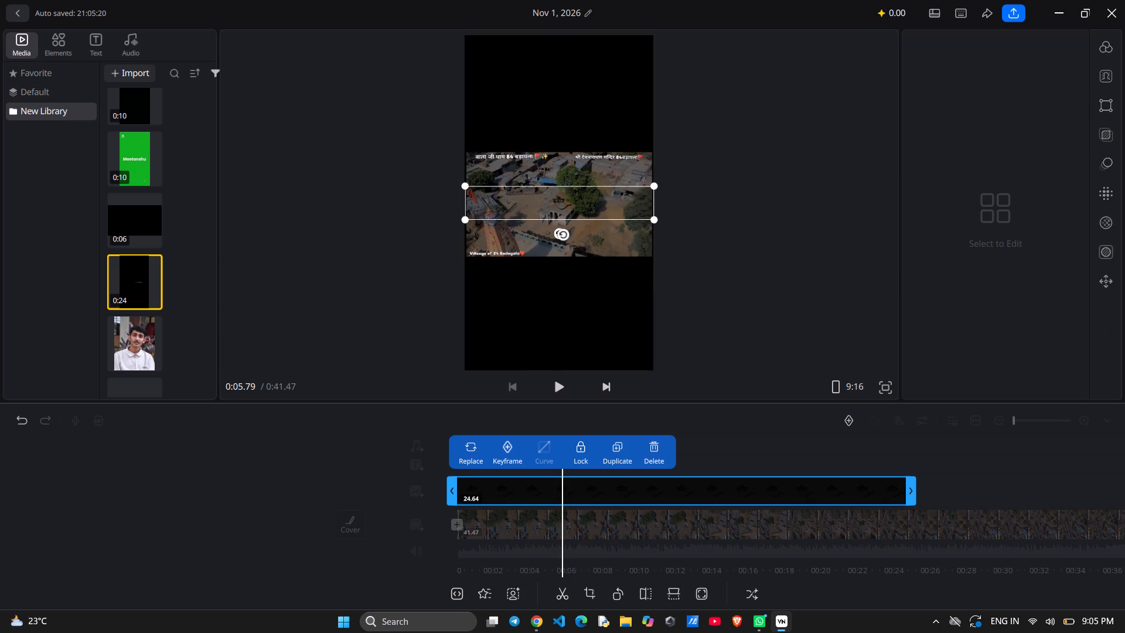
pyautogui.click(563, 235)
pyautogui.click(498, 254)
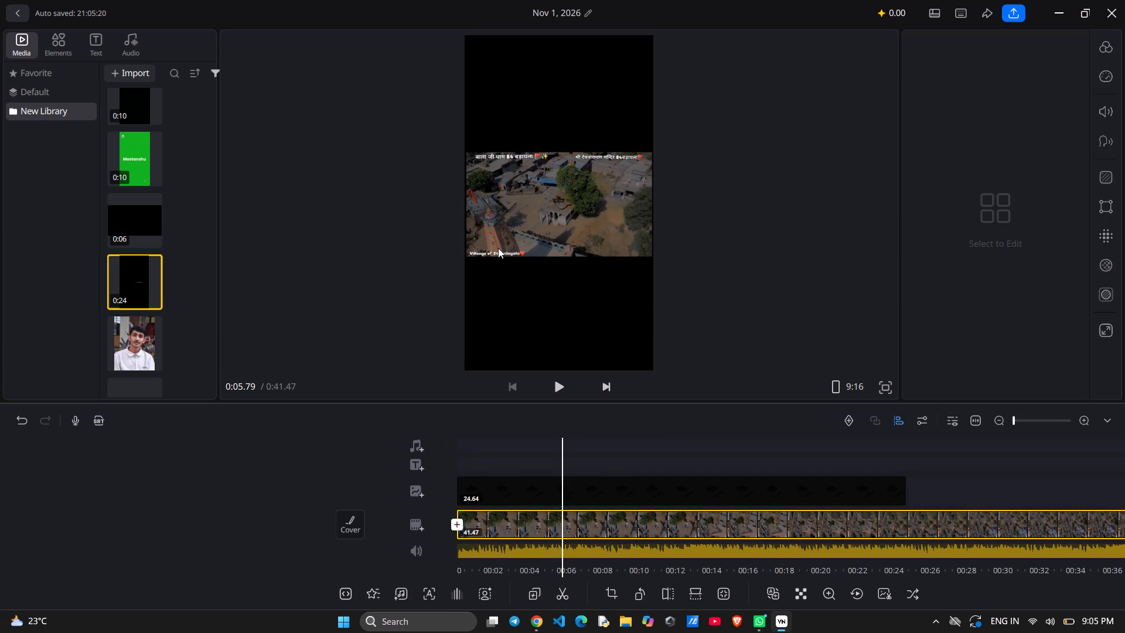
pyautogui.click(509, 233)
pyautogui.click(467, 258)
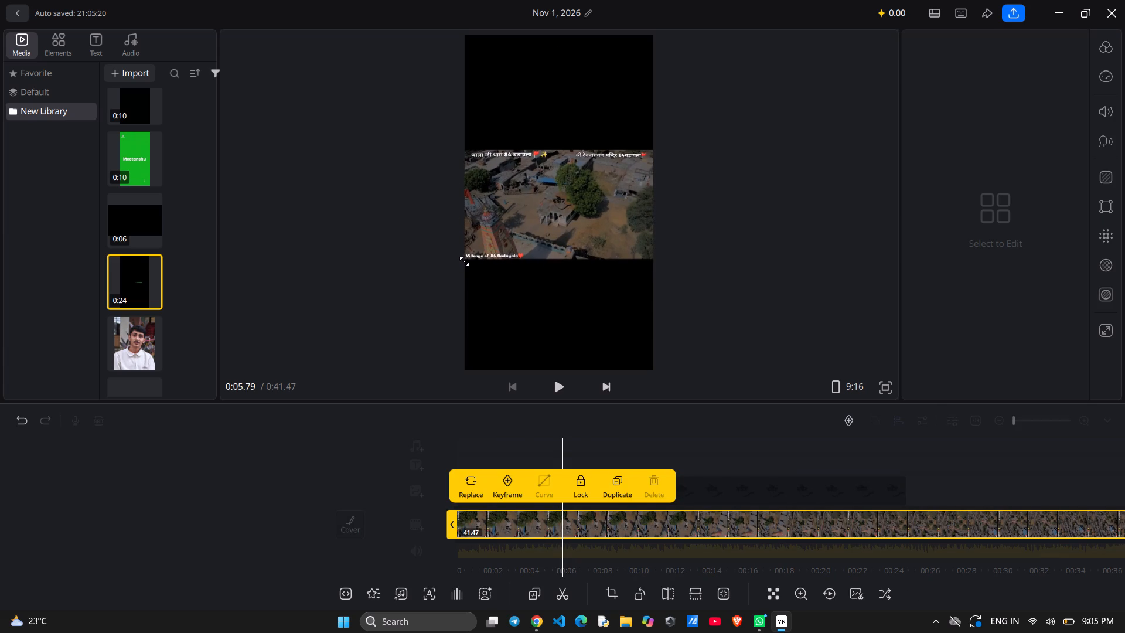
pyautogui.click(538, 225)
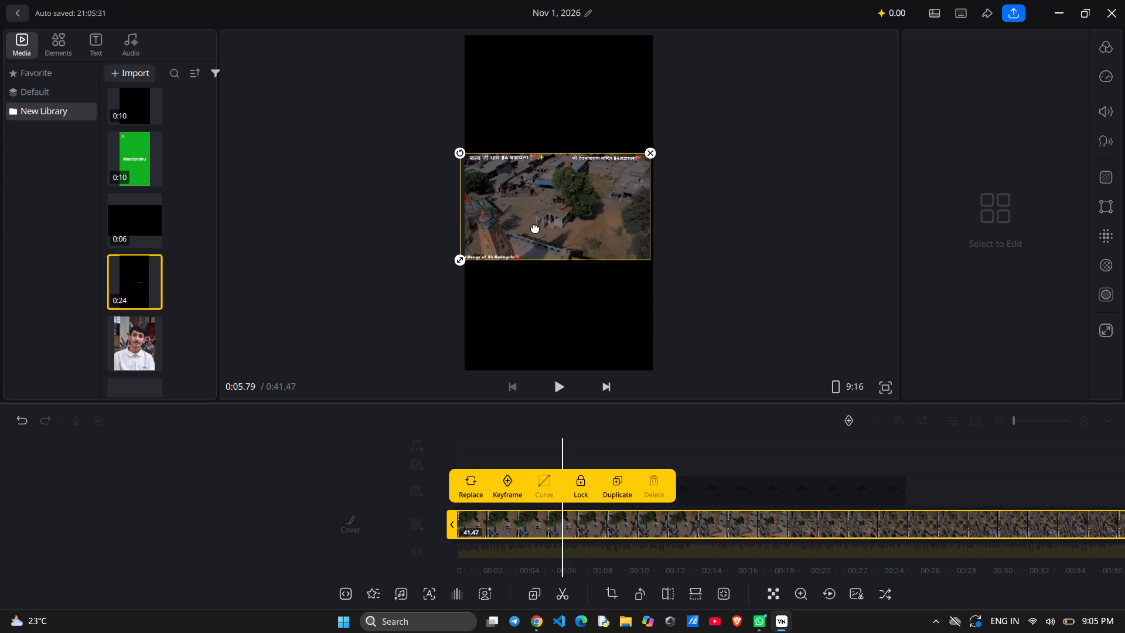
pyautogui.click(601, 334)
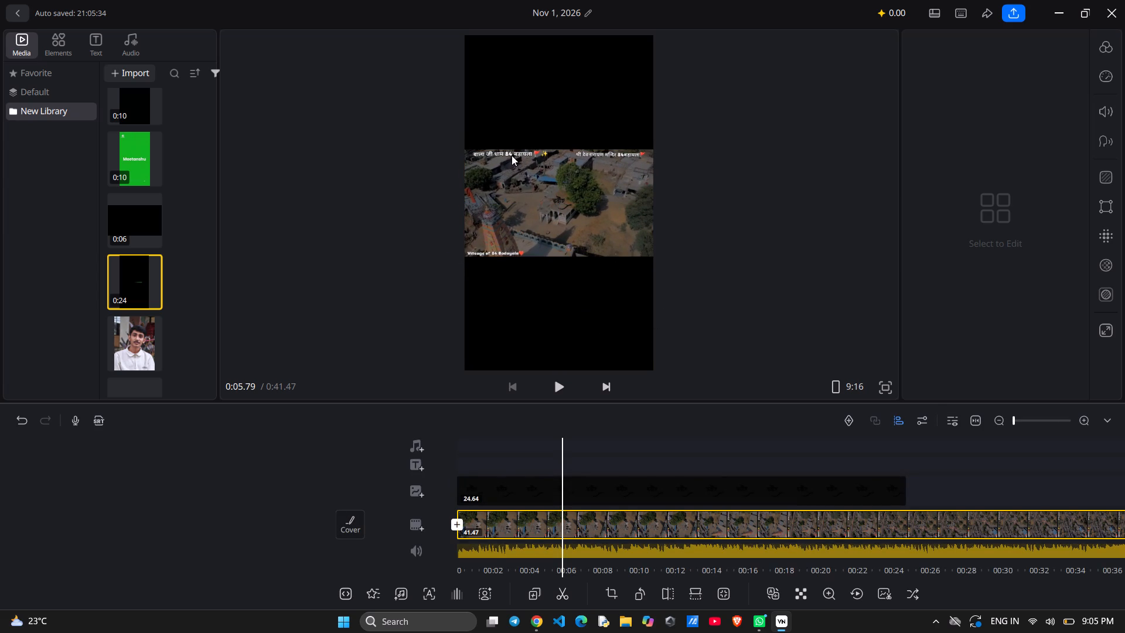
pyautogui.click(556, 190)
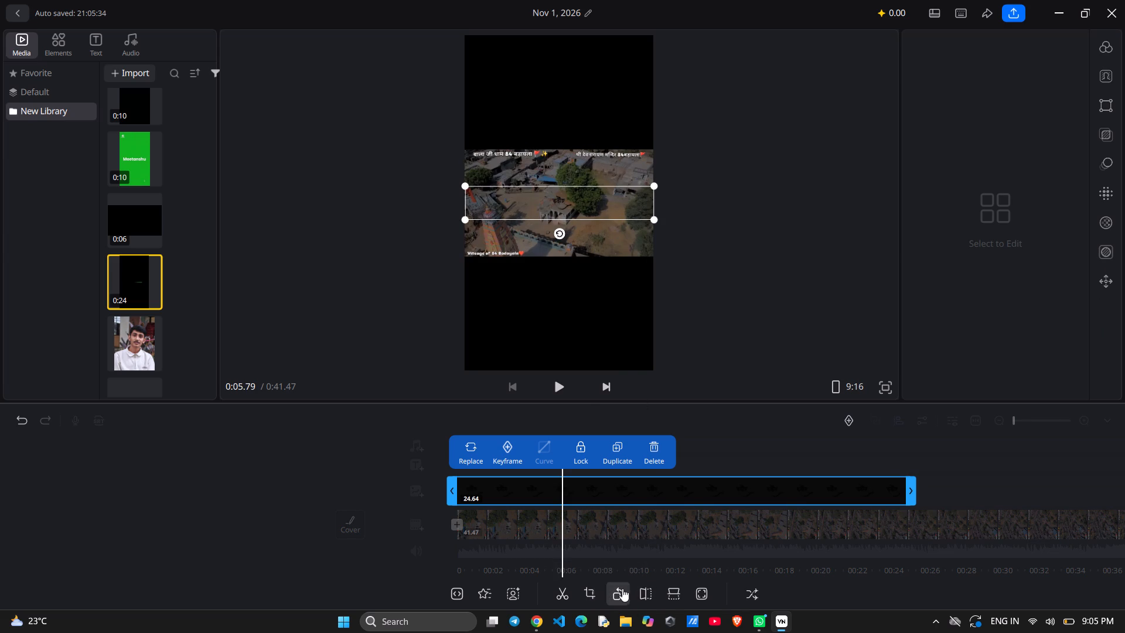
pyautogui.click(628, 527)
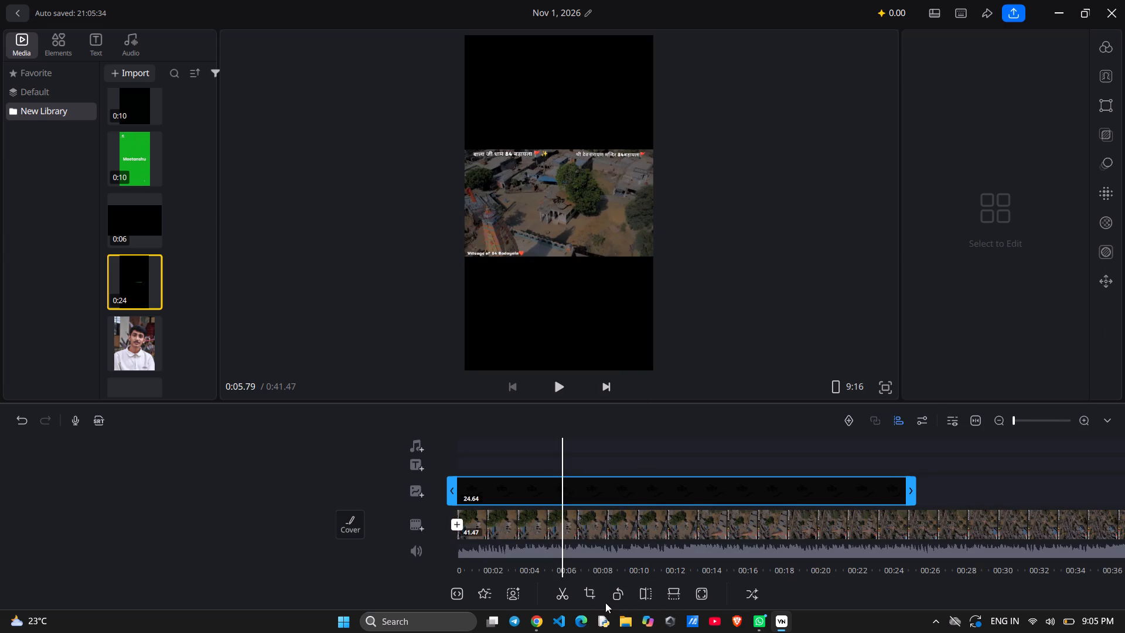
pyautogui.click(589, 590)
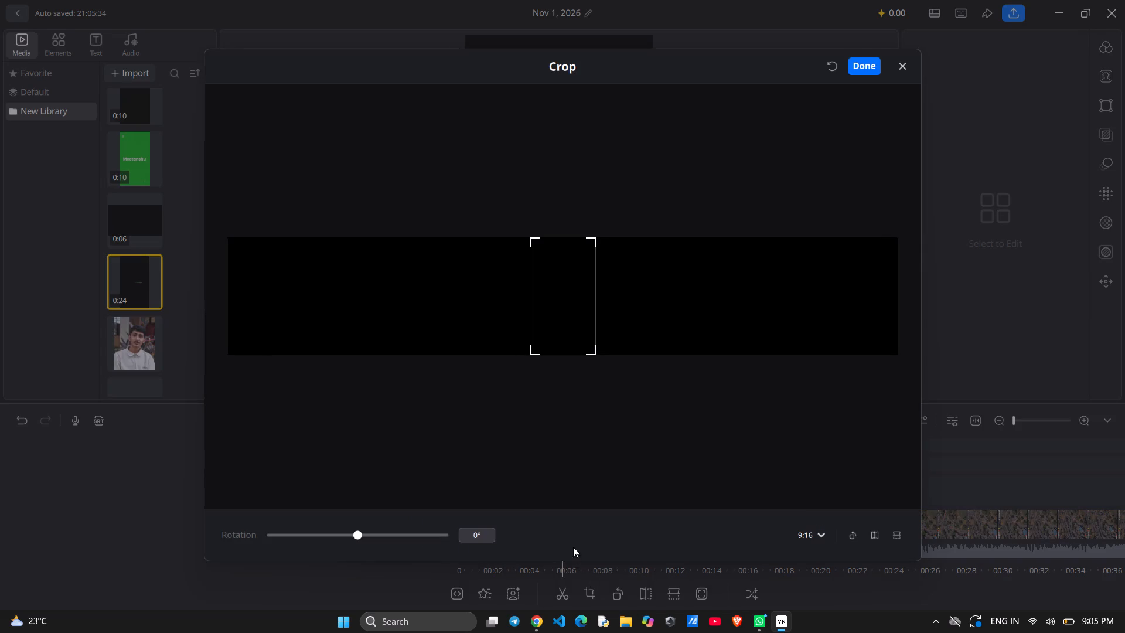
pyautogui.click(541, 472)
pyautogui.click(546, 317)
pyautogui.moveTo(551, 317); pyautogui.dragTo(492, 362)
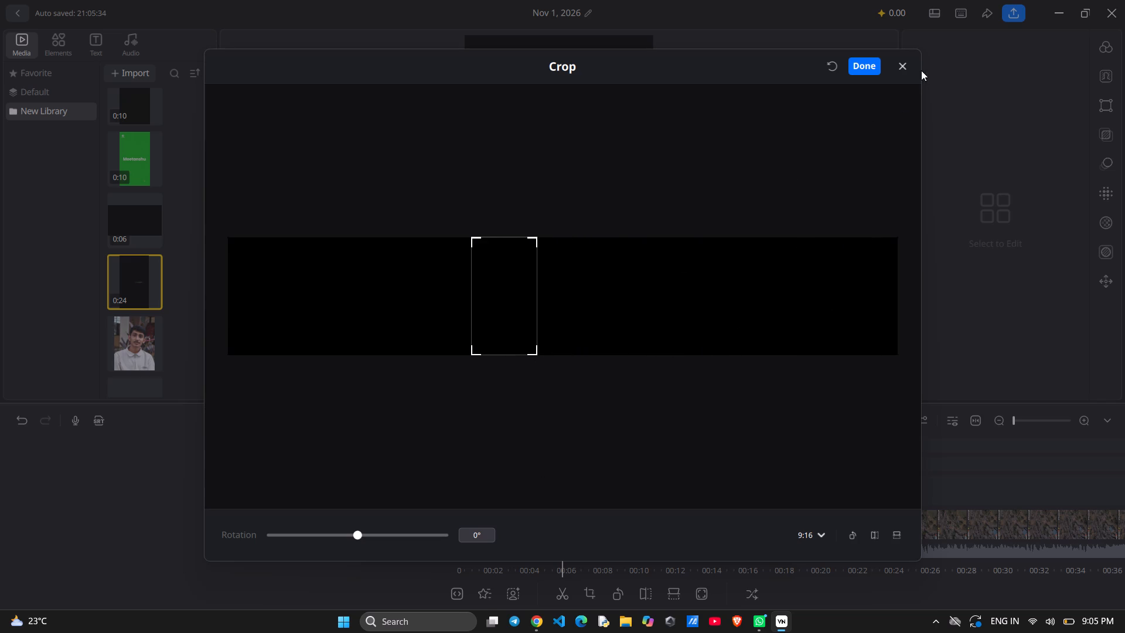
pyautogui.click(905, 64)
# Crop the aerial village clip at its original ratio so the captions along both long edges are cut off, and apply the crop.
pyautogui.click(697, 532)
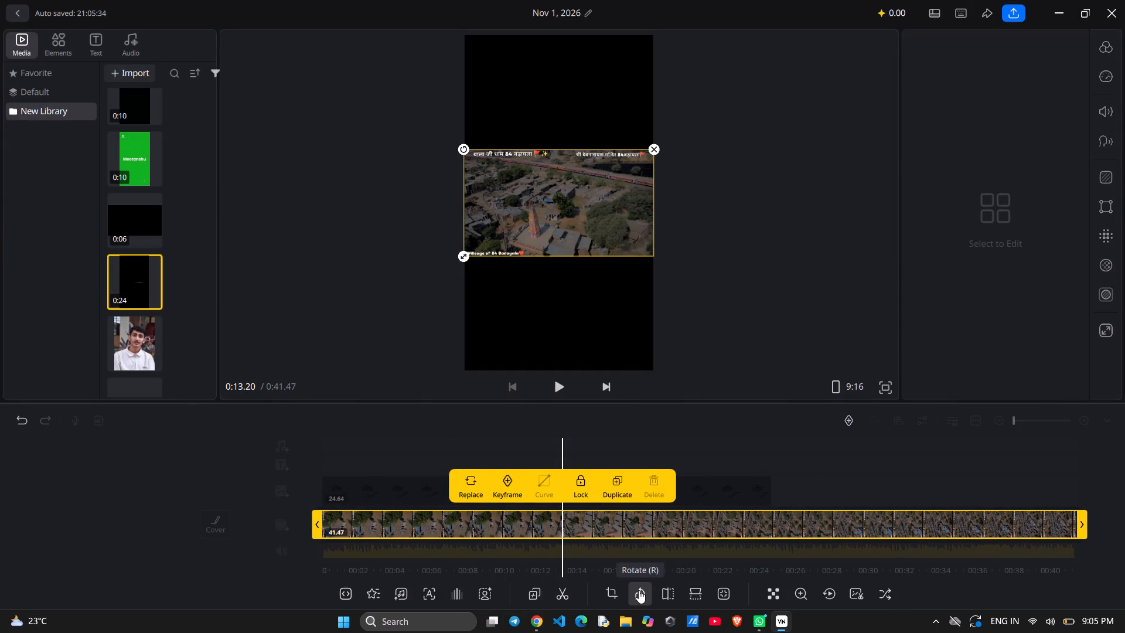
pyautogui.click(604, 593)
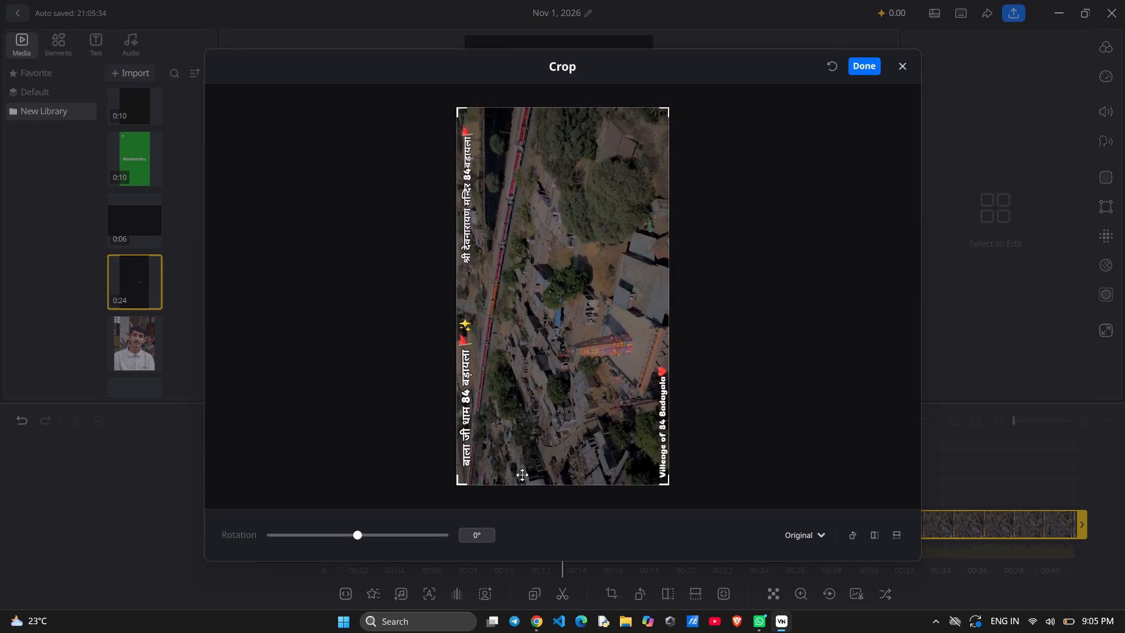
pyautogui.moveTo(459, 482); pyautogui.dragTo(480, 482)
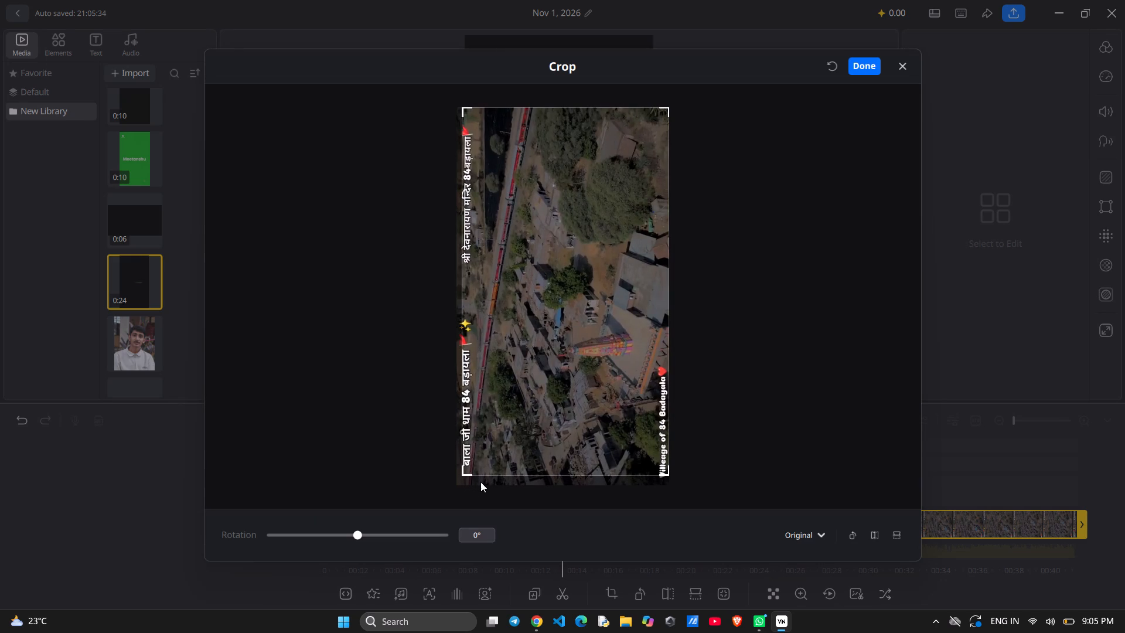
pyautogui.moveTo(480, 482); pyautogui.dragTo(499, 475)
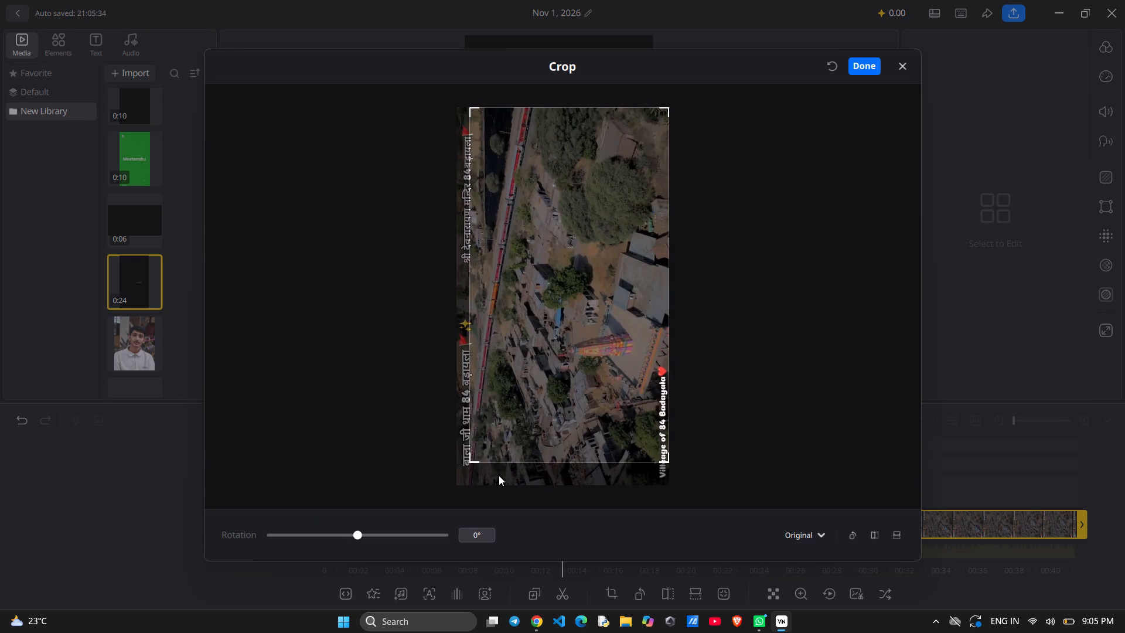
pyautogui.moveTo(499, 475); pyautogui.dragTo(508, 474)
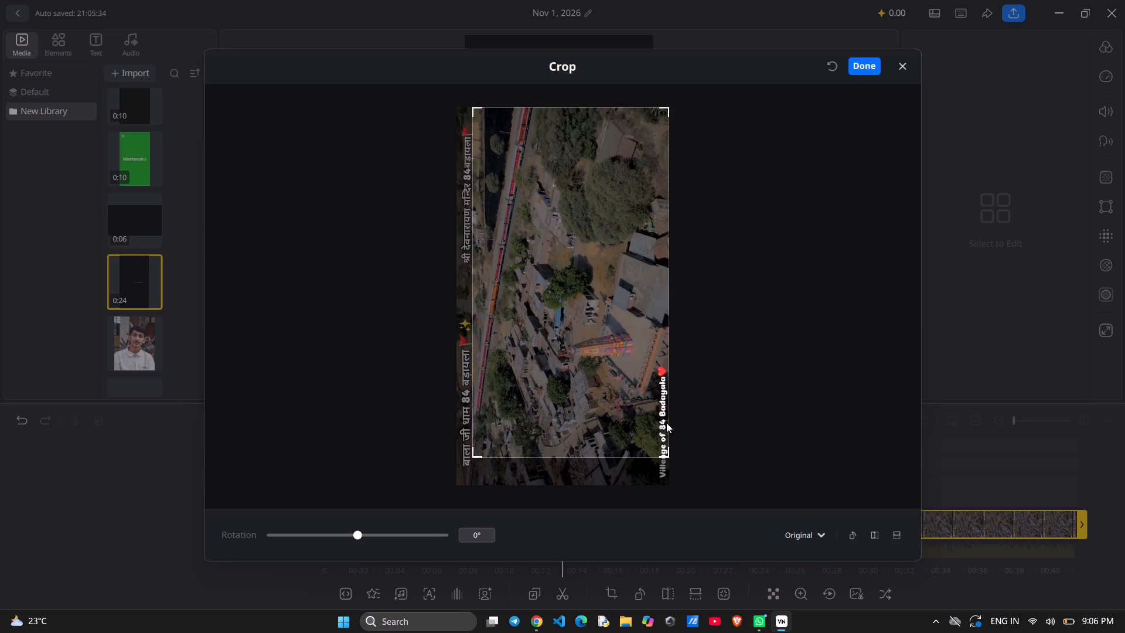
pyautogui.moveTo(668, 454); pyautogui.dragTo(660, 453)
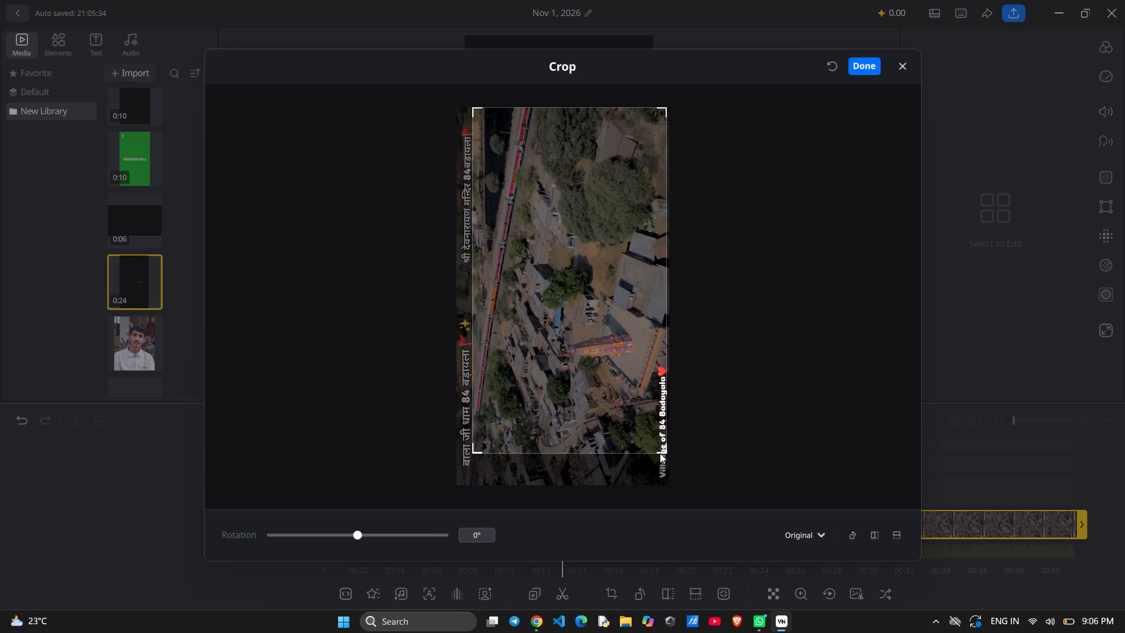
pyautogui.moveTo(660, 453); pyautogui.dragTo(636, 447)
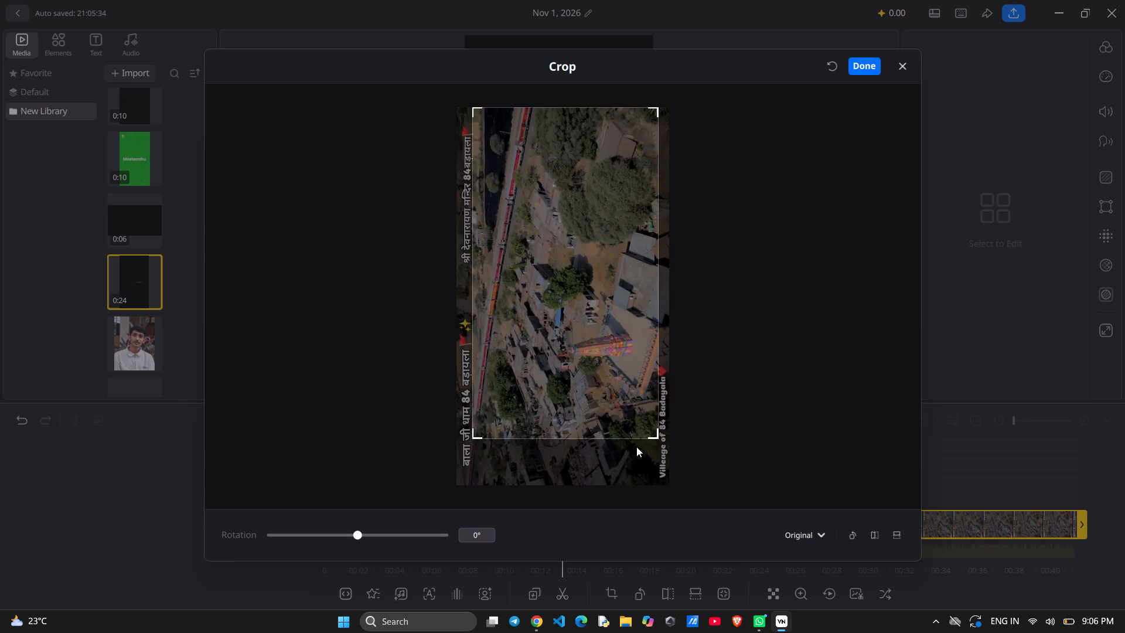
pyautogui.moveTo(598, 383); pyautogui.dragTo(595, 404)
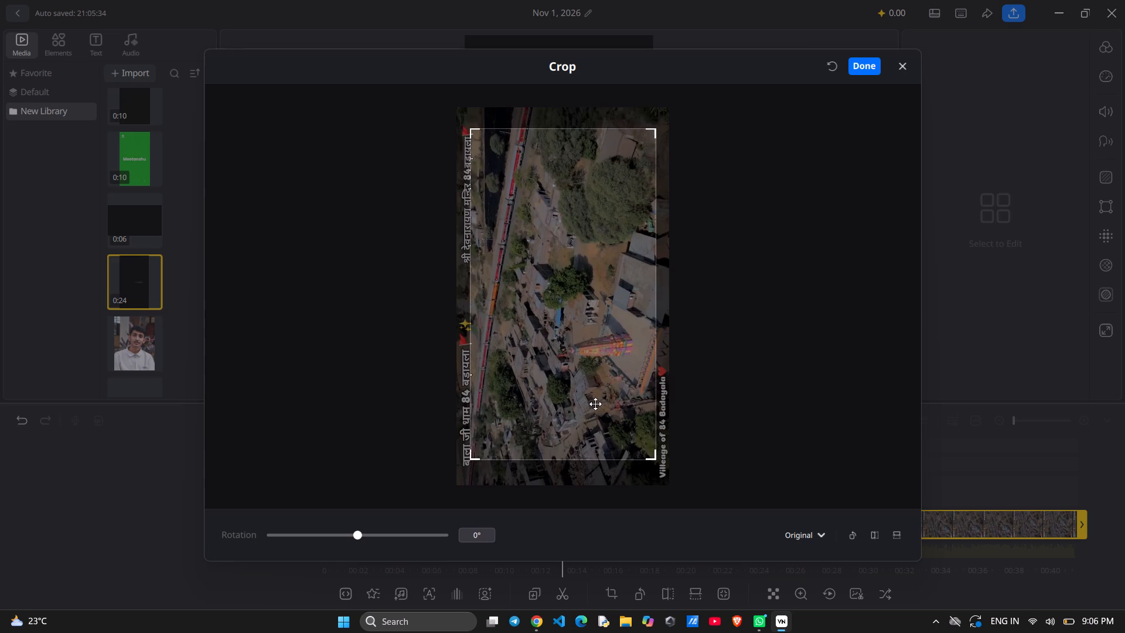
pyautogui.moveTo(595, 404); pyautogui.dragTo(596, 408)
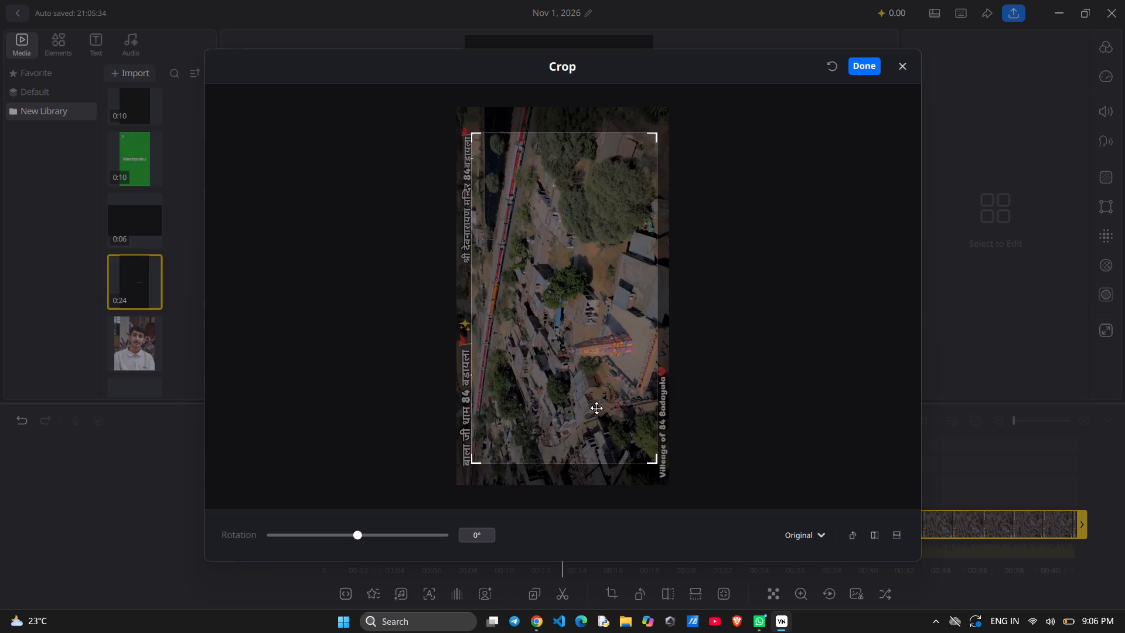
pyautogui.moveTo(596, 408); pyautogui.dragTo(598, 409)
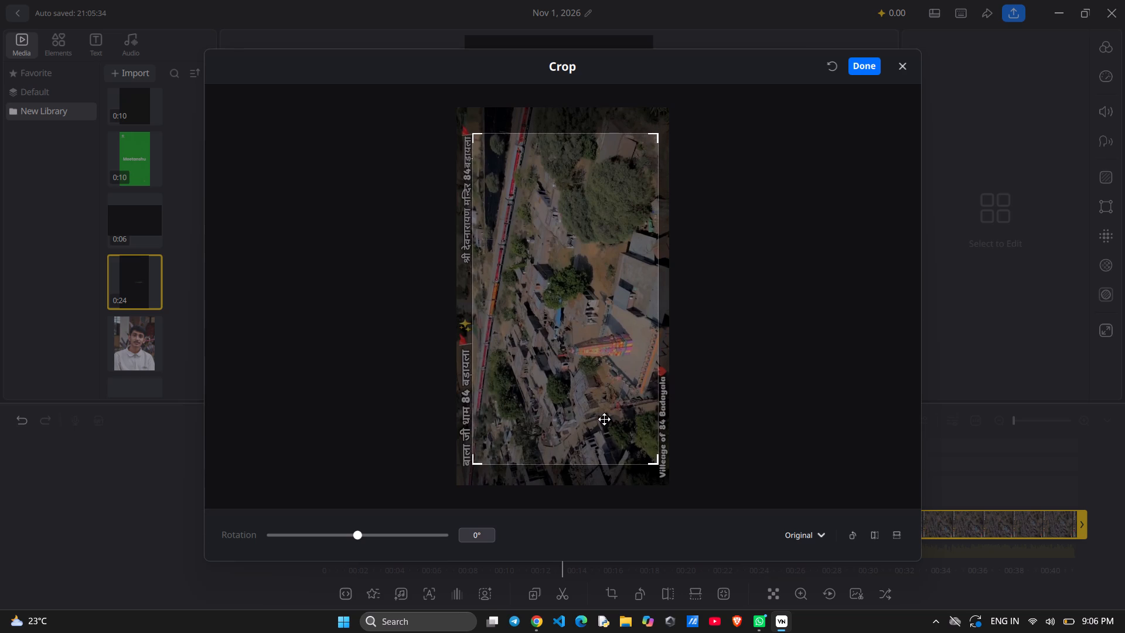
pyautogui.click(596, 410)
pyautogui.click(721, 379)
pyautogui.click(858, 62)
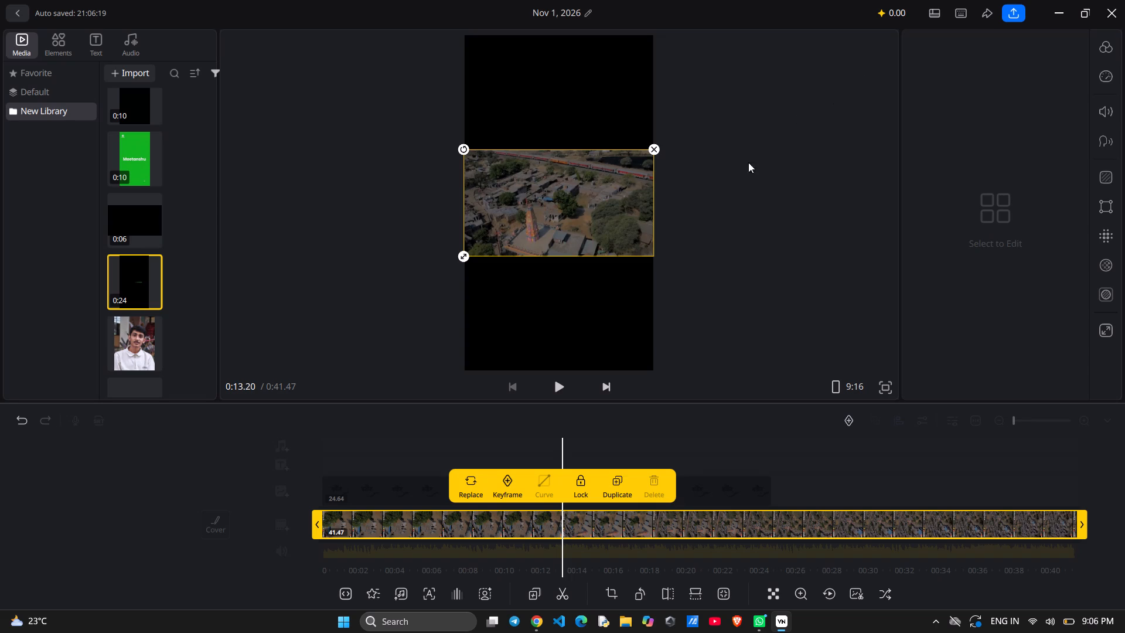
# Play the video from about 13 seconds to check the cropped aerial clip.
pyautogui.click(562, 386)
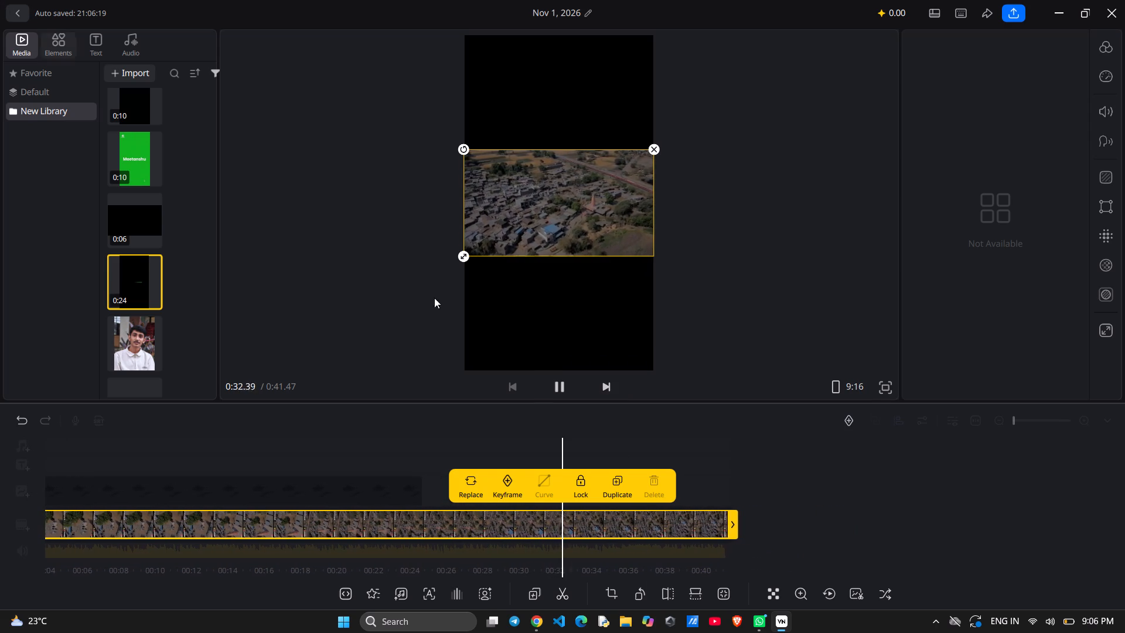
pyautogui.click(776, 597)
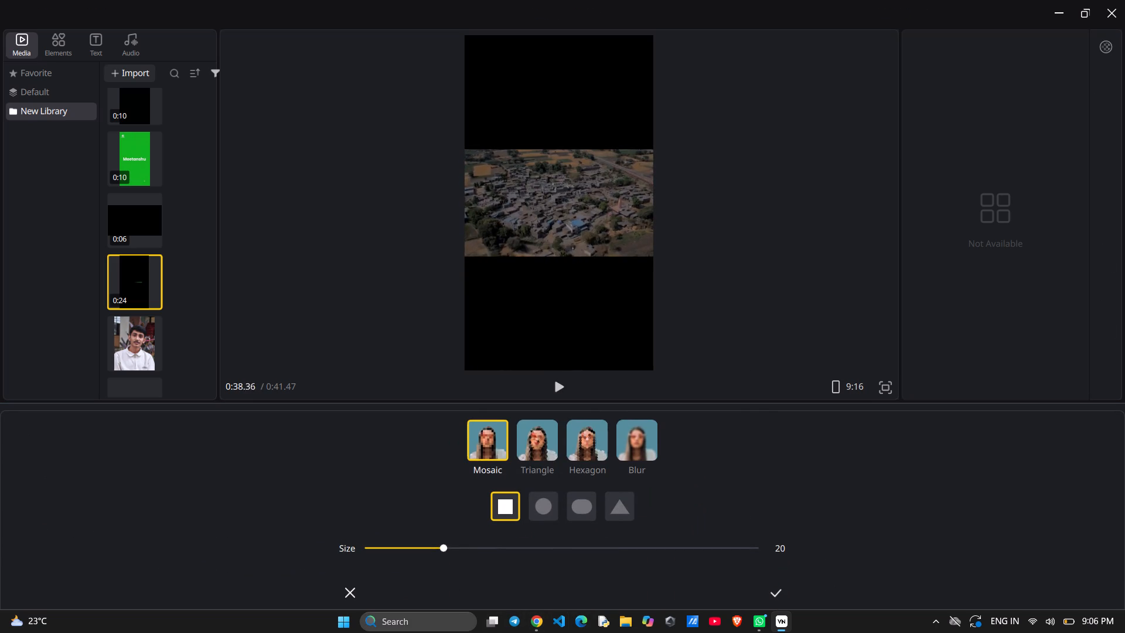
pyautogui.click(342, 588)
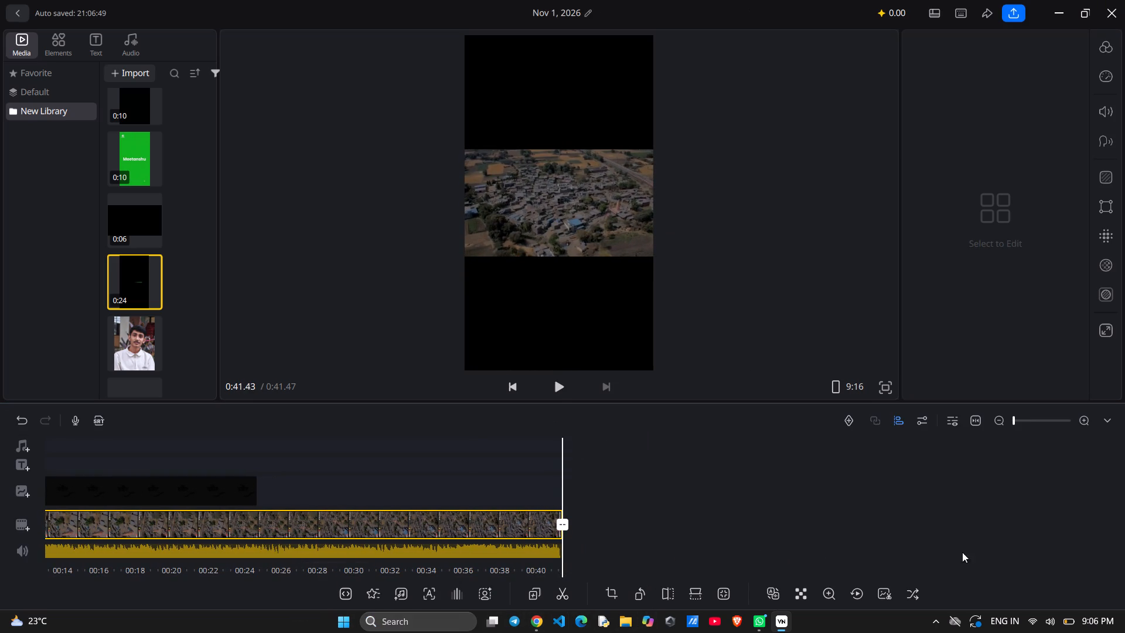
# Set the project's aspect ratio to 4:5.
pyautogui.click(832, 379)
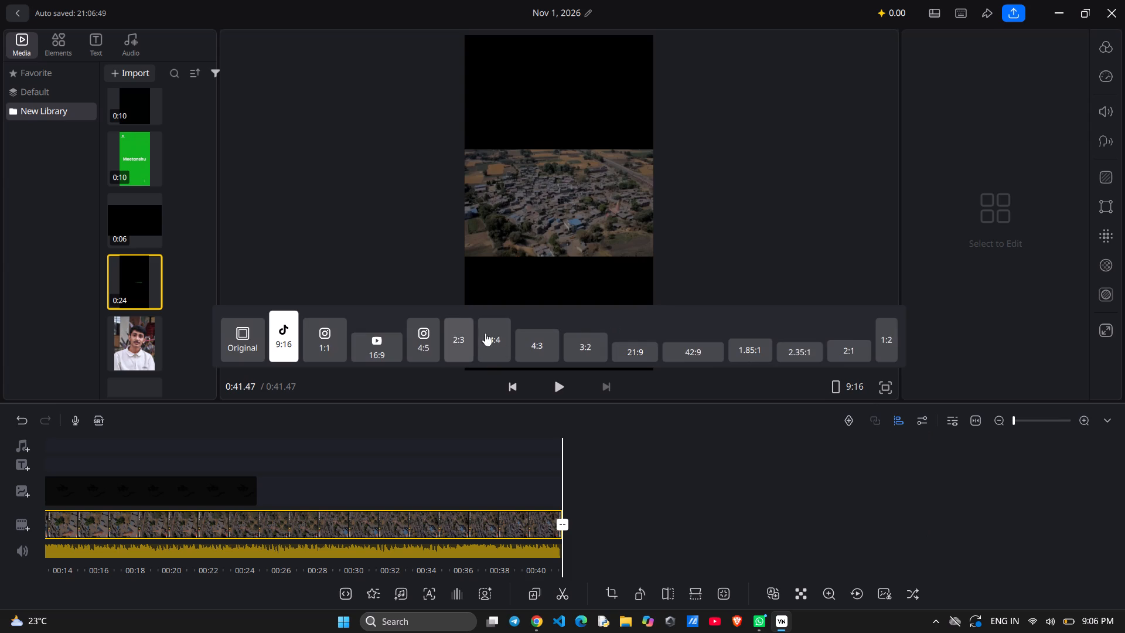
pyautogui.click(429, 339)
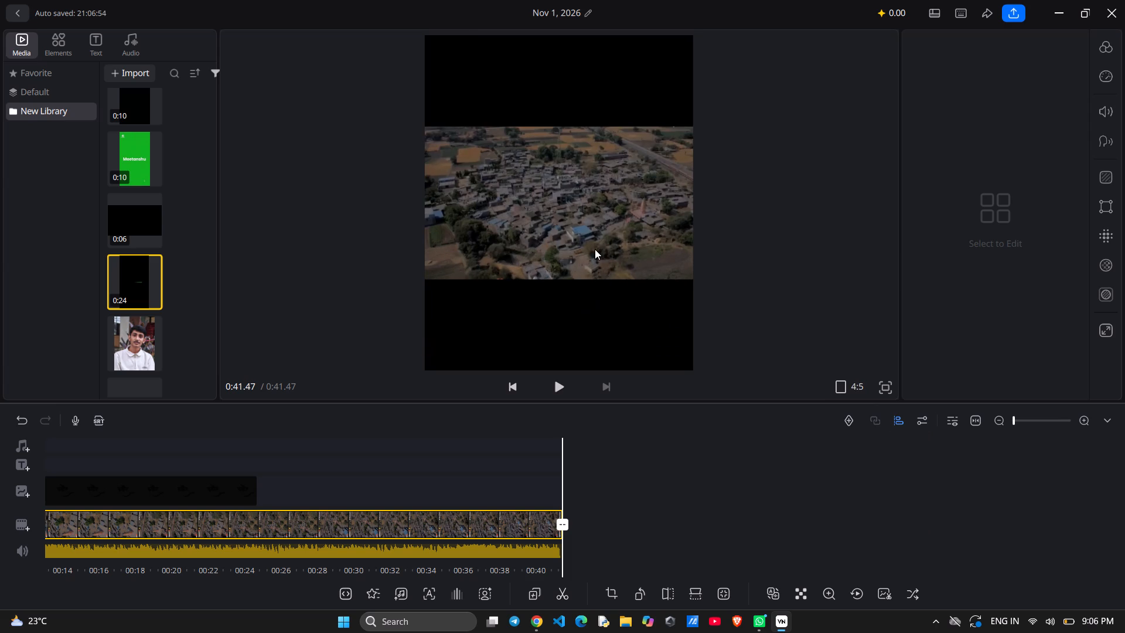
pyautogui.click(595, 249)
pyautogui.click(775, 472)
# Play the video from the beginning to check how the aerial clip and text overlay look in the 4:5 frame.
pyautogui.moveTo(740, 514); pyautogui.dragTo(1124, 529)
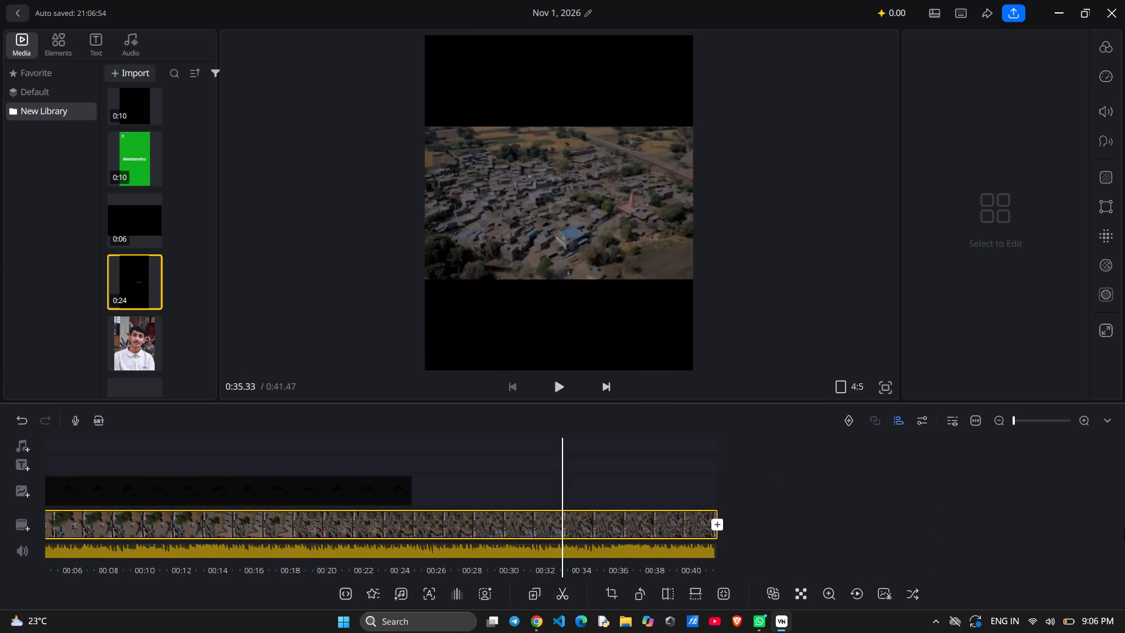
pyautogui.moveTo(1124, 529); pyautogui.dragTo(1124, 532)
pyautogui.moveTo(676, 526); pyautogui.dragTo(1124, 617)
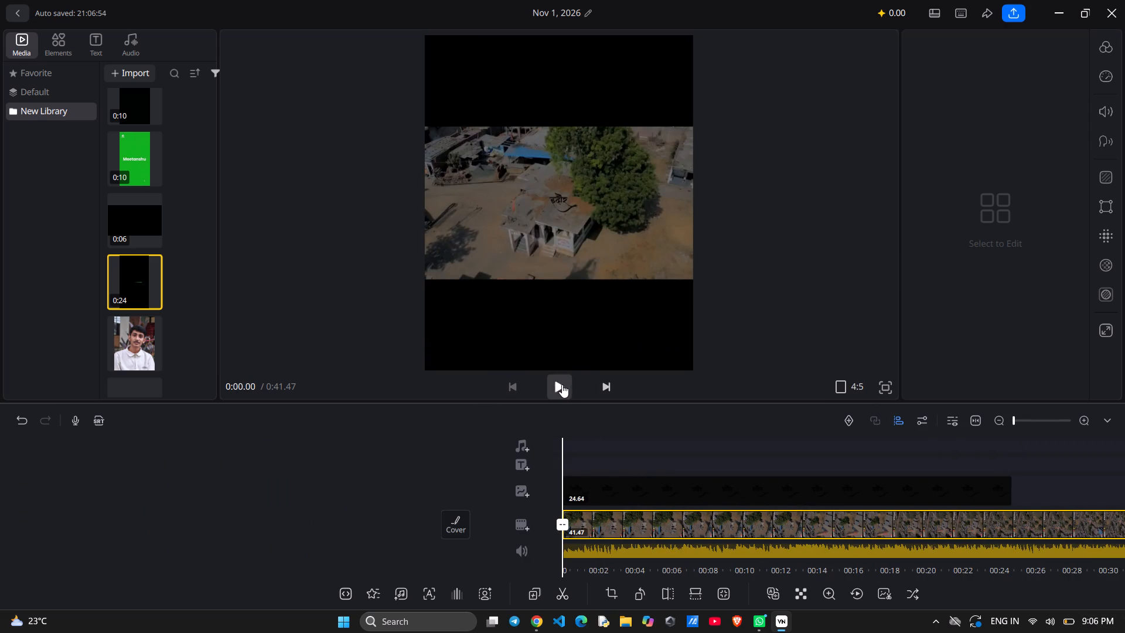
pyautogui.click(561, 385)
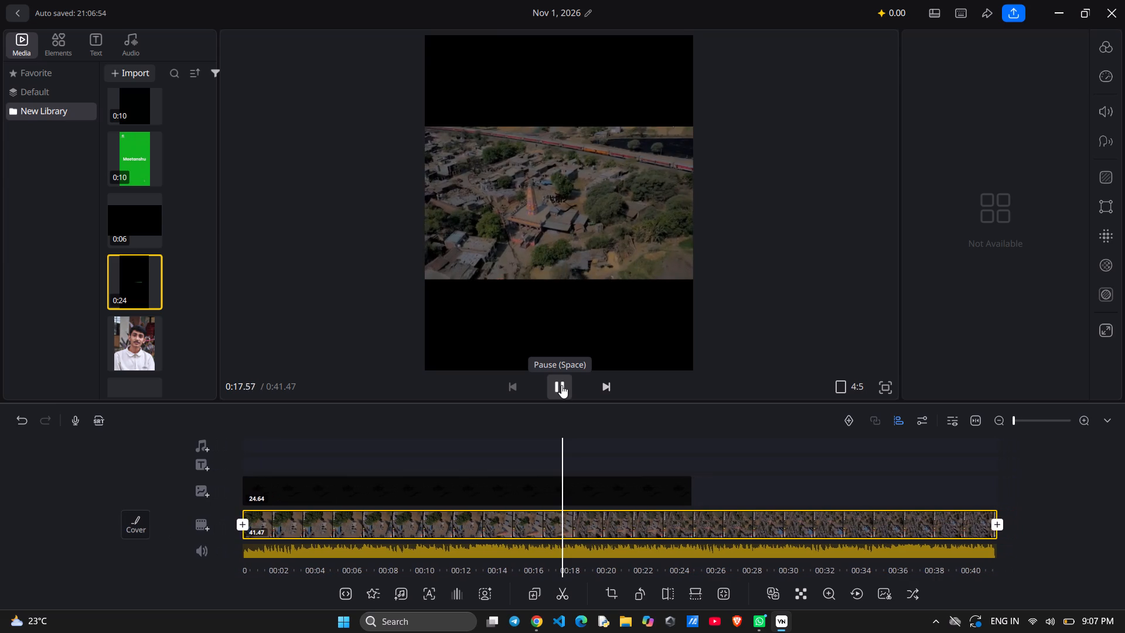
# Set the project's aspect ratio back to 9:16.
pyautogui.click(849, 389)
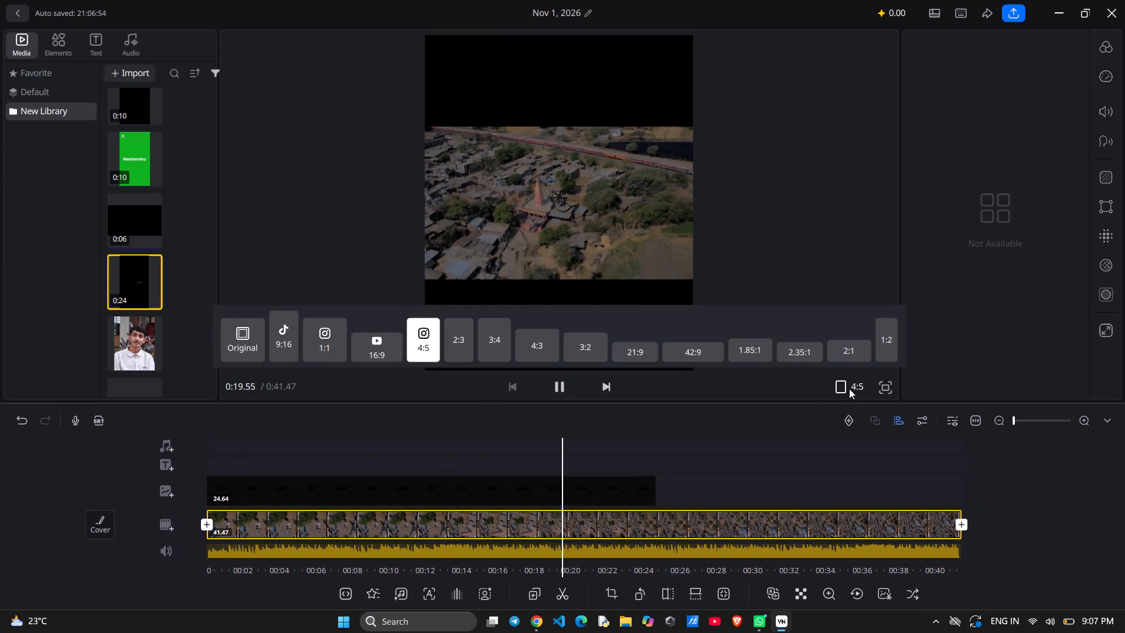
pyautogui.click(280, 338)
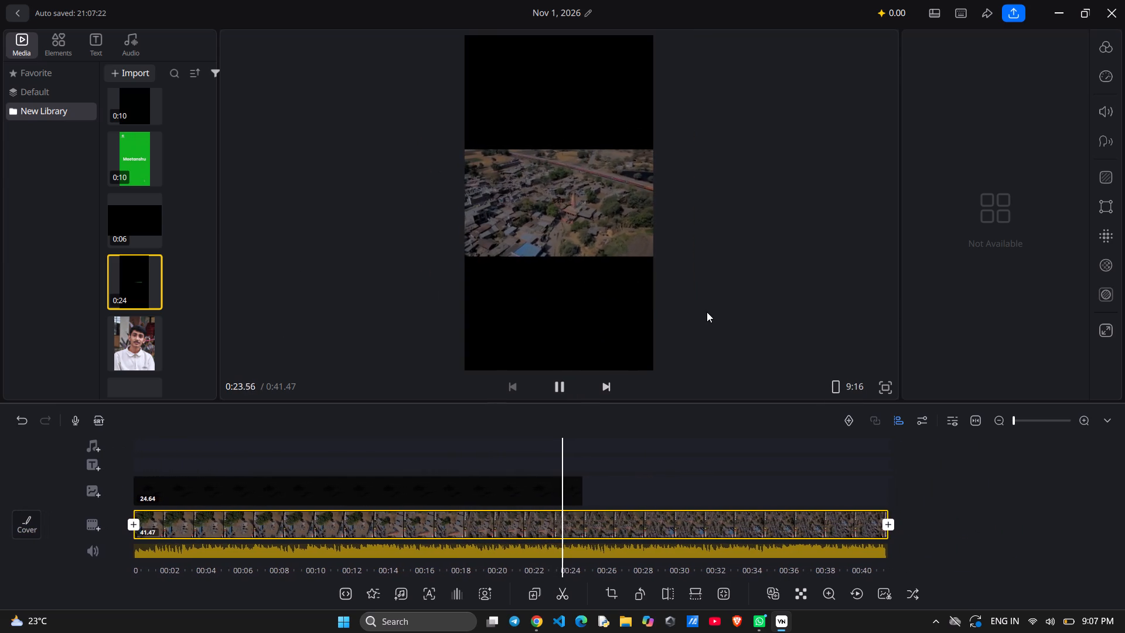
pyautogui.rightClick(707, 312)
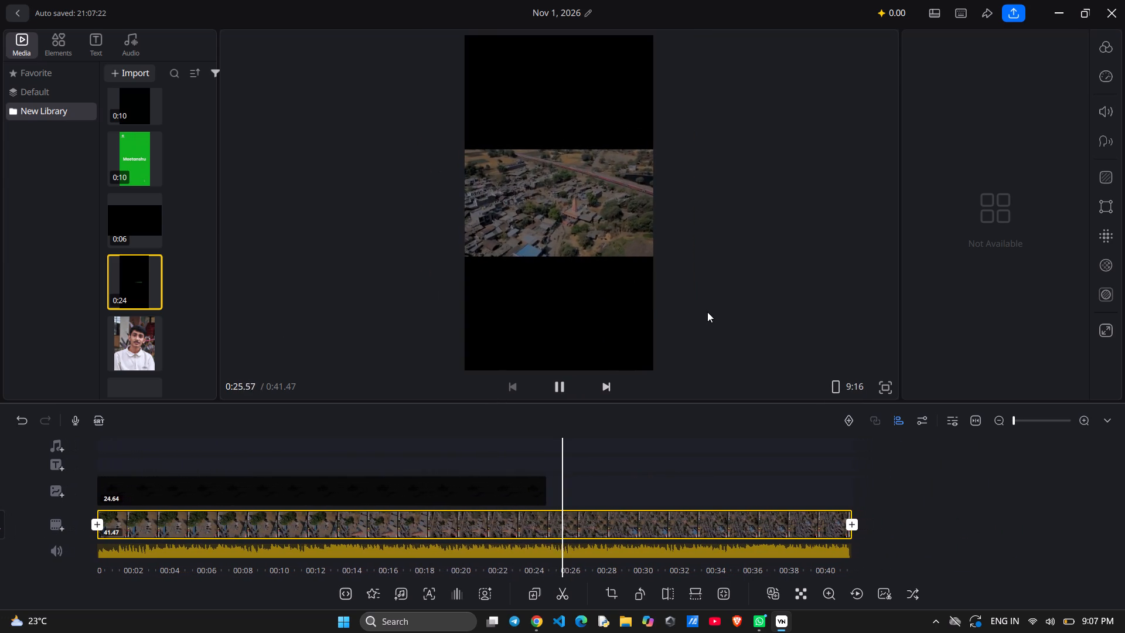
# Play the video from the beginning in full-screen preview to check the aerial clip with its text overlay.
pyautogui.click(891, 389)
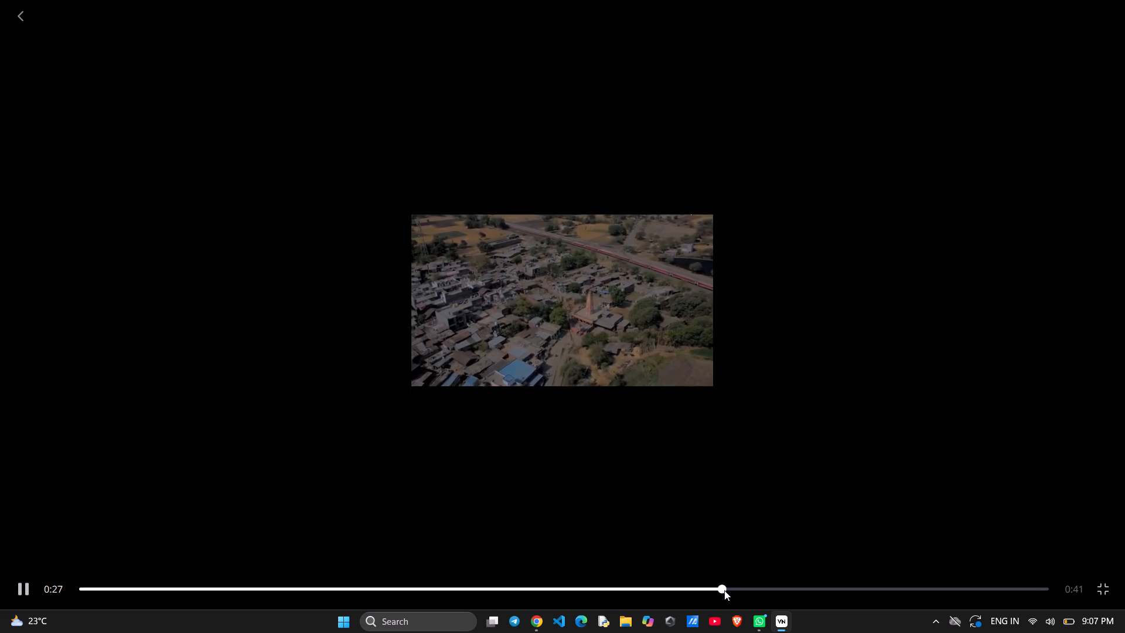
pyautogui.moveTo(725, 591); pyautogui.dragTo(0, 549)
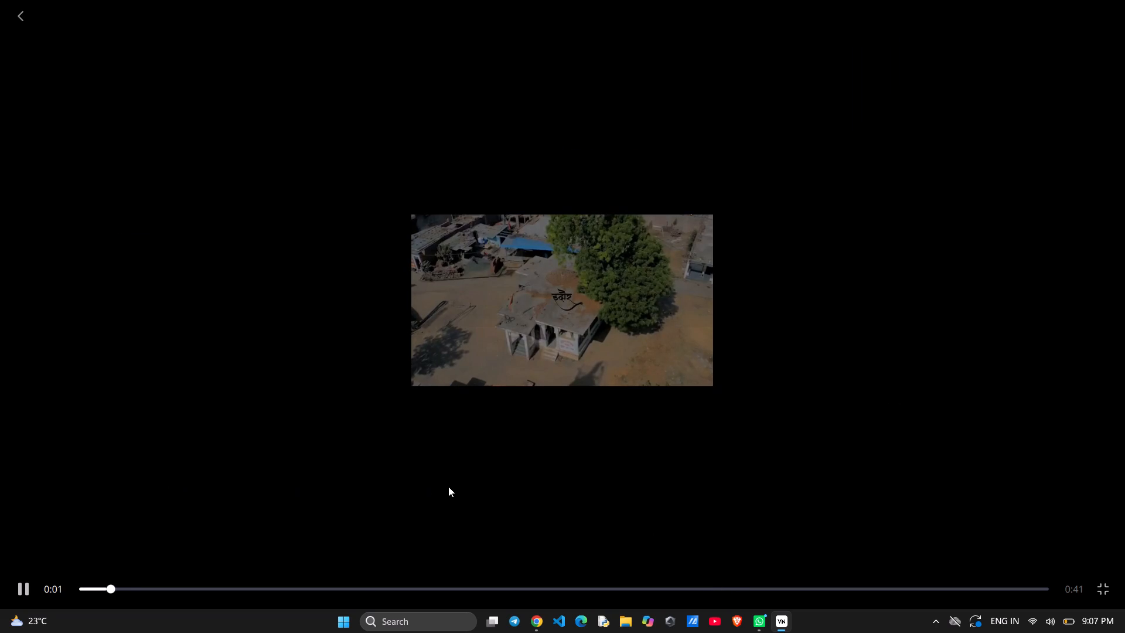
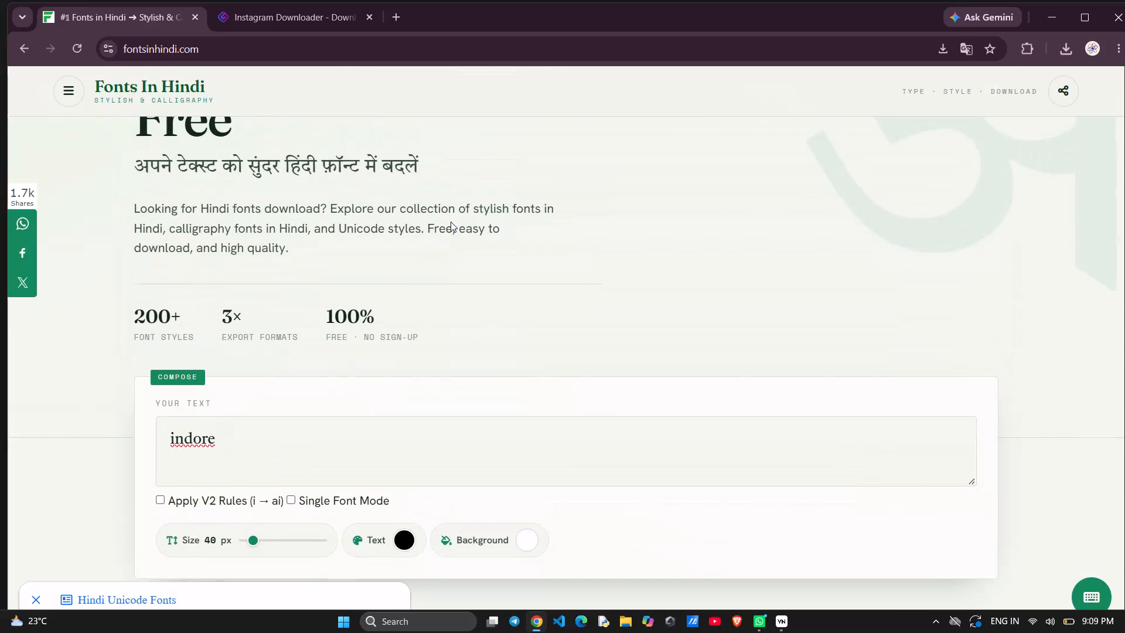
# Replace the sample text on the Fonts In Hindi website with the copied text चौरासी बडायला.
pyautogui.click(371, 423)
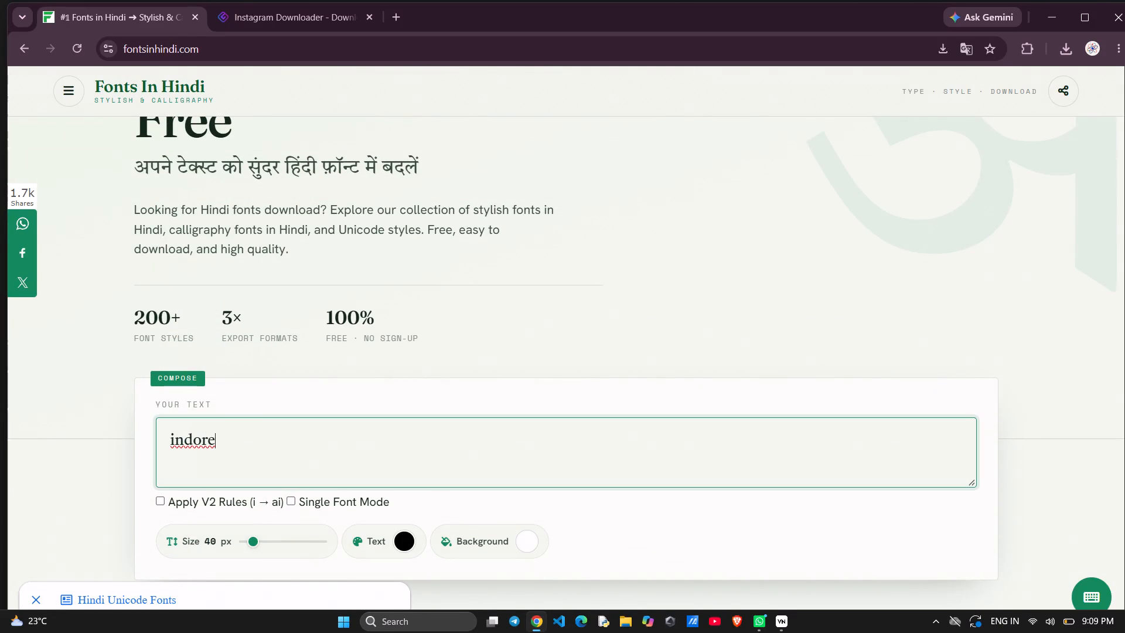
pyautogui.press('BackSpace')
pyautogui.press('BackSpace')
pyautogui.press('BackSpace')
pyautogui.press('BackSpace')
pyautogui.press('BackSpace')
pyautogui.press('BackSpace')
pyautogui.press('BackSpace')
pyautogui.press('BackSpace')
pyautogui.press('BackSpace')
pyautogui.press('BackSpace')
pyautogui.press('BackSpace')
pyautogui.press('BackSpace')
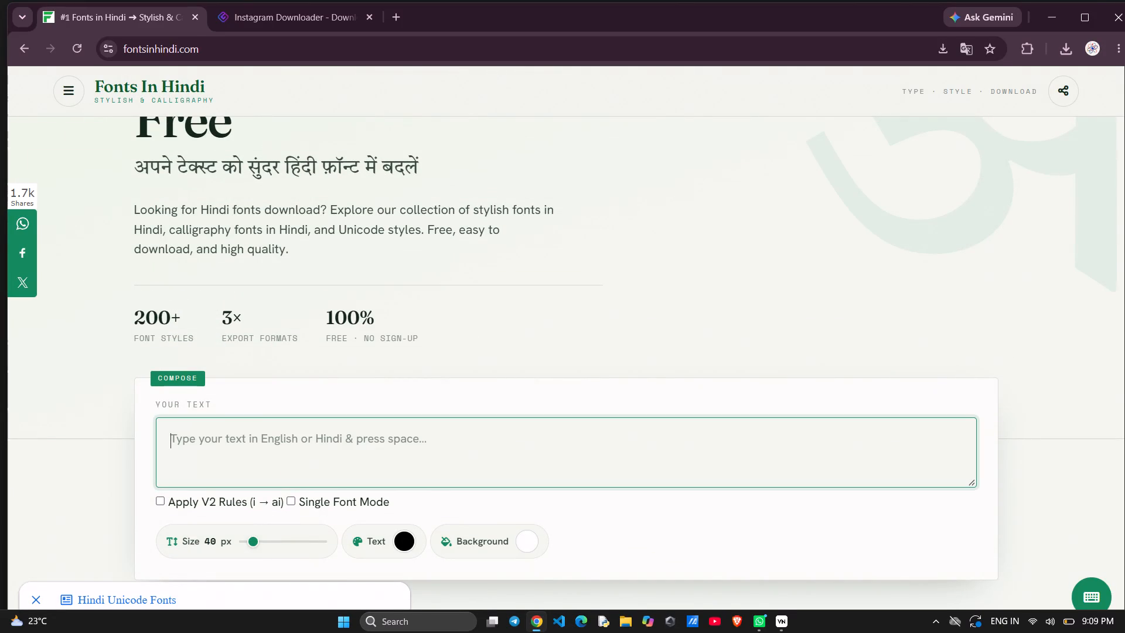
pyautogui.hotkey('ctrl', 'v')
# Examine how चौरासी बडायला looks in the font specimens on the first page, down to Ams Minar.
pyautogui.scroll(2, 370, 423)
pyautogui.scroll(-4, 398, 385)
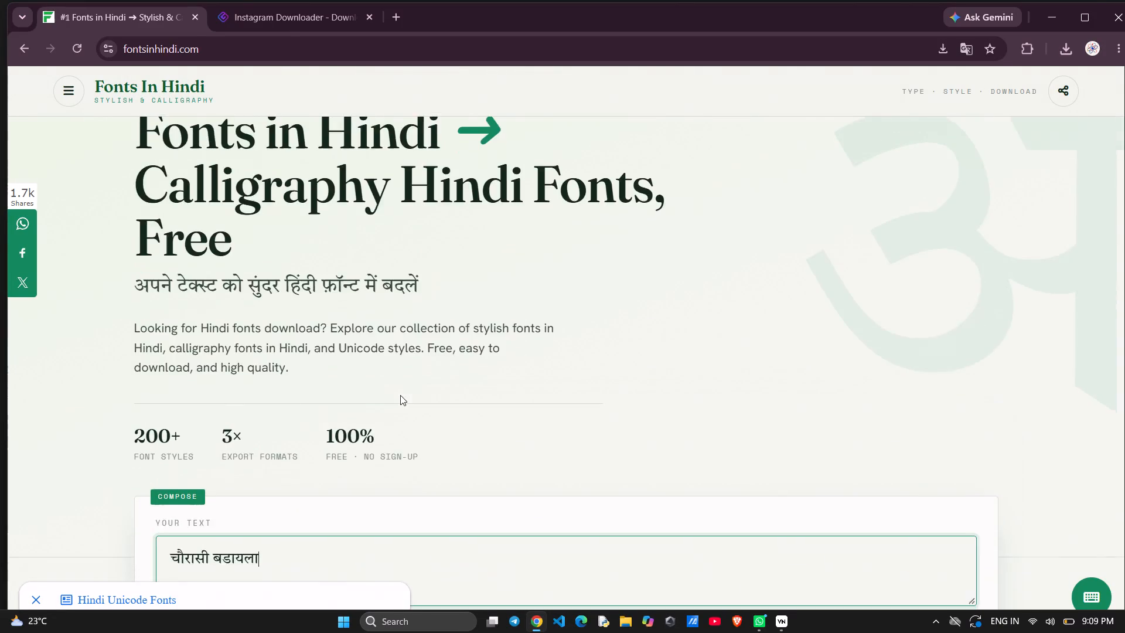
pyautogui.scroll(-8, 403, 395)
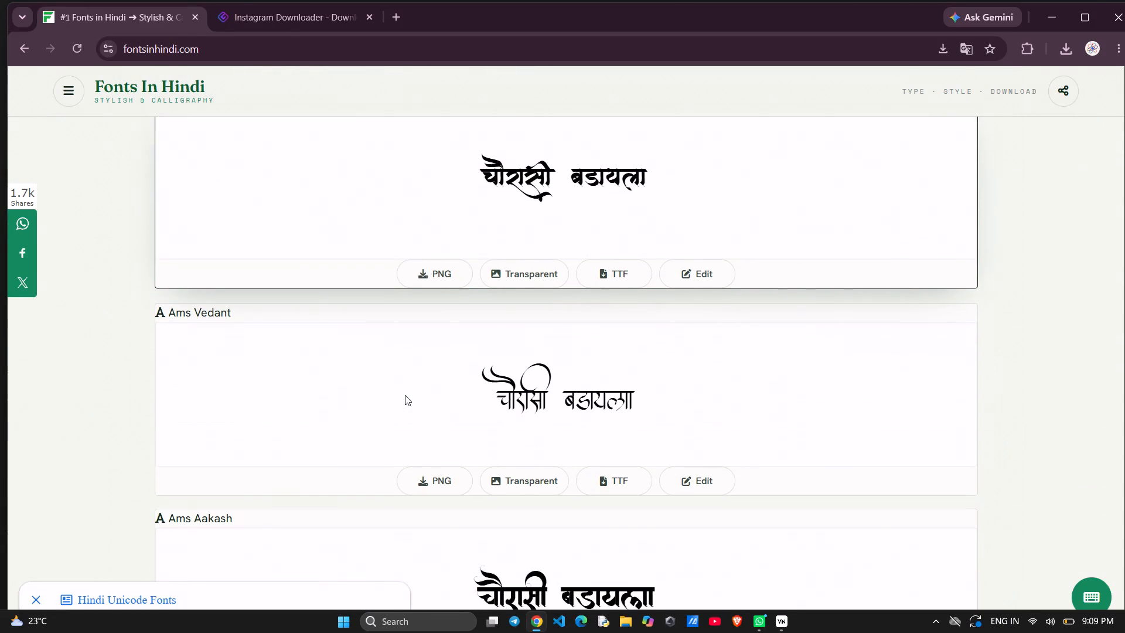
pyautogui.scroll(-2, 405, 395)
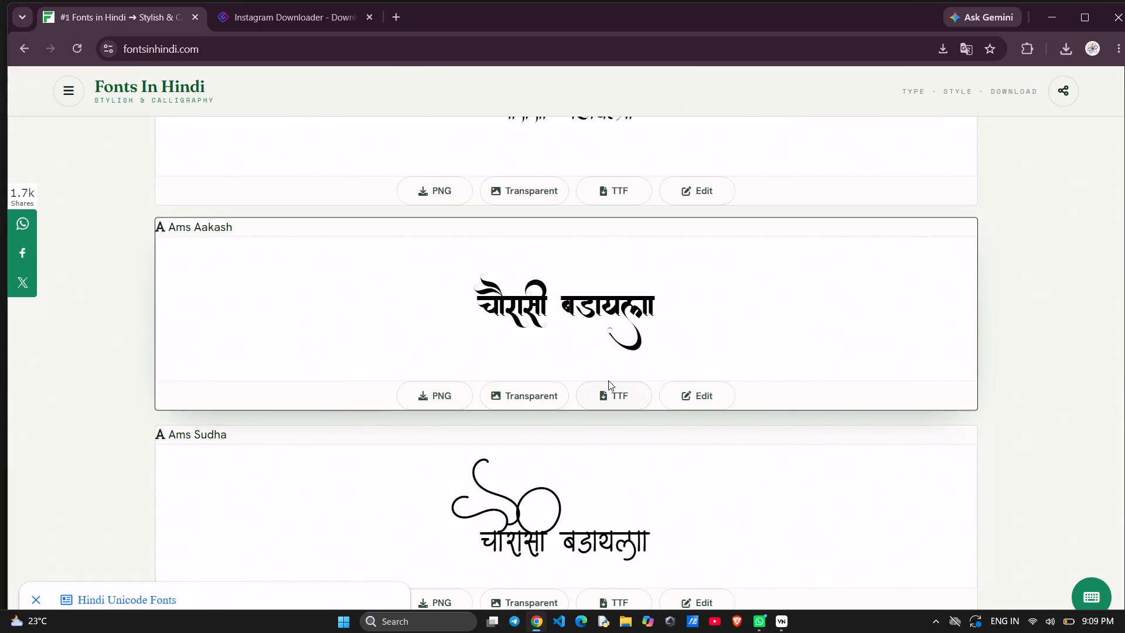
pyautogui.scroll(-6, 608, 380)
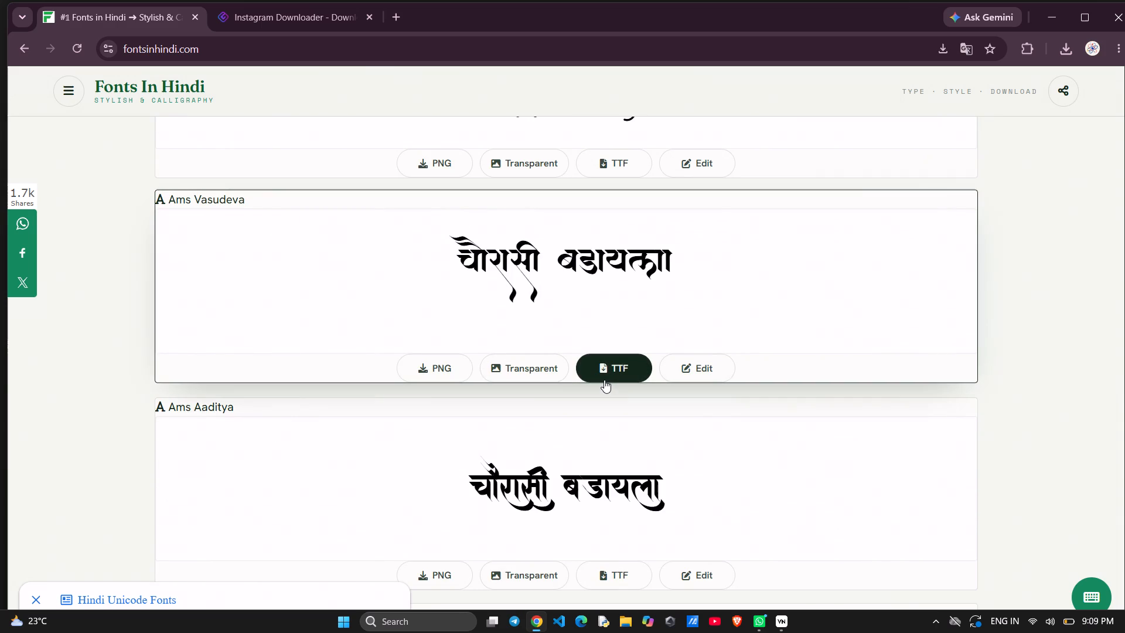
pyautogui.scroll(-2, 604, 380)
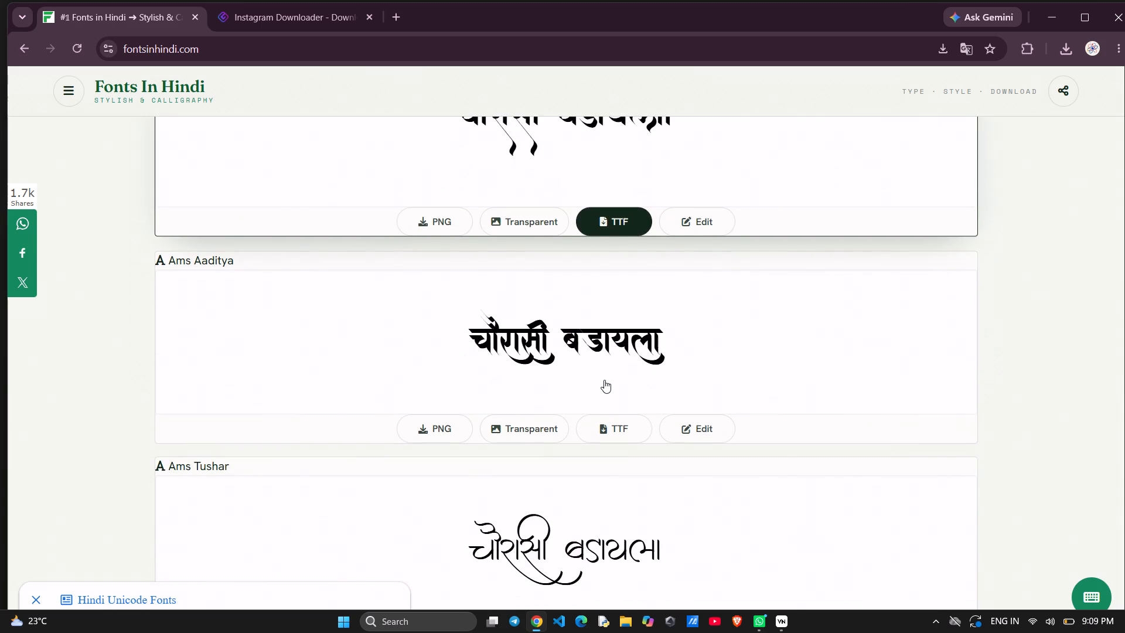
pyautogui.scroll(-11, 604, 380)
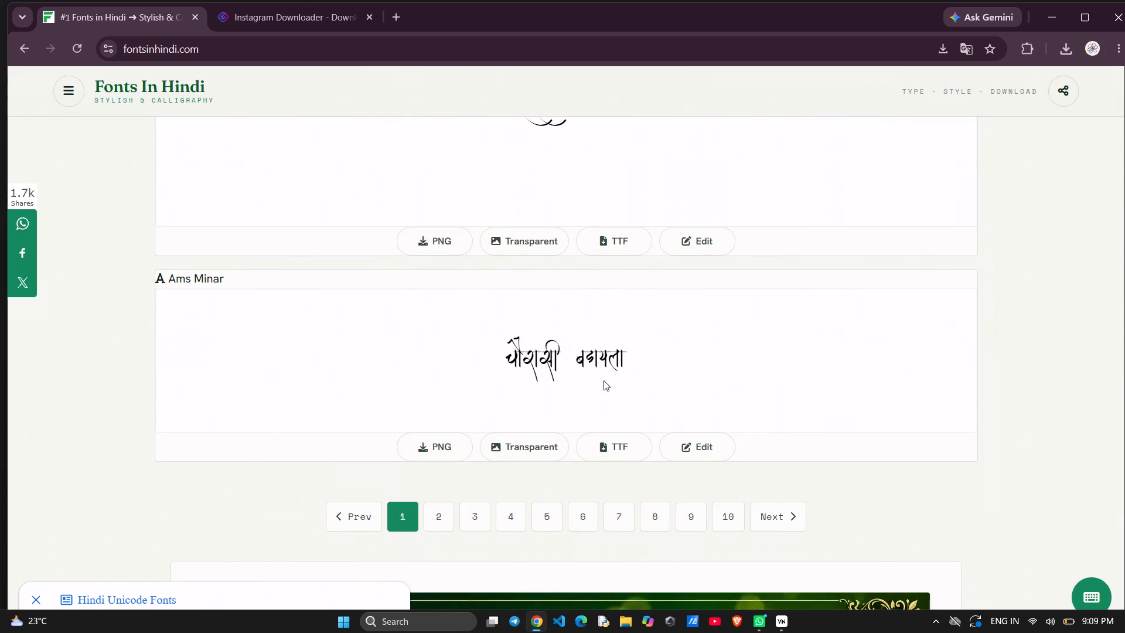
pyautogui.scroll(-2, 604, 380)
pyautogui.scroll(2, 604, 380)
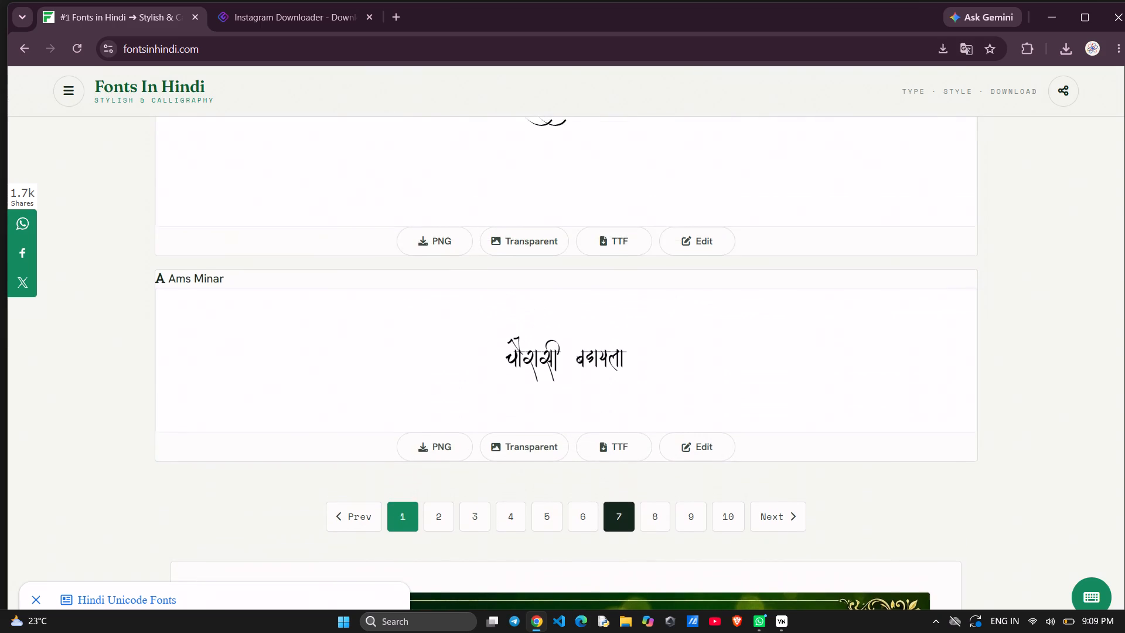
pyautogui.scroll(2, 604, 380)
pyautogui.scroll(-3, 605, 380)
# Open the second page of font specimens and compare how चौरासी बडायला looks in its styles.
pyautogui.click(773, 438)
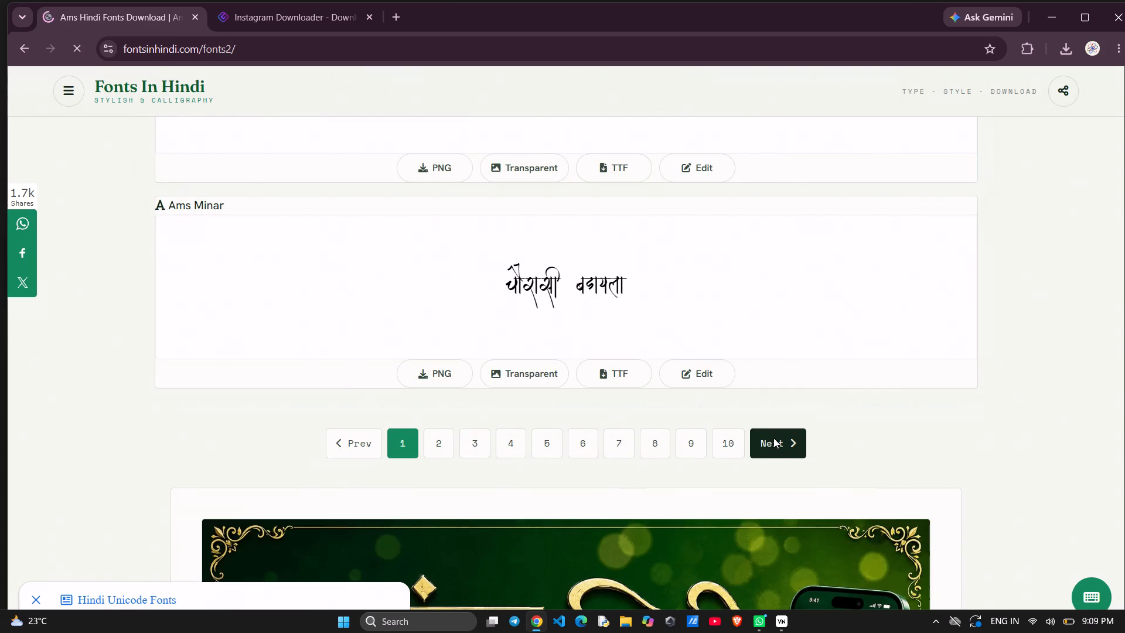
pyautogui.scroll(2, 717, 392)
pyautogui.scroll(-12, 714, 393)
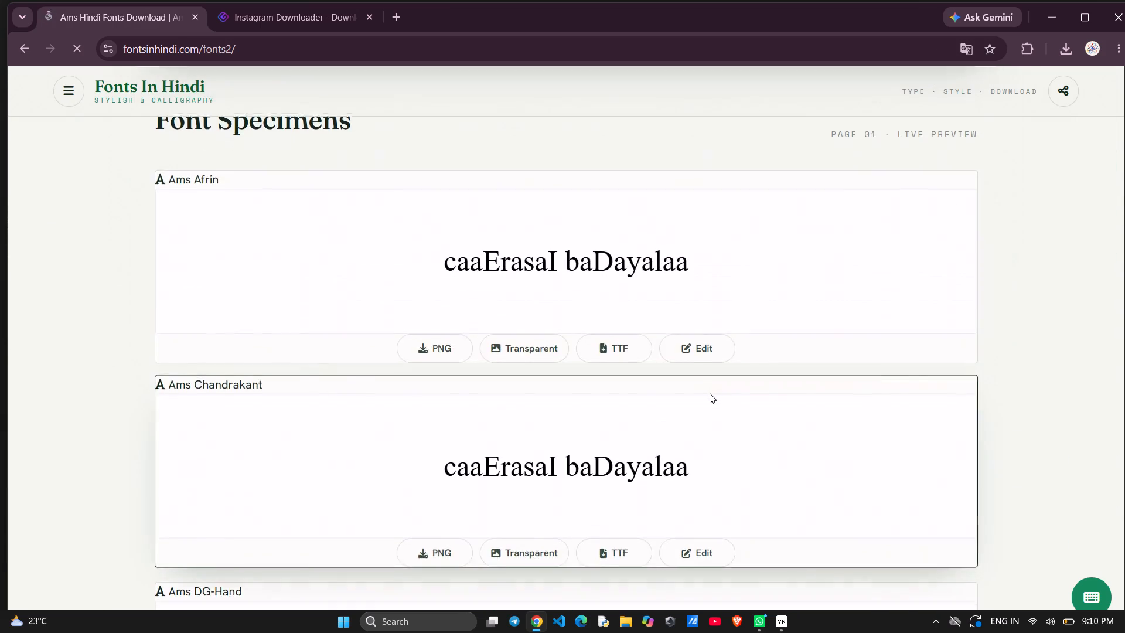
pyautogui.scroll(3, 710, 393)
pyautogui.scroll(-7, 710, 393)
pyautogui.scroll(11, 710, 393)
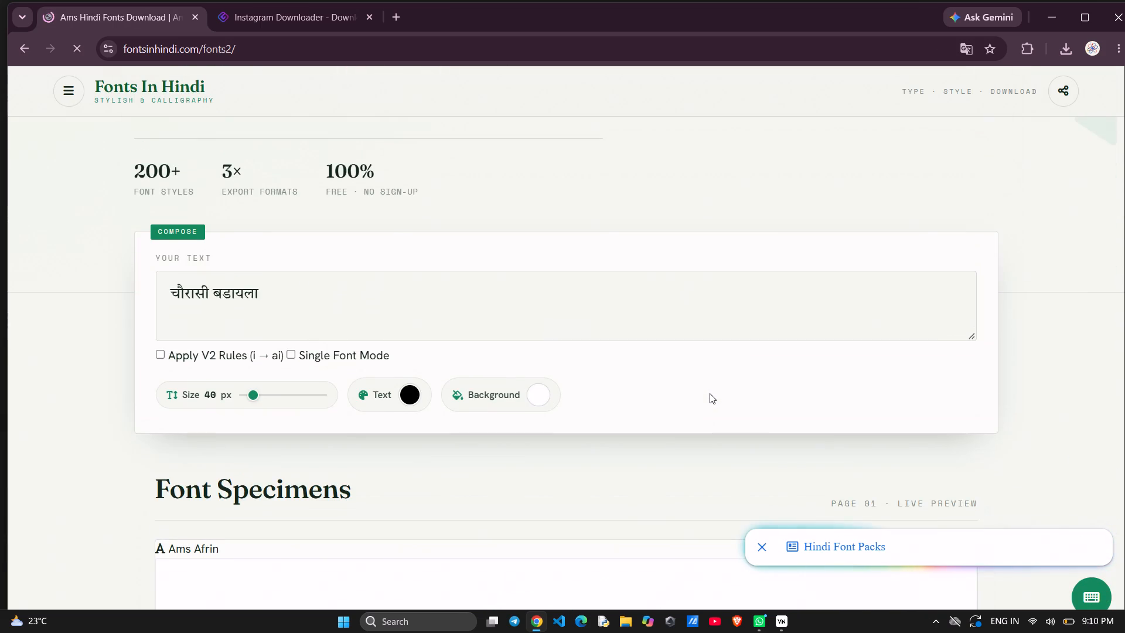
pyautogui.scroll(-15, 710, 393)
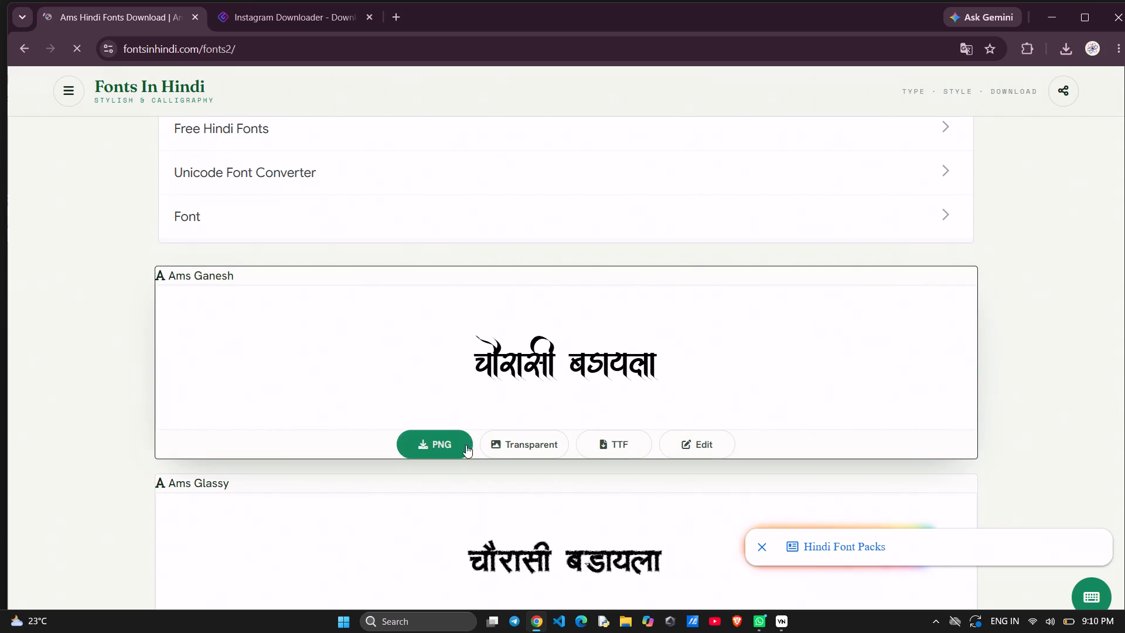
pyautogui.scroll(-3, 466, 444)
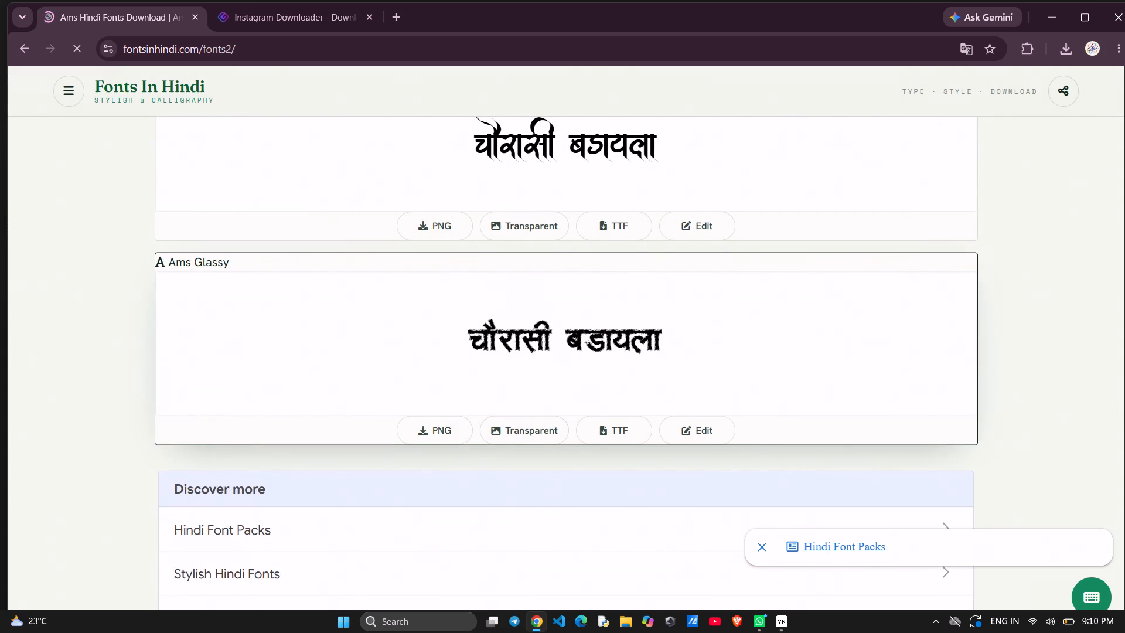
pyautogui.scroll(-11, 540, 343)
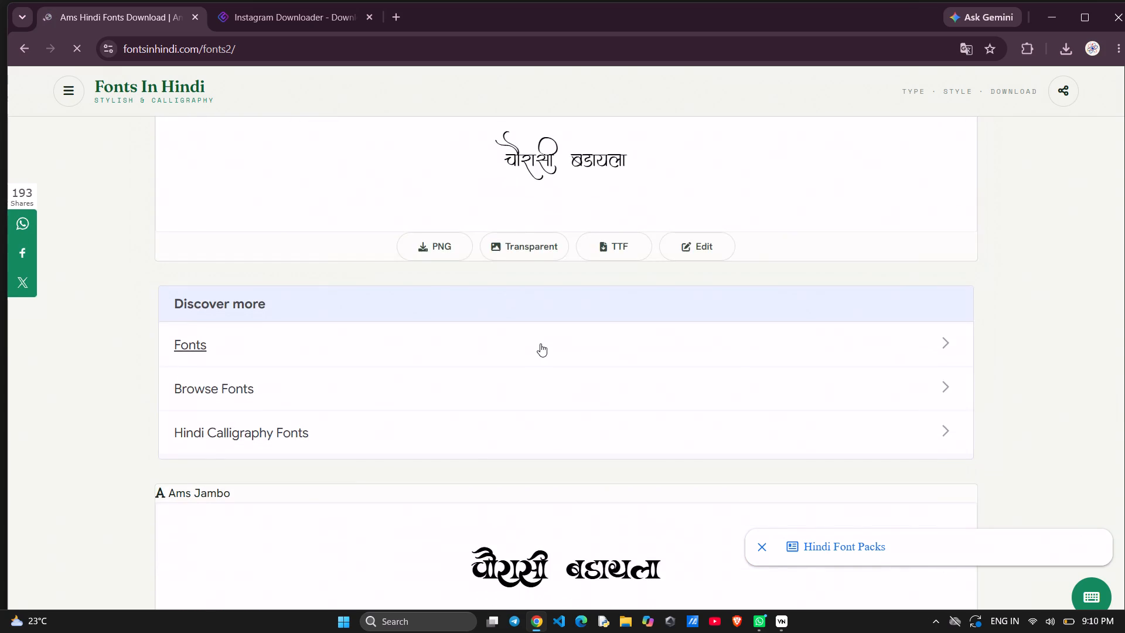
pyautogui.scroll(-7, 540, 343)
pyautogui.scroll(5, 540, 343)
pyautogui.scroll(-5, 540, 343)
pyautogui.scroll(3, 540, 343)
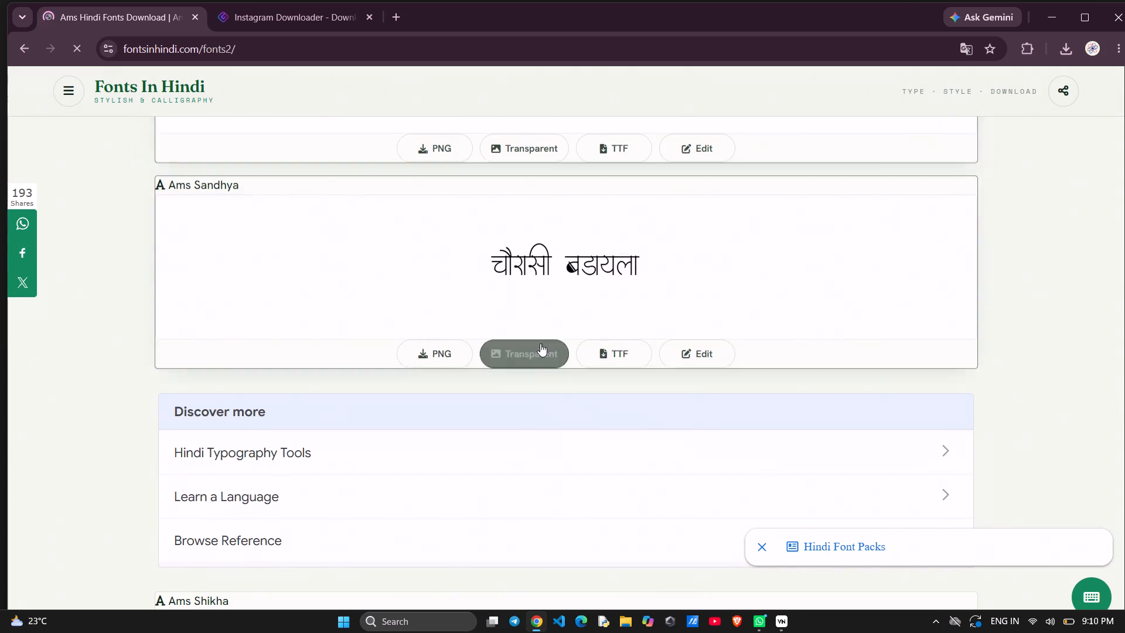
pyautogui.scroll(11, 540, 343)
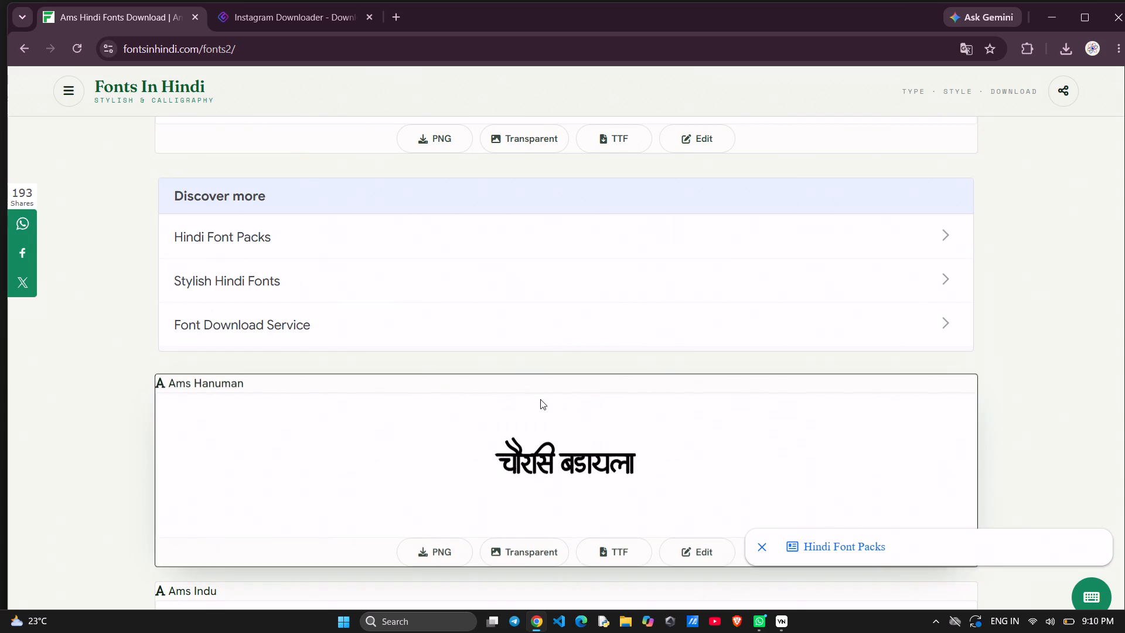
pyautogui.scroll(-3, 541, 398)
pyautogui.scroll(7, 534, 448)
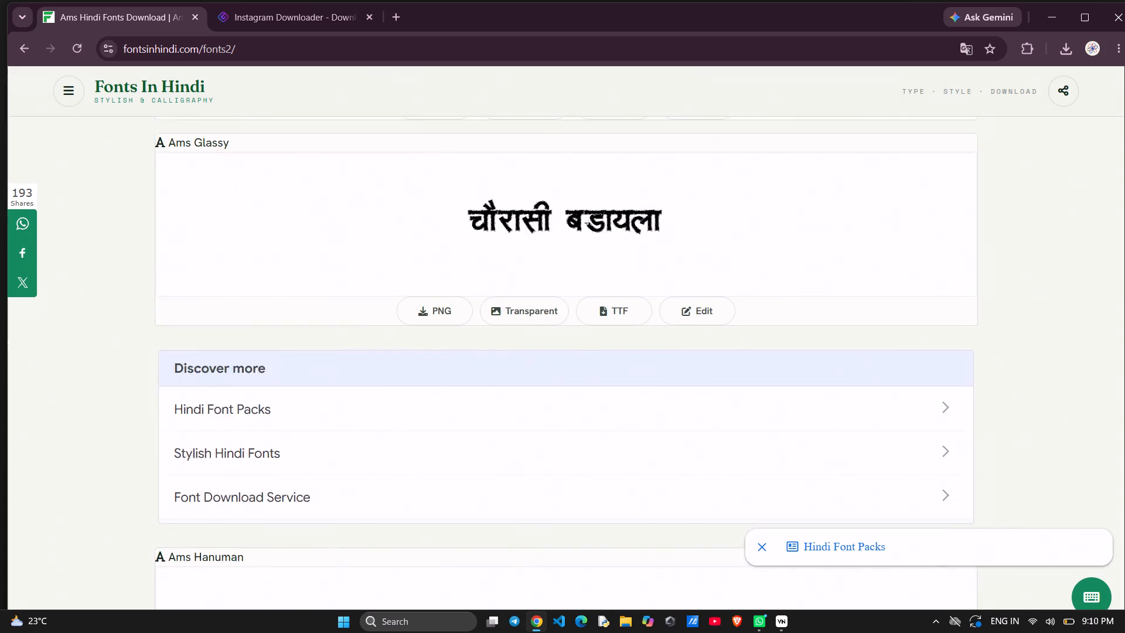
pyautogui.scroll(1, 501, 345)
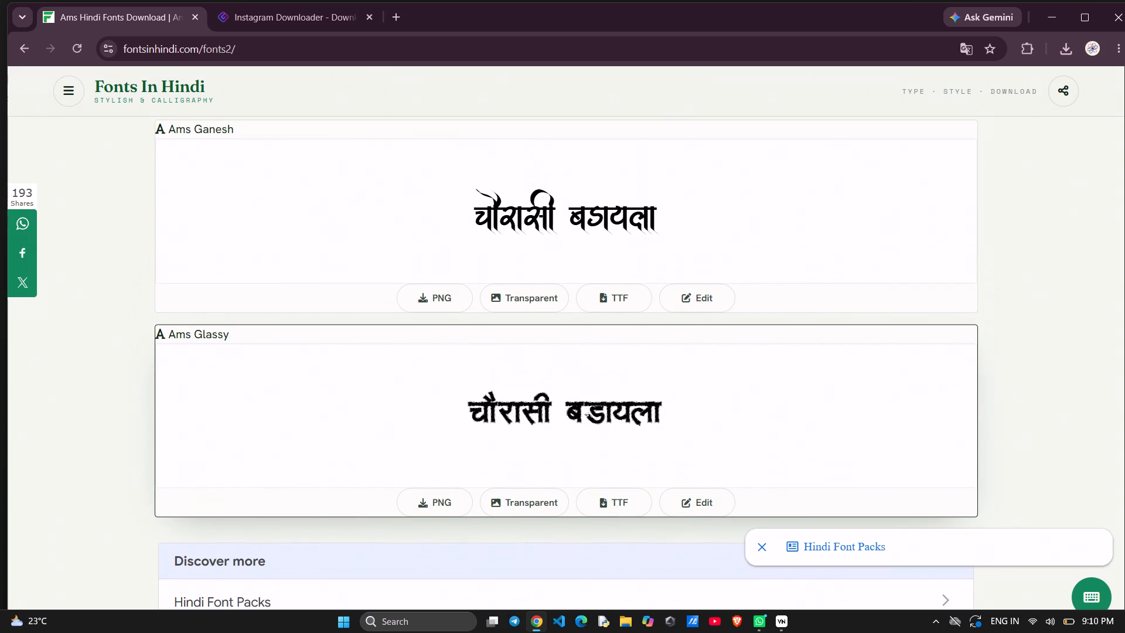
pyautogui.scroll(1, 501, 345)
pyautogui.scroll(-5, 501, 345)
pyautogui.scroll(10, 502, 343)
pyautogui.scroll(-10, 502, 343)
pyautogui.scroll(9, 506, 346)
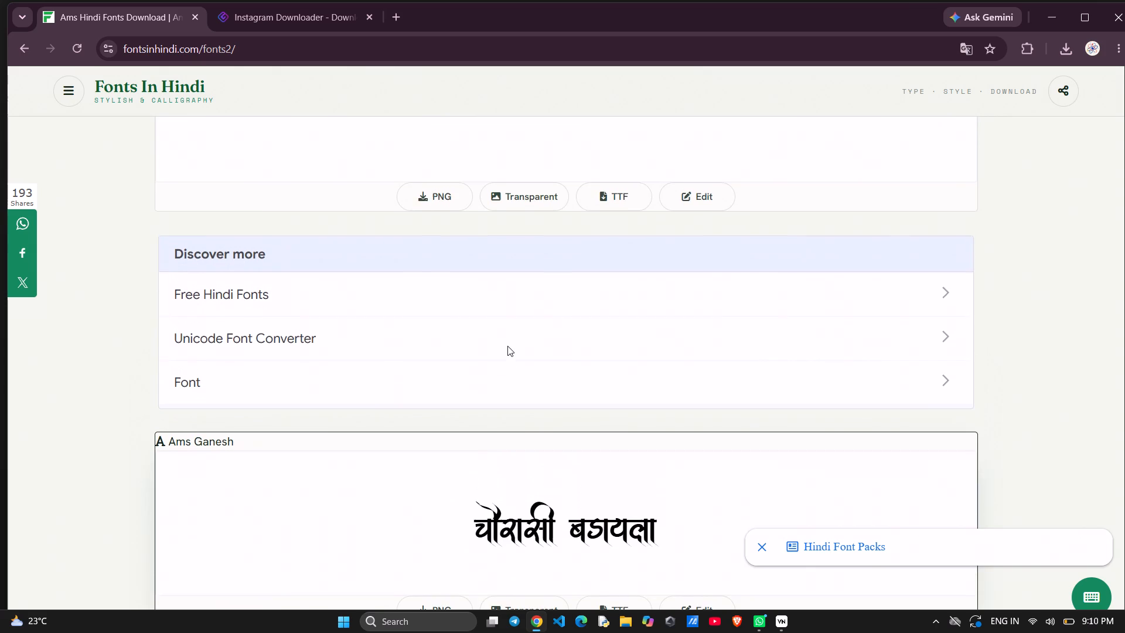
pyautogui.scroll(4, 507, 346)
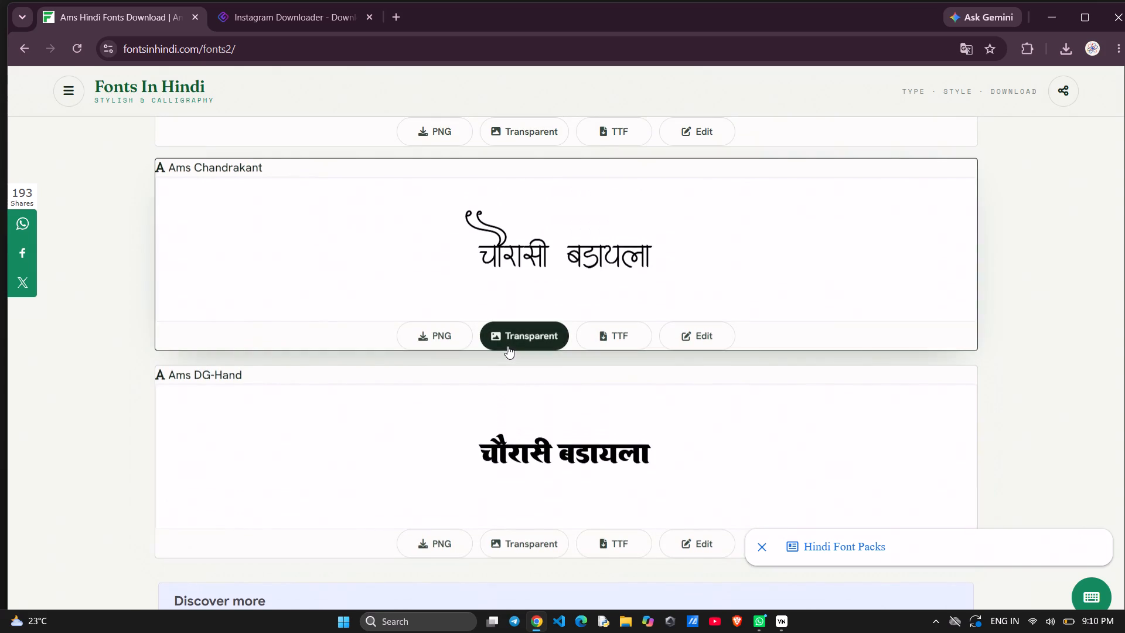
pyautogui.scroll(-20, 507, 347)
pyautogui.scroll(-7, 507, 347)
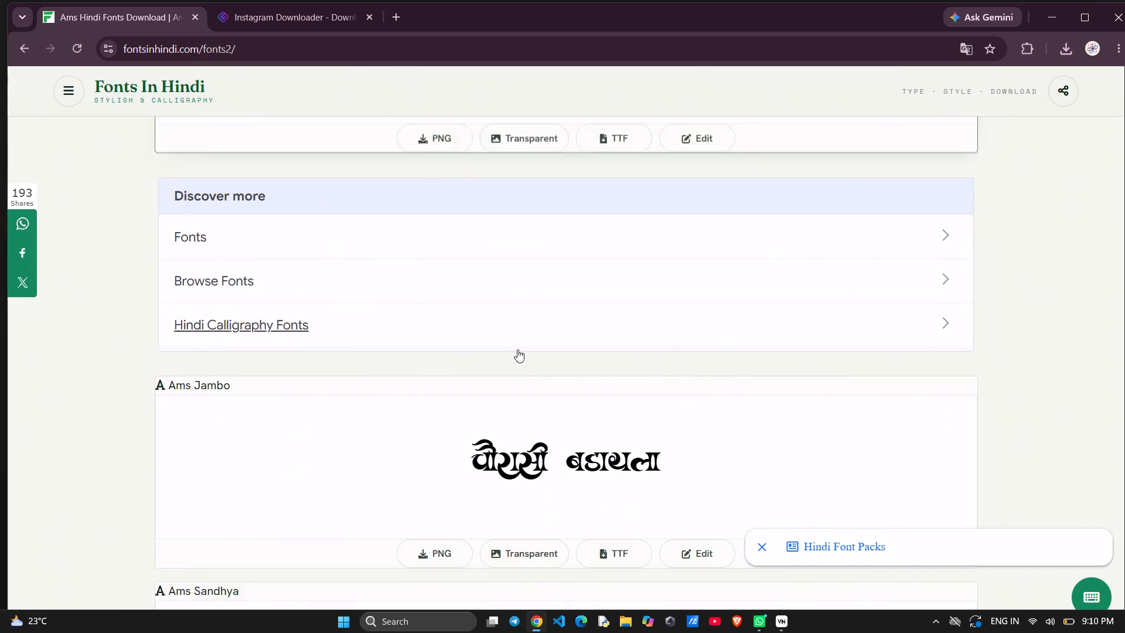
pyautogui.scroll(-10, 517, 349)
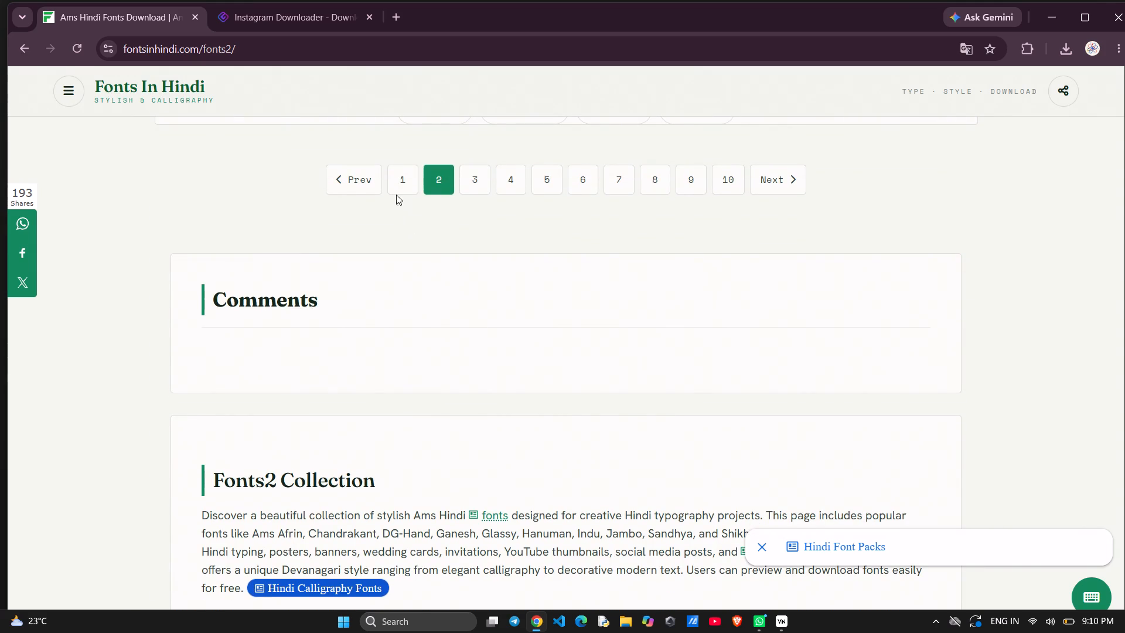
# Return to the first page of font specimens and compare its styles for चौरासी बडायला again.
pyautogui.click(396, 190)
pyautogui.scroll(-8, 555, 319)
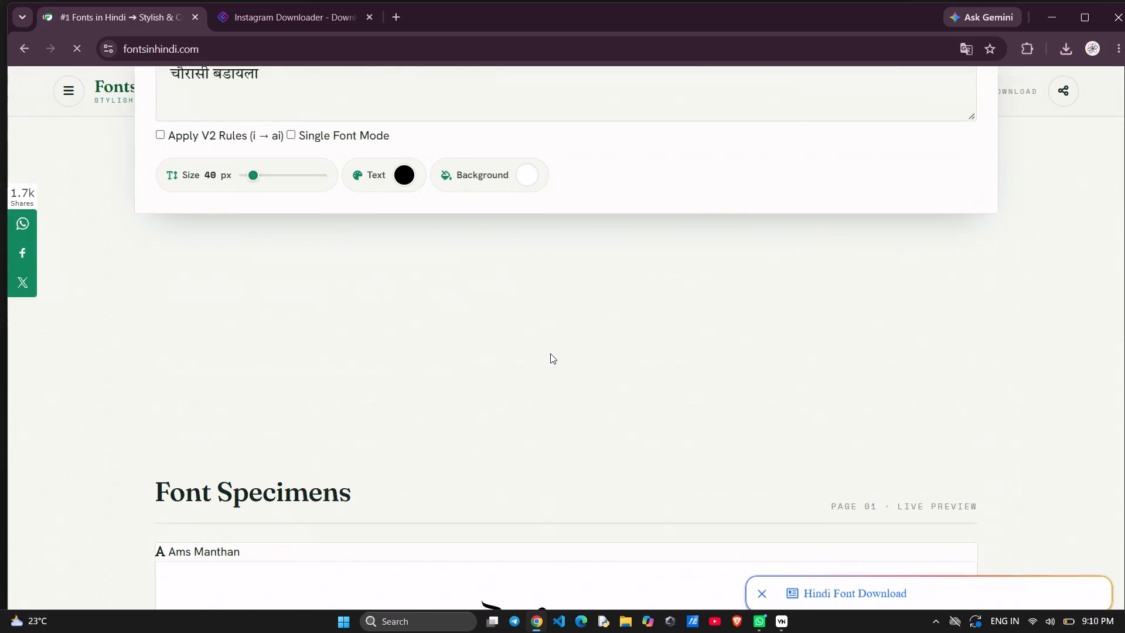
pyautogui.scroll(-4, 550, 353)
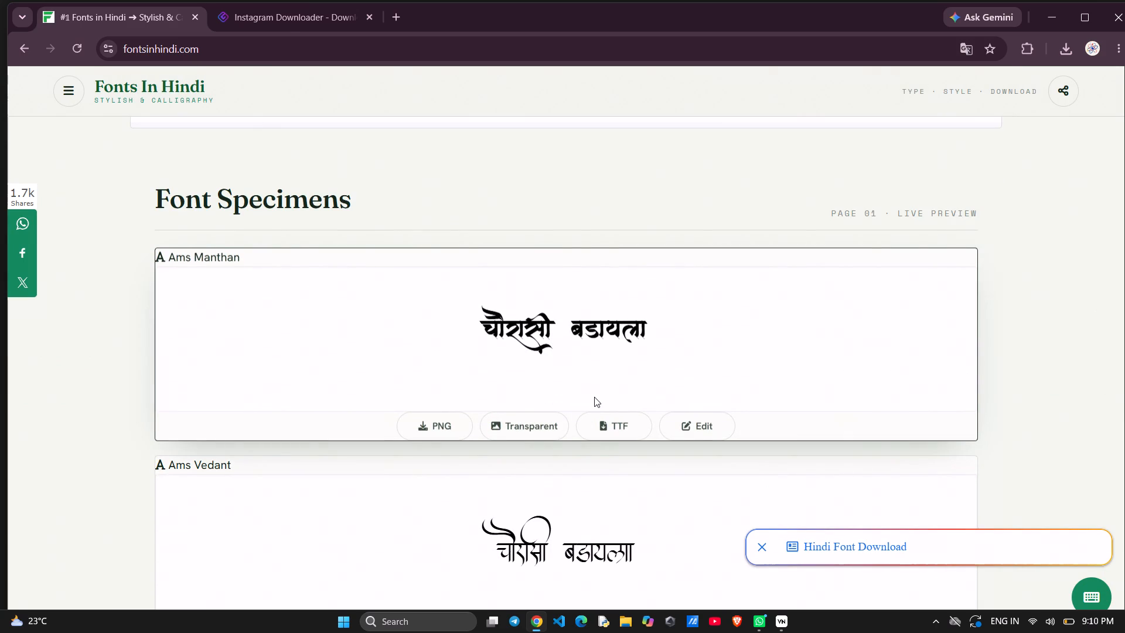
pyautogui.scroll(-3, 609, 426)
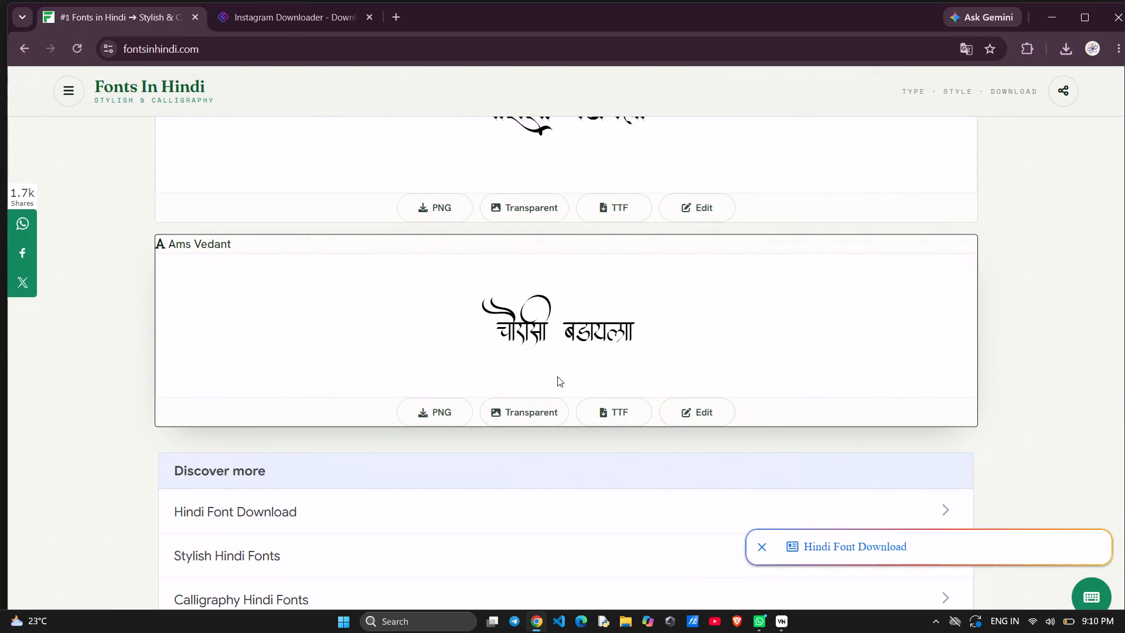
pyautogui.scroll(-7, 557, 376)
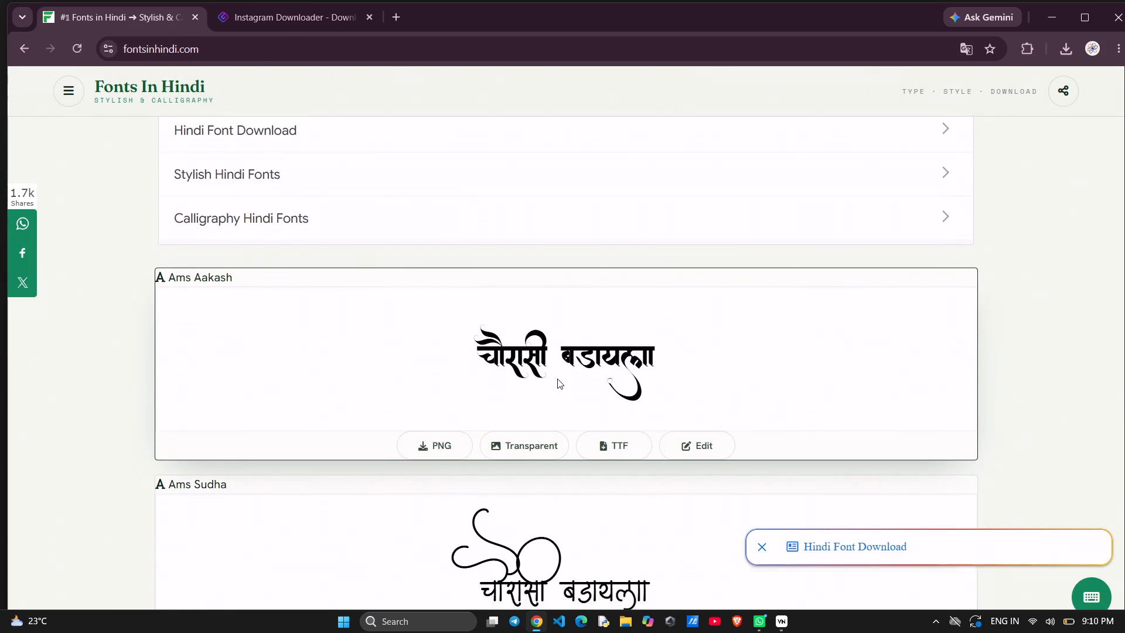
pyautogui.scroll(-6, 558, 379)
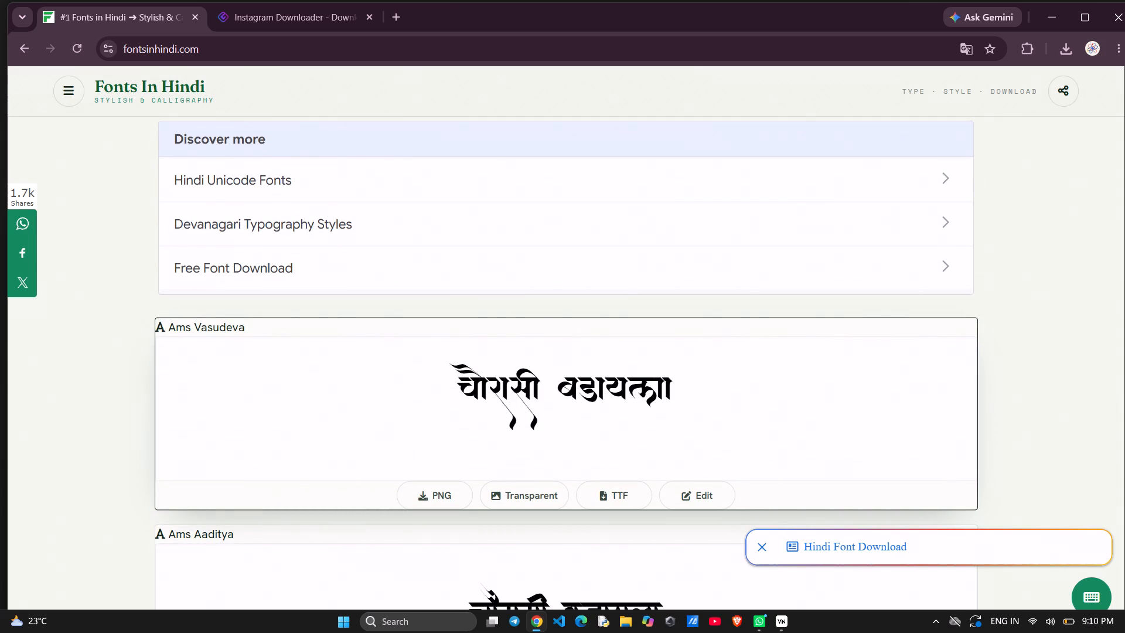
pyautogui.scroll(-5, 513, 380)
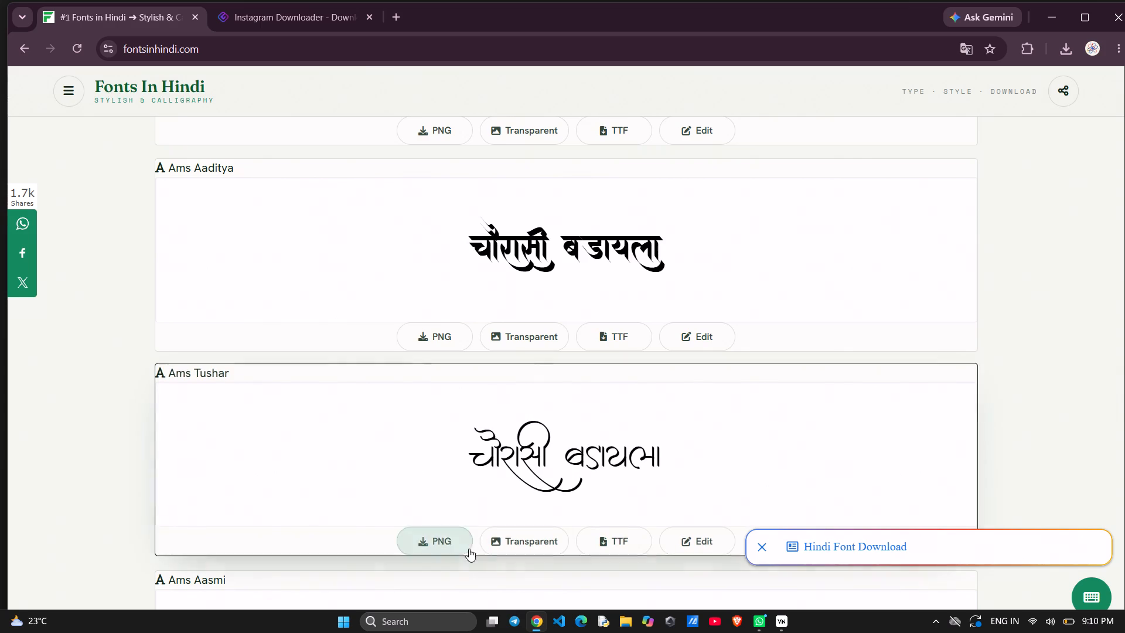
pyautogui.scroll(-12, 466, 552)
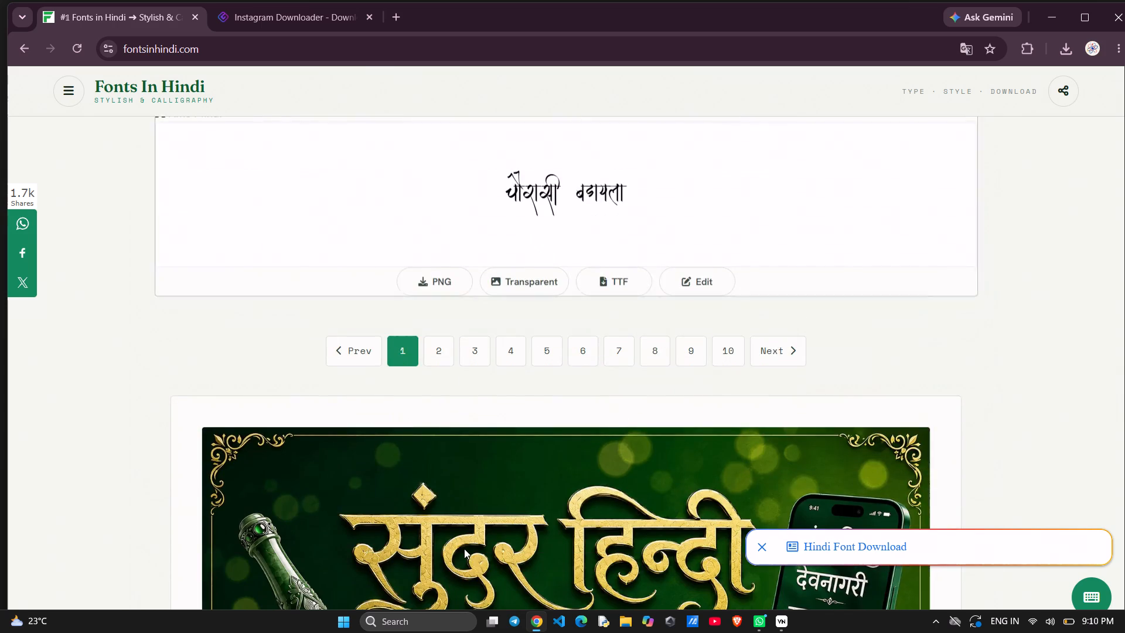
pyautogui.scroll(-17, 464, 549)
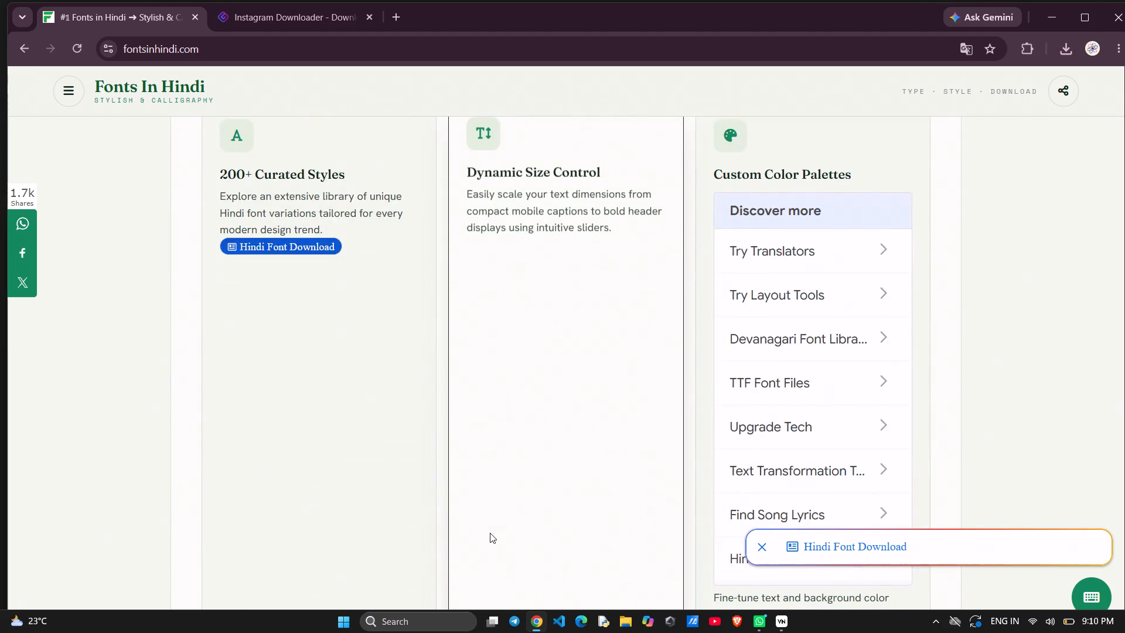
pyautogui.scroll(-14, 490, 532)
pyautogui.scroll(16, 490, 532)
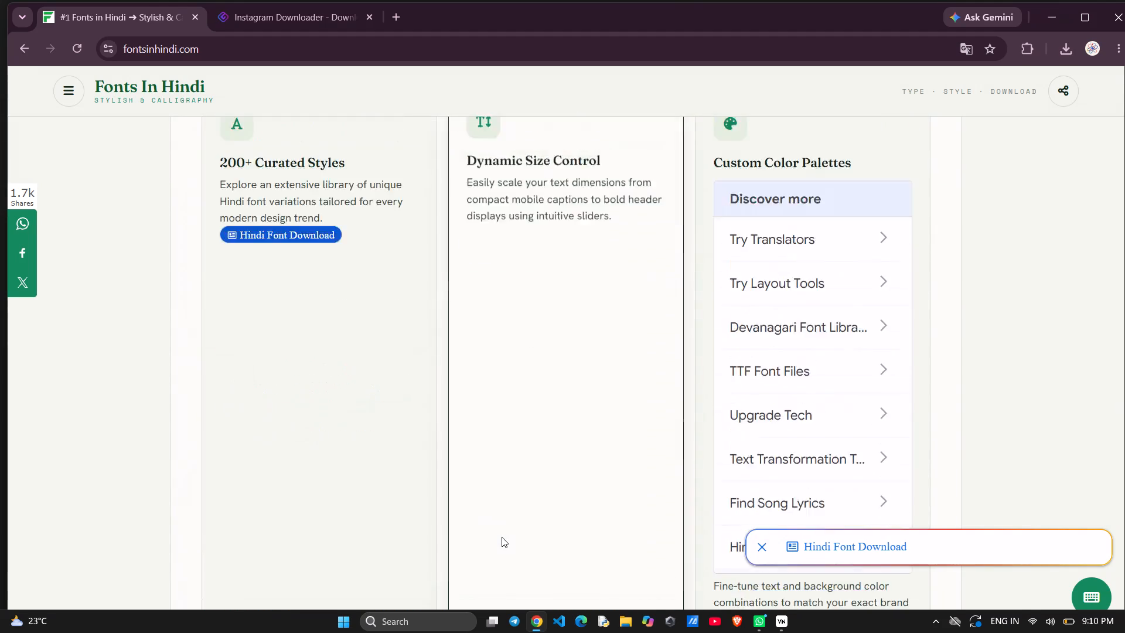
pyautogui.scroll(7, 502, 537)
pyautogui.rightClick(501, 536)
pyautogui.scroll(3, 500, 539)
pyautogui.scroll(4, 434, 530)
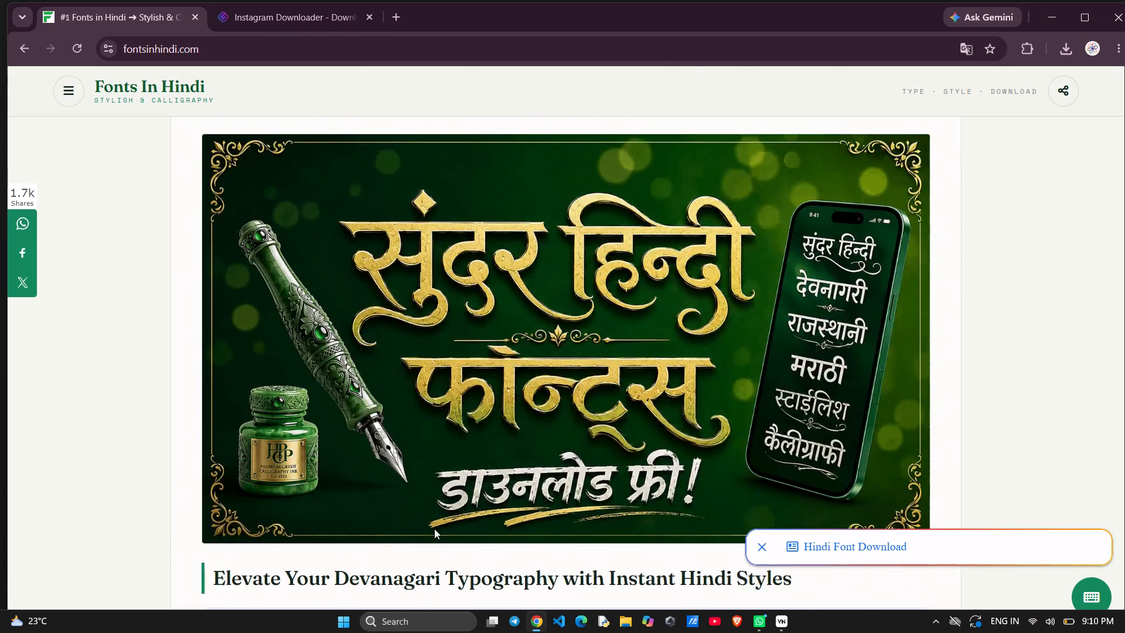
pyautogui.scroll(7, 434, 529)
# Open the second page of font specimens and compare its styles for चौरासी बडायला, down past Ams Jambo.
pyautogui.click(438, 563)
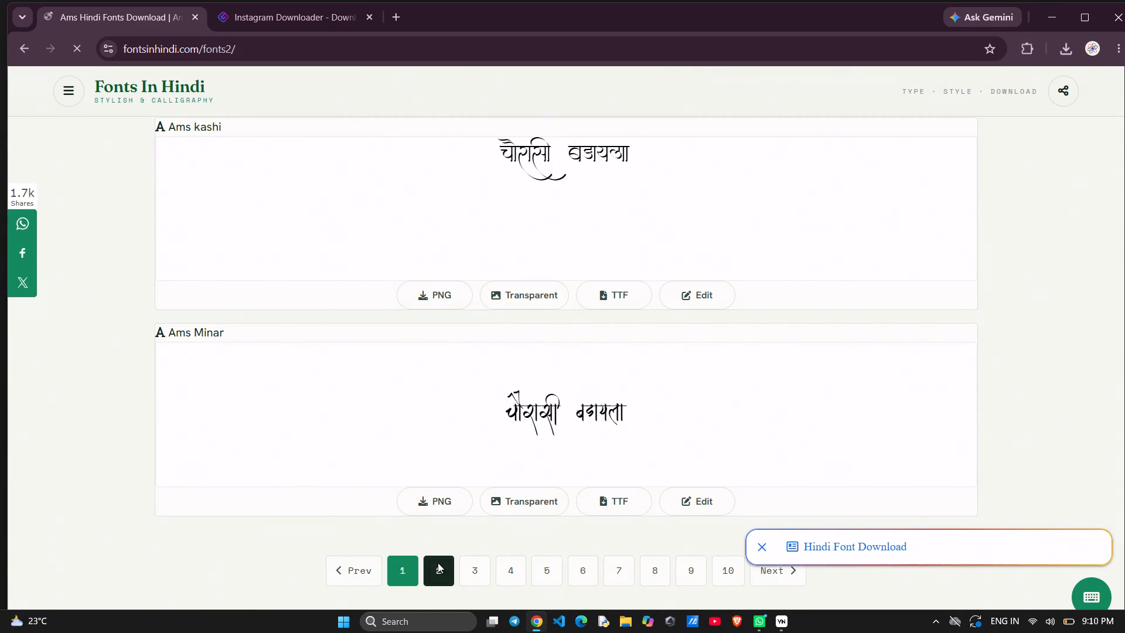
pyautogui.scroll(-11, 490, 554)
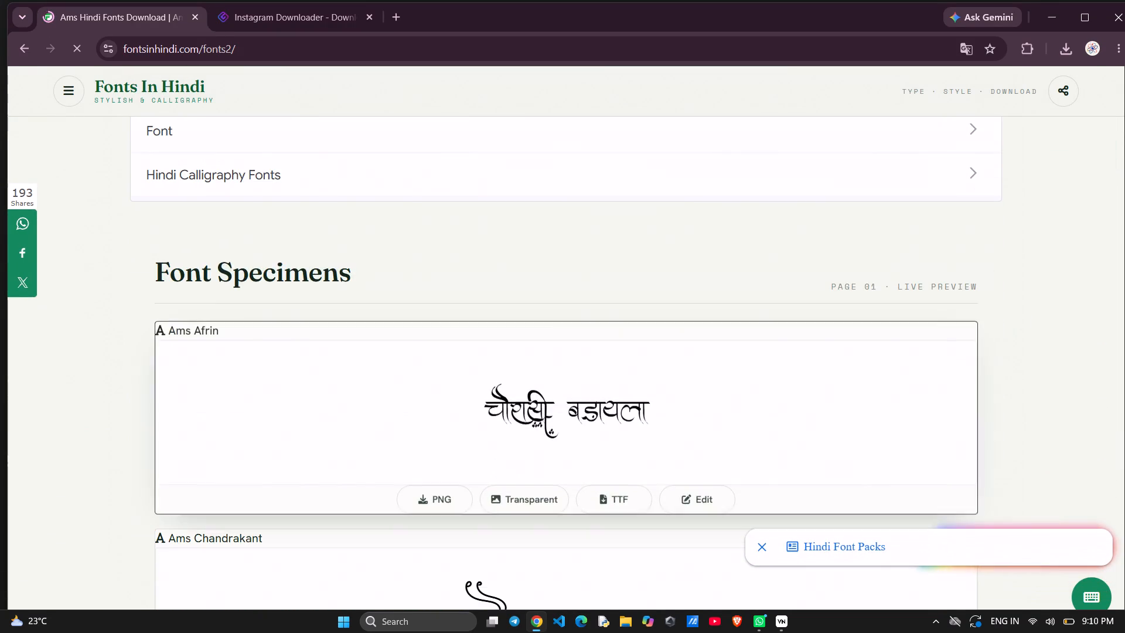
pyautogui.scroll(-10, 491, 556)
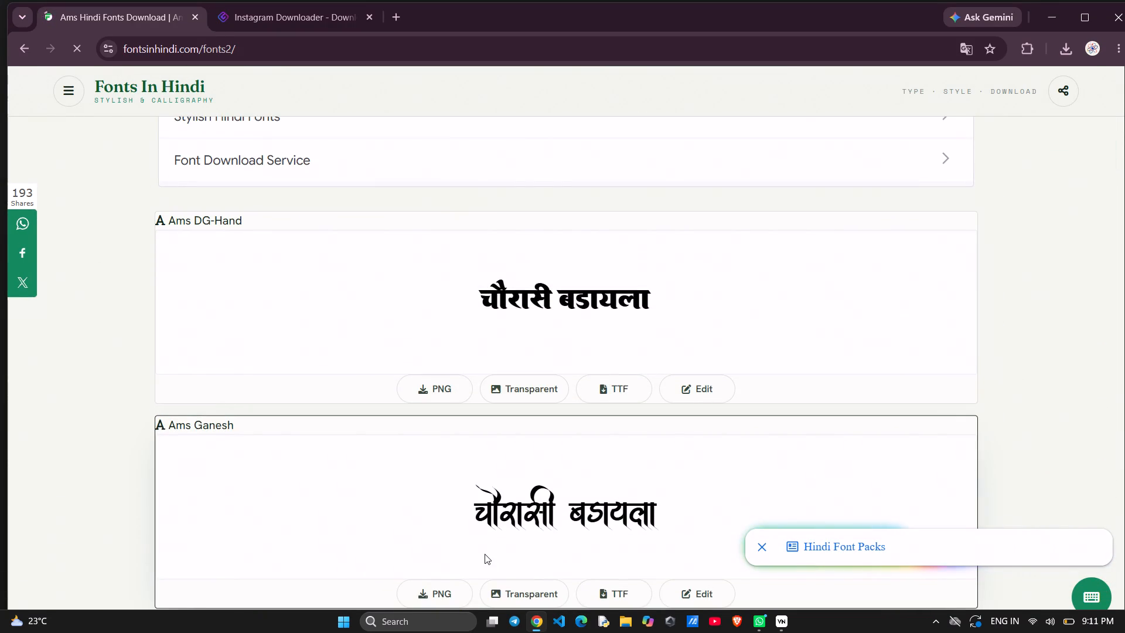
pyautogui.scroll(-8, 485, 553)
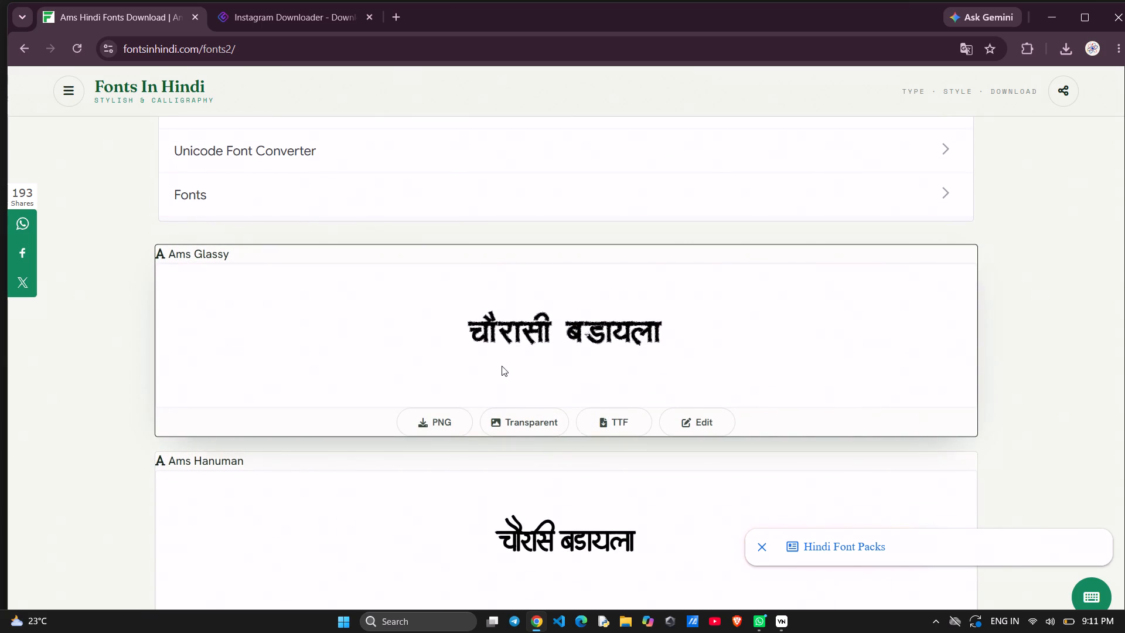
pyautogui.click(512, 362)
pyautogui.moveTo(504, 349); pyautogui.dragTo(609, 399, button='right')
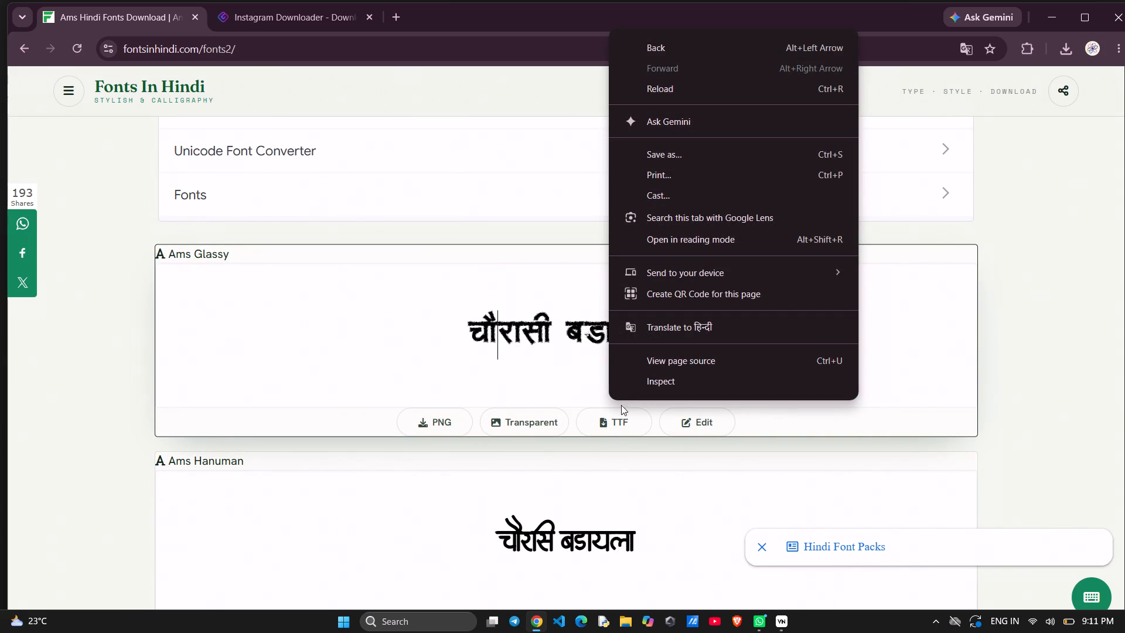
pyautogui.scroll(5, 603, 501)
pyautogui.scroll(-18, 604, 489)
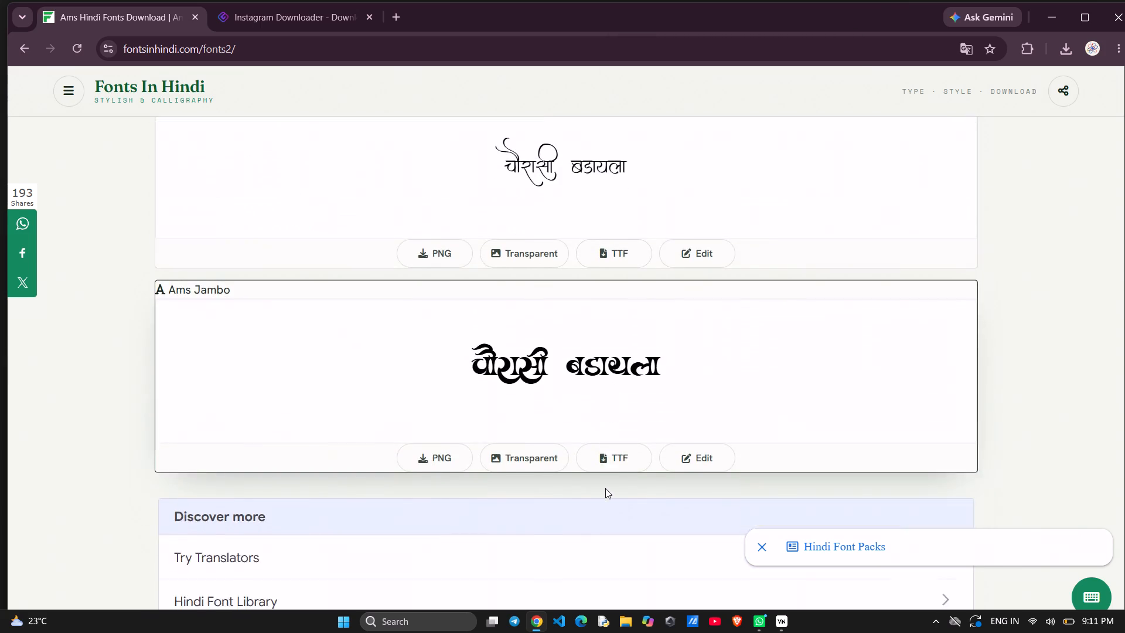
pyautogui.scroll(-8, 605, 488)
pyautogui.scroll(-4, 482, 499)
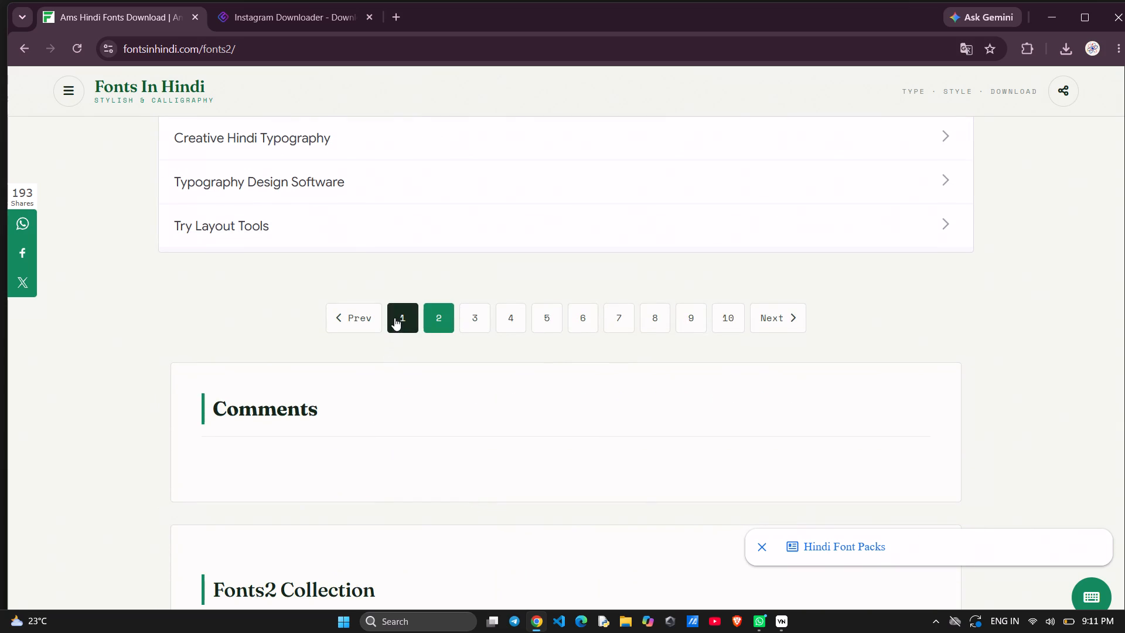
# Return to the first page of font specimens and compare चौरासी बडायला in styles from Ams Manthan to Ams Vasudeva.
pyautogui.click(394, 318)
pyautogui.scroll(-8, 412, 347)
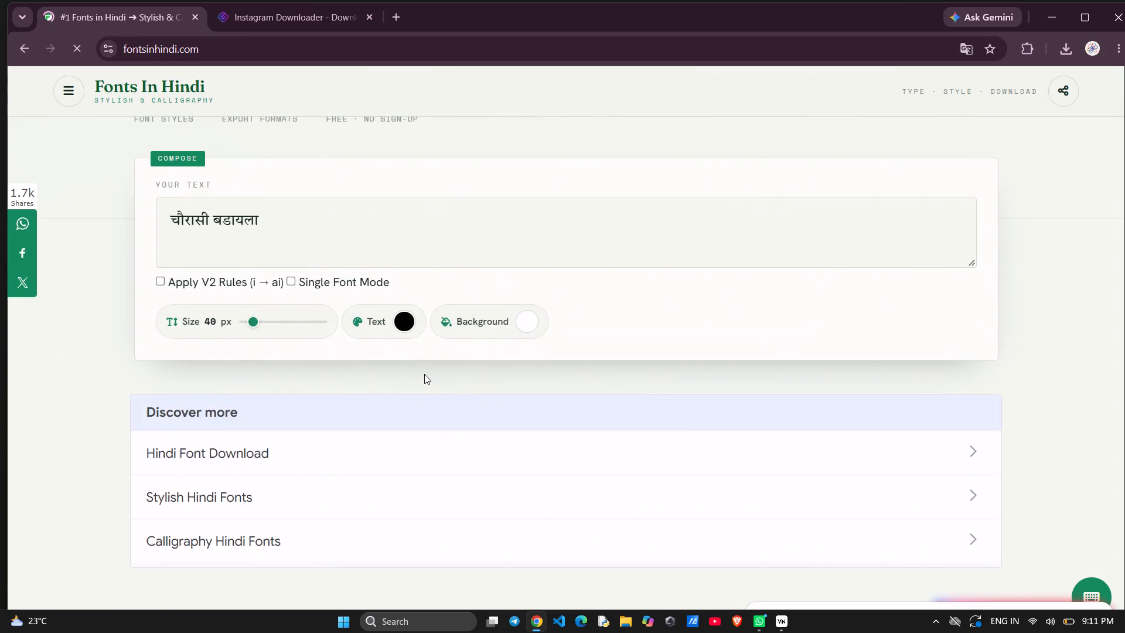
pyautogui.scroll(-7, 424, 374)
pyautogui.scroll(2, 425, 375)
pyautogui.scroll(-2, 524, 362)
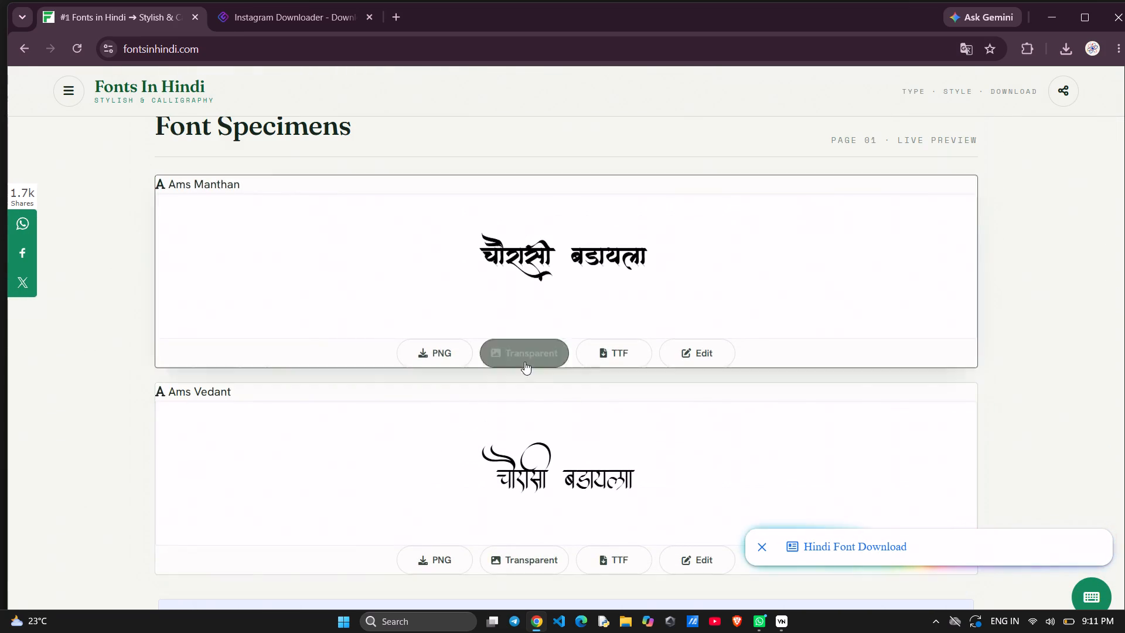
pyautogui.scroll(-5, 524, 362)
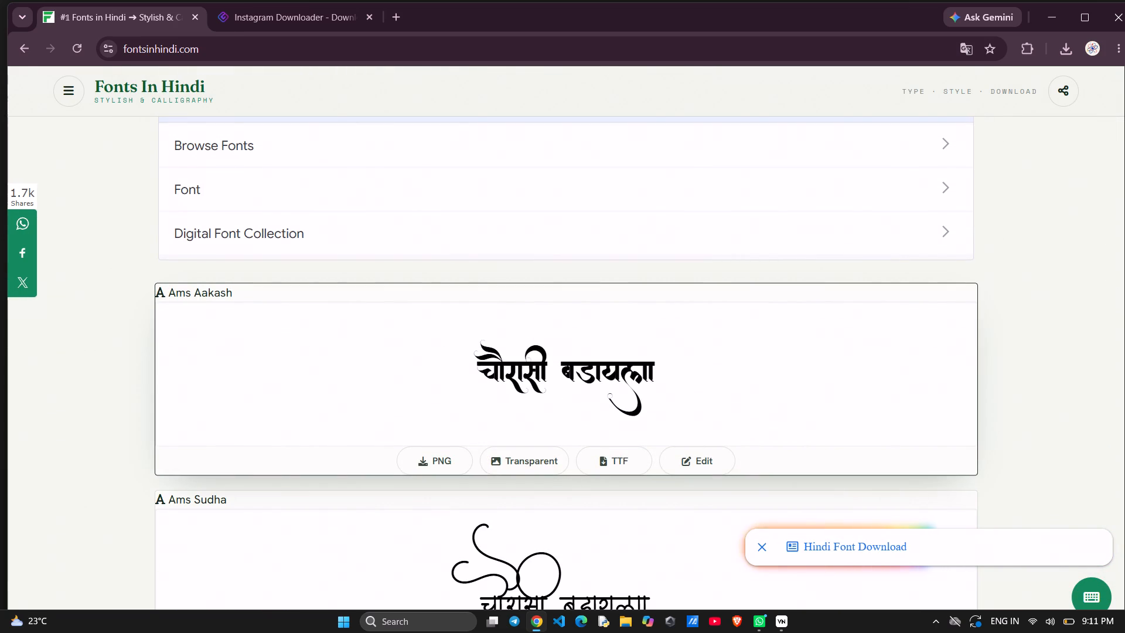
pyautogui.scroll(8, 523, 401)
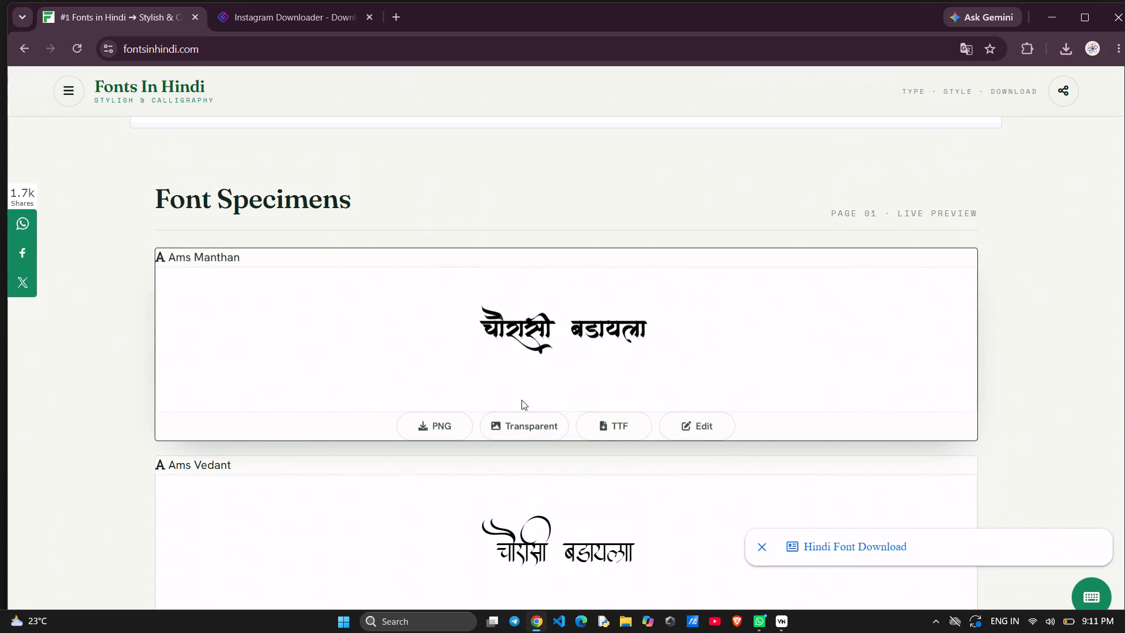
pyautogui.scroll(-15, 521, 400)
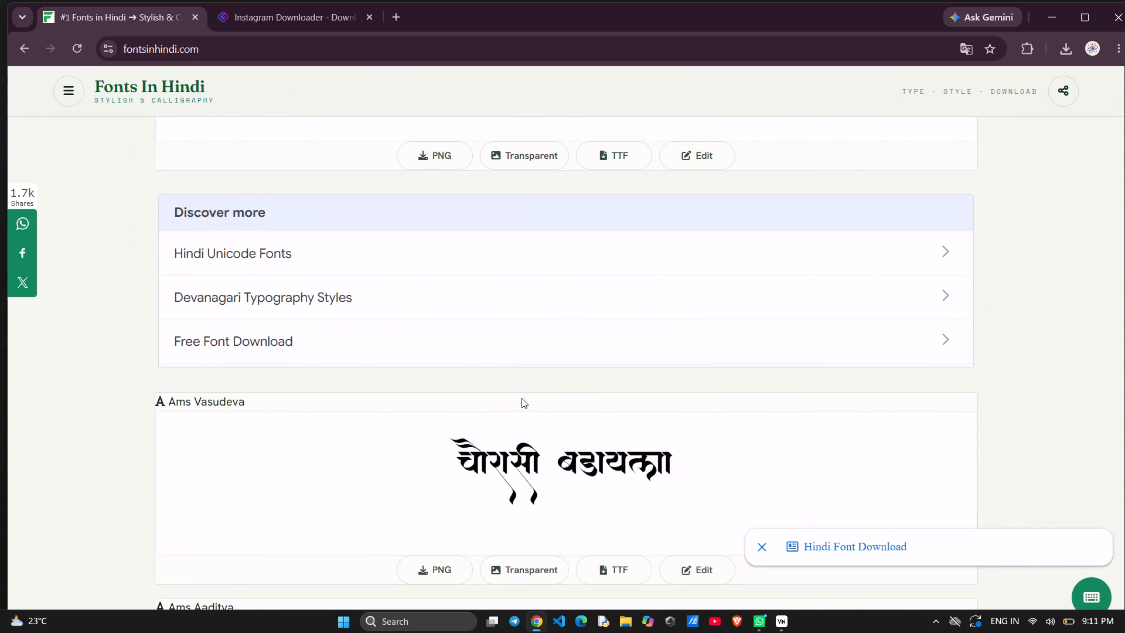
pyautogui.scroll(2, 521, 398)
pyautogui.scroll(-2, 521, 398)
# Download the Ams Manthan rendering of चौरासी बडायला as a transparent image.
pyautogui.scroll(9, 521, 396)
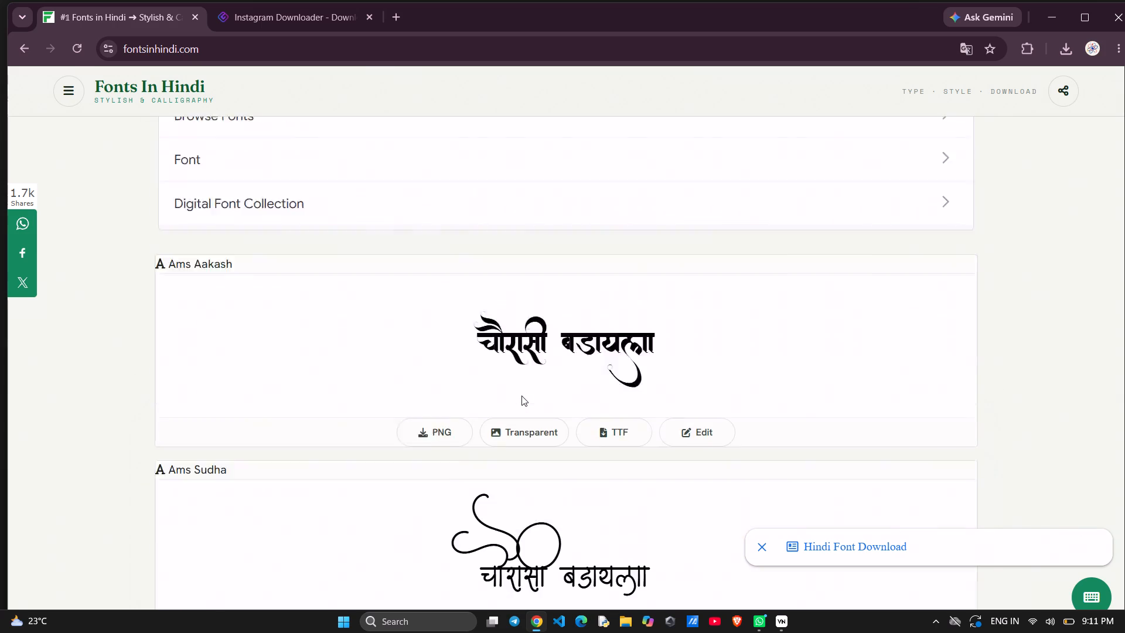
pyautogui.scroll(6, 521, 396)
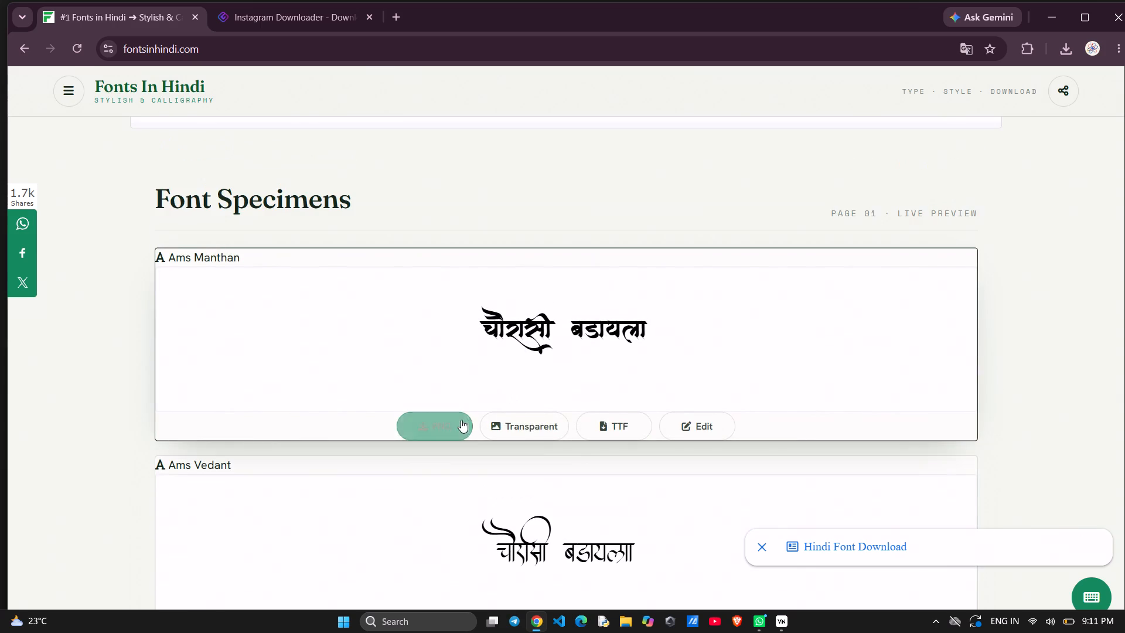
pyautogui.click(530, 426)
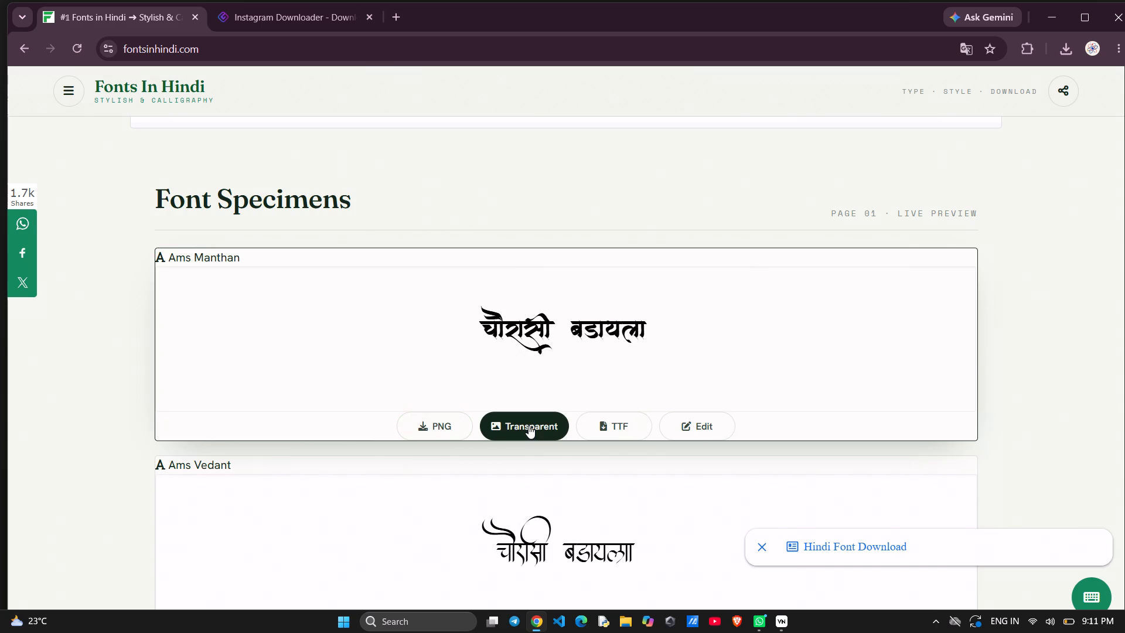
# Switch to the VN editor, leave the full-screen preview, and replace the overlay clip with Ams Manthan_transparent (3) from Downloads.
pyautogui.click(778, 617)
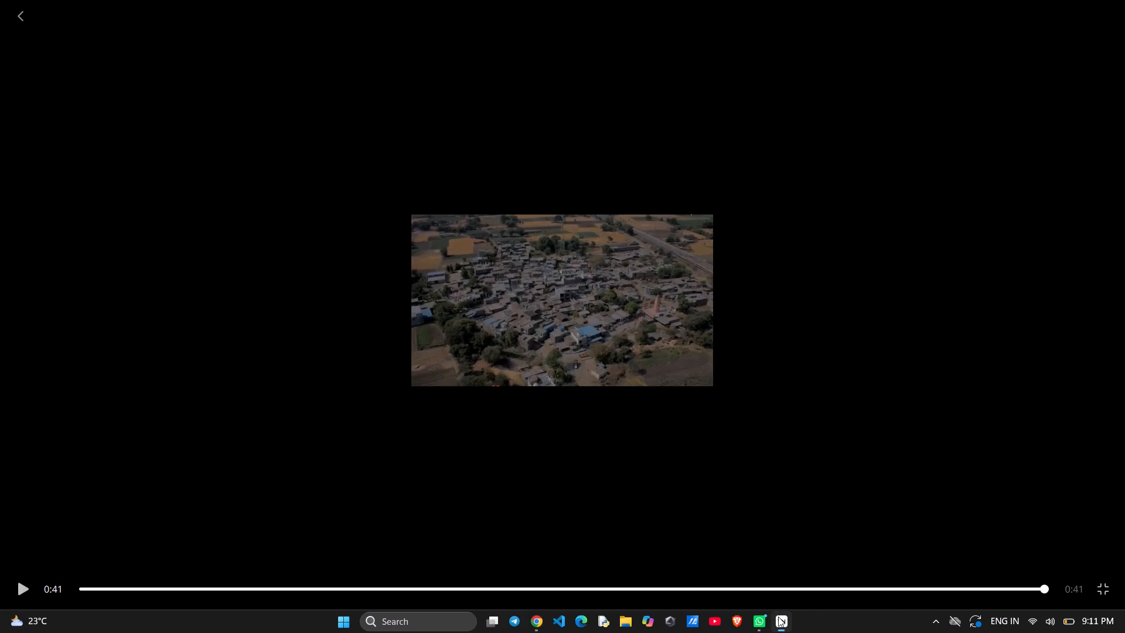
pyautogui.click(594, 513)
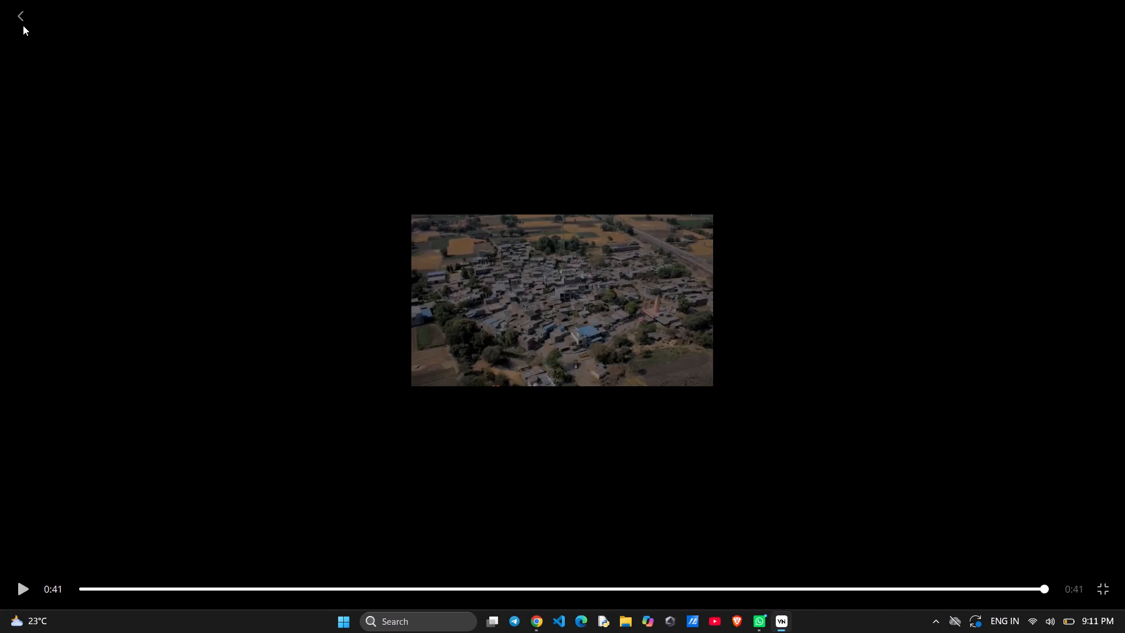
pyautogui.click(23, 23)
pyautogui.click(186, 499)
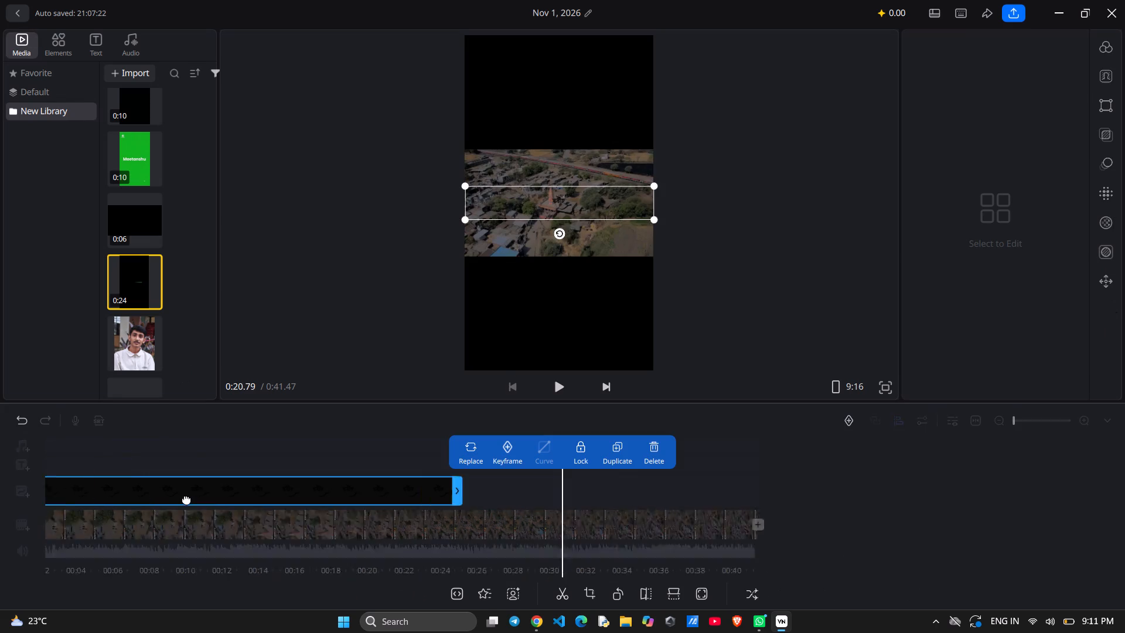
pyautogui.click(468, 445)
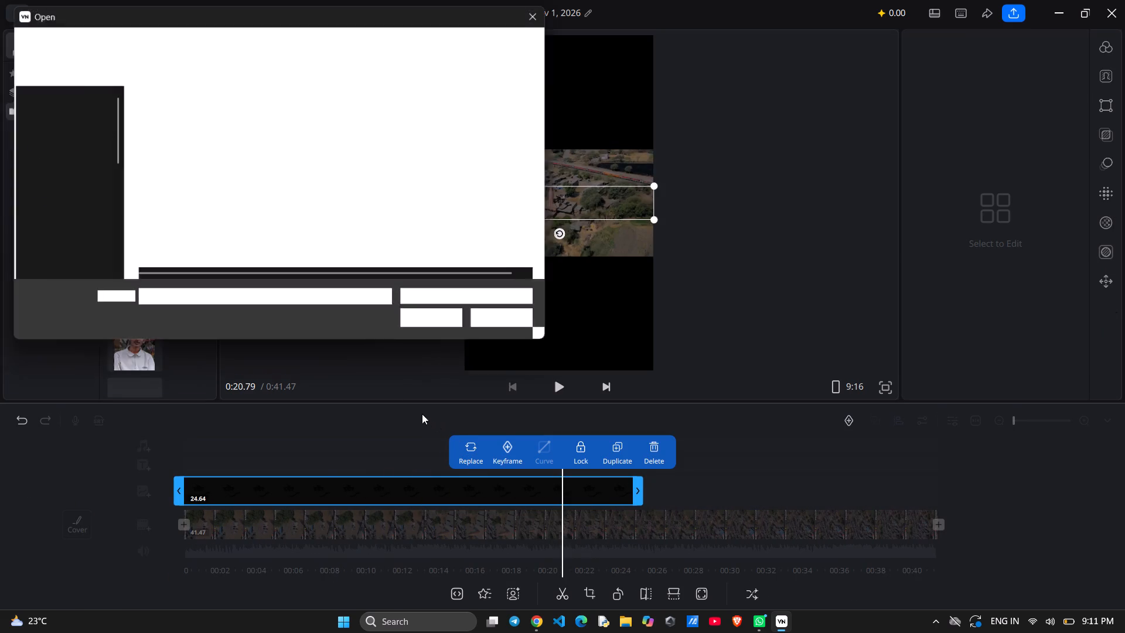
pyautogui.click(258, 137)
pyautogui.press('Return')
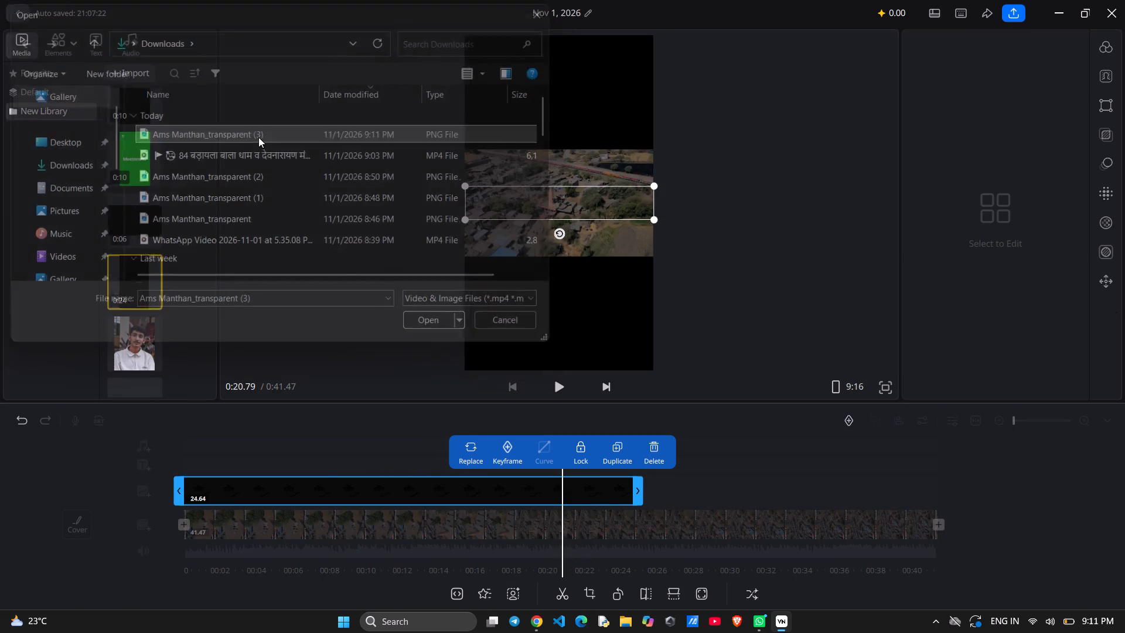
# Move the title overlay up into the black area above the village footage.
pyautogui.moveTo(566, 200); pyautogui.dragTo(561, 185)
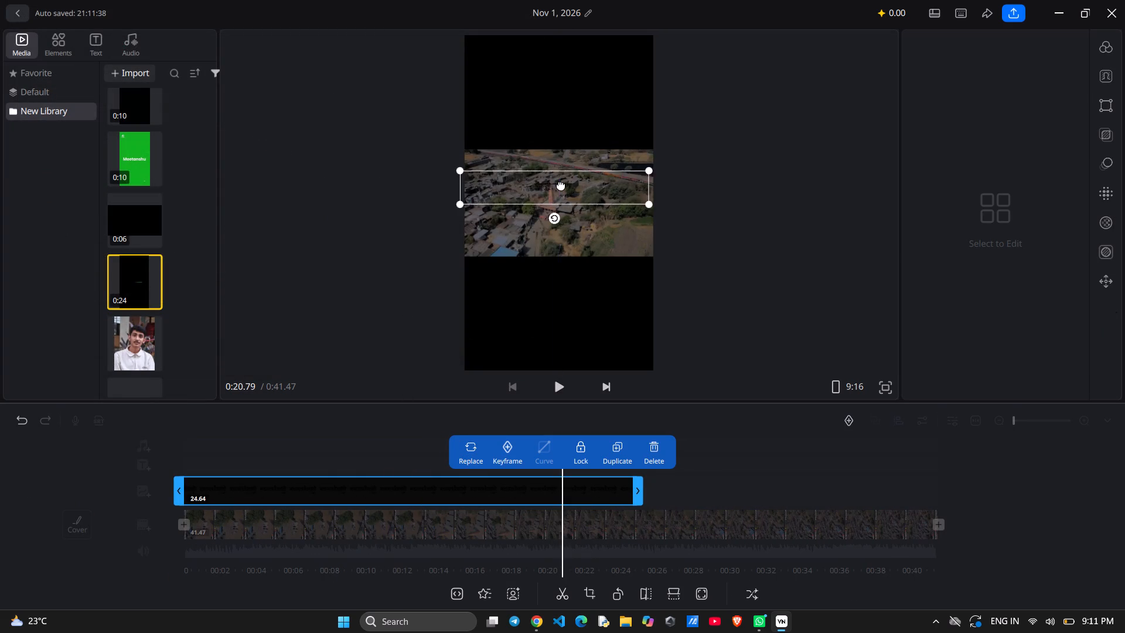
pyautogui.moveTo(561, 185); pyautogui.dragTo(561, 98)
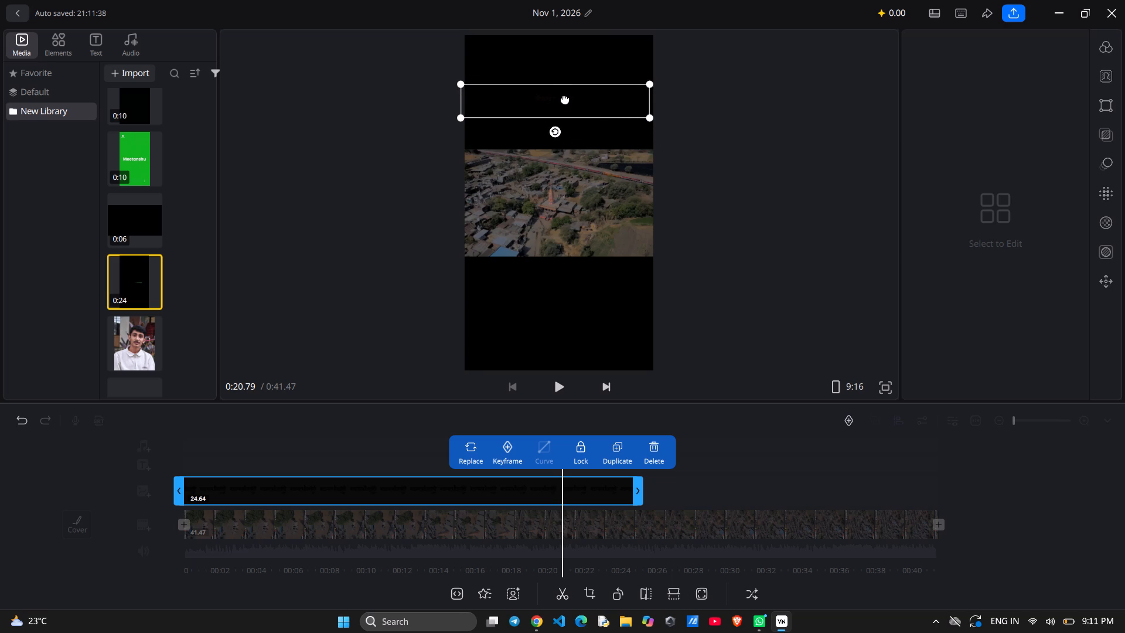
# Try several blending modes on the title overlay, including Multiply, Lighten and Overlay, and settle on Hard Light.
pyautogui.click(1104, 52)
pyautogui.click(1108, 135)
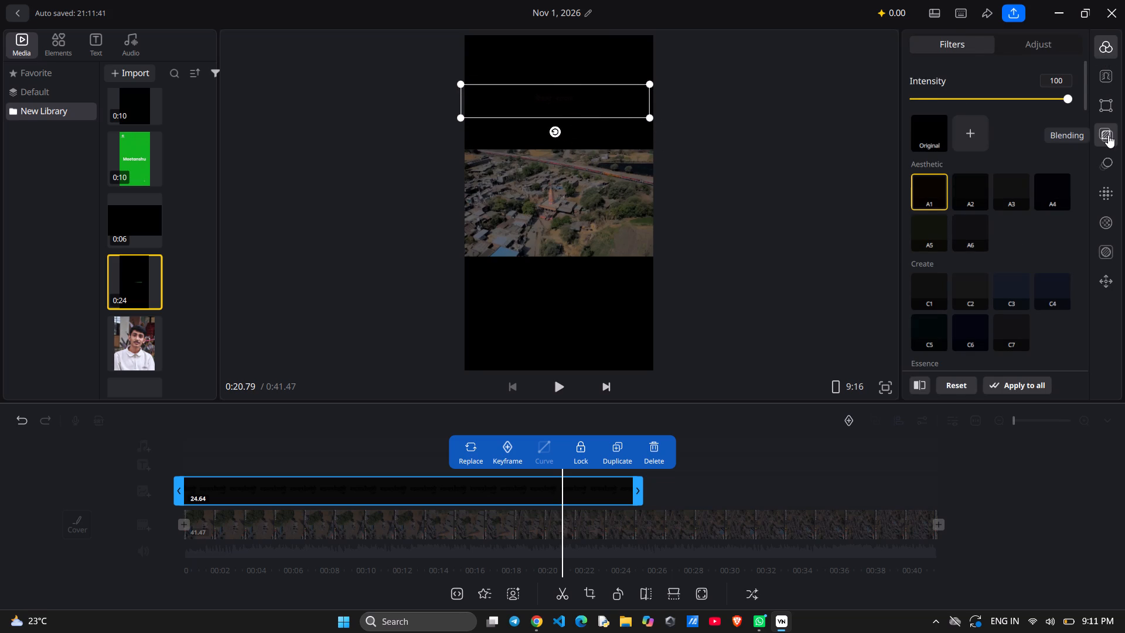
pyautogui.click(967, 180)
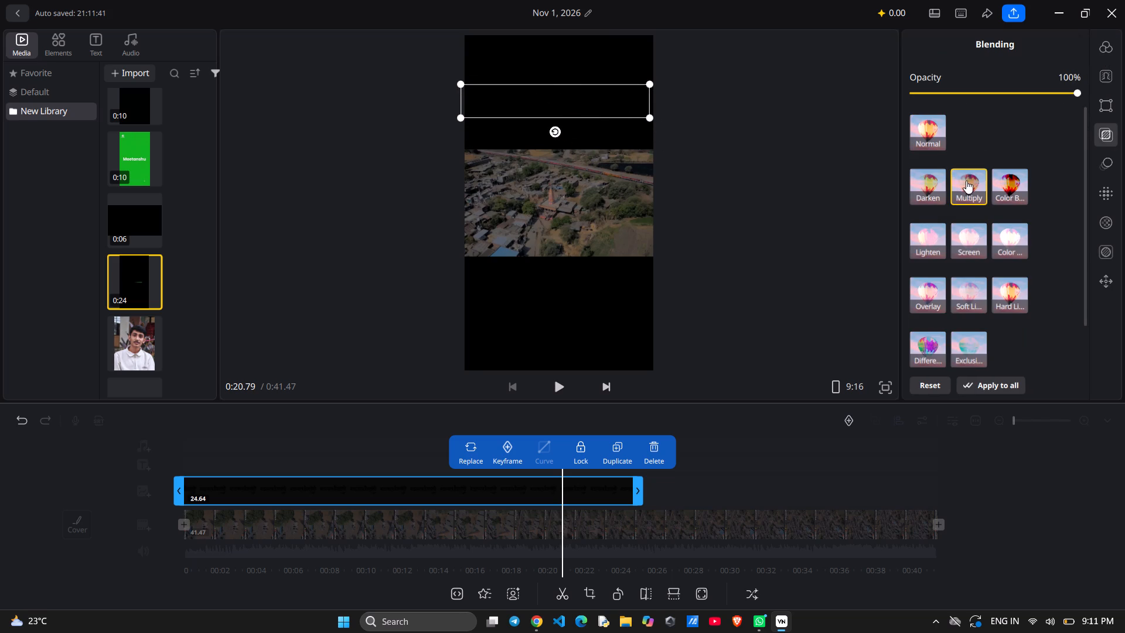
pyautogui.click(935, 240)
pyautogui.click(998, 237)
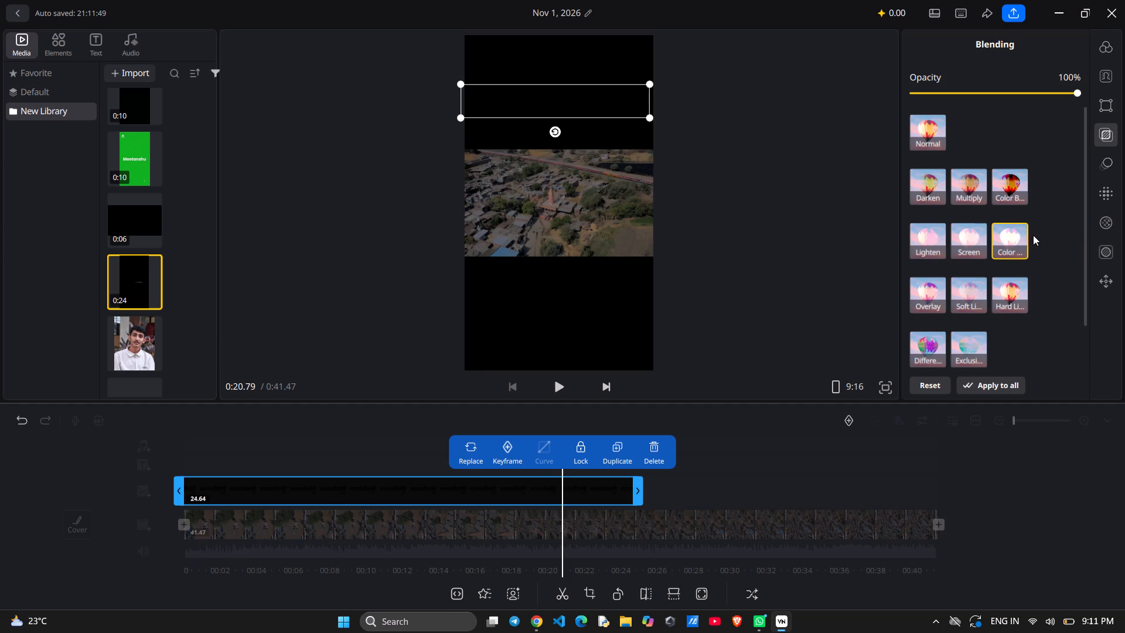
pyautogui.click(1020, 234)
pyautogui.click(927, 292)
pyautogui.click(1007, 291)
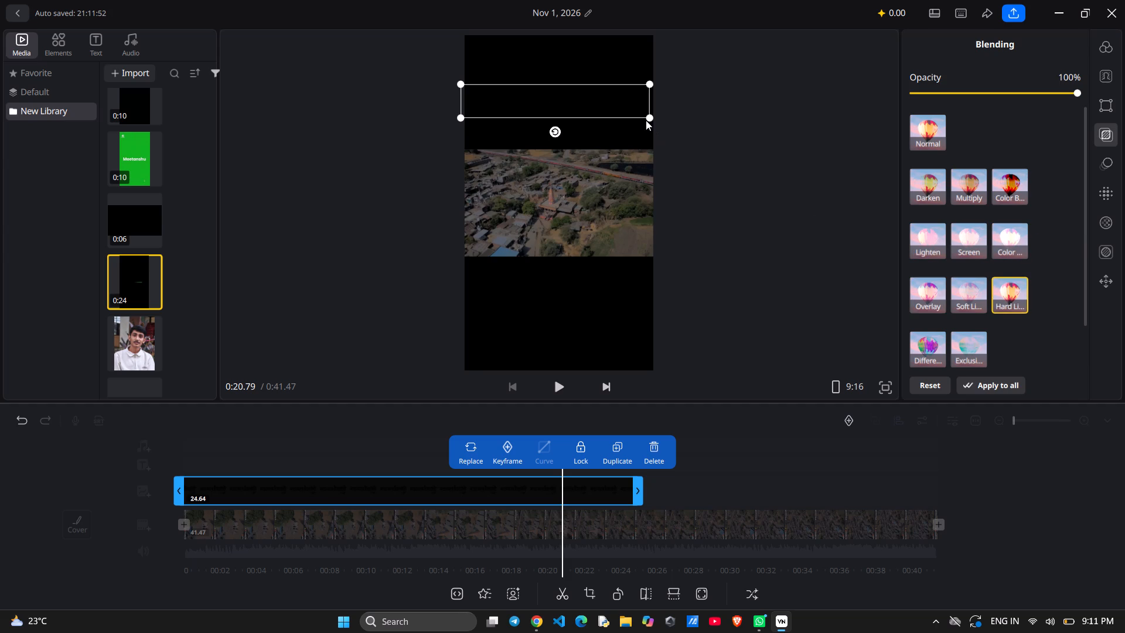
# Enlarge the title overlay slightly and place it over the upper part of the village footage, at about X -32, Y 736.
pyautogui.moveTo(652, 118); pyautogui.dragTo(662, 143)
pyautogui.moveTo(561, 95); pyautogui.dragTo(568, 131)
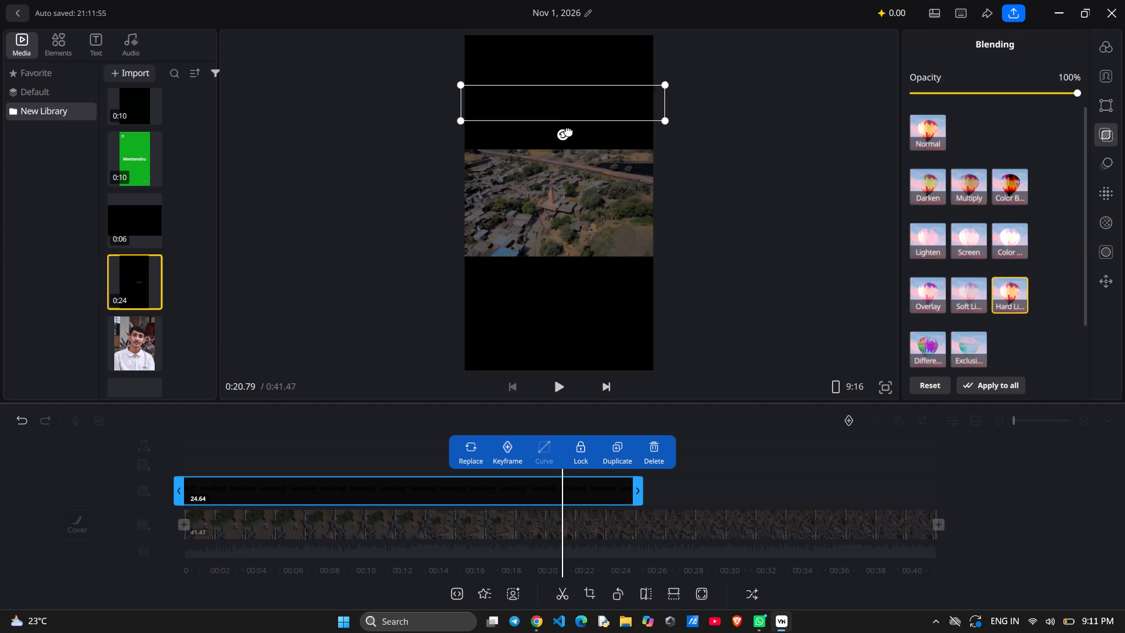
pyautogui.moveTo(568, 131); pyautogui.dragTo(561, 175)
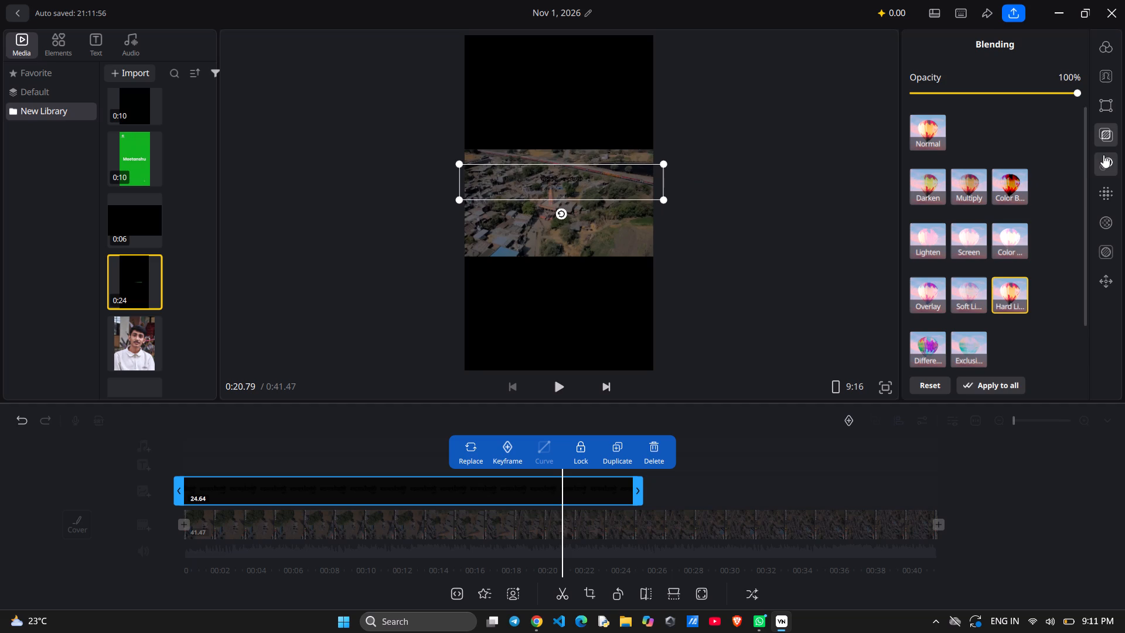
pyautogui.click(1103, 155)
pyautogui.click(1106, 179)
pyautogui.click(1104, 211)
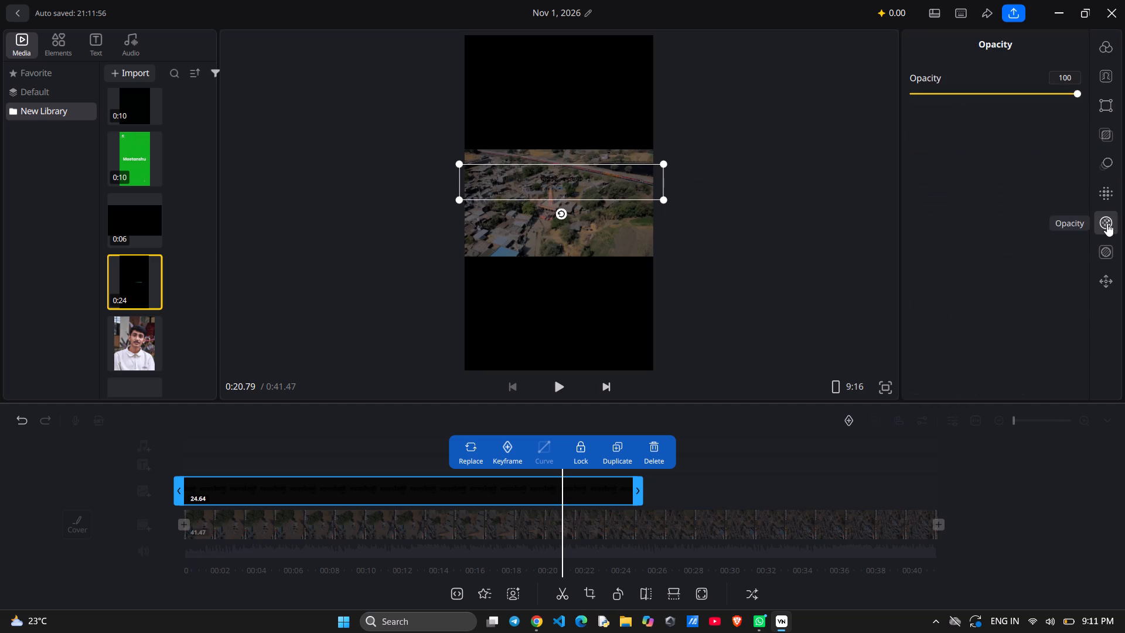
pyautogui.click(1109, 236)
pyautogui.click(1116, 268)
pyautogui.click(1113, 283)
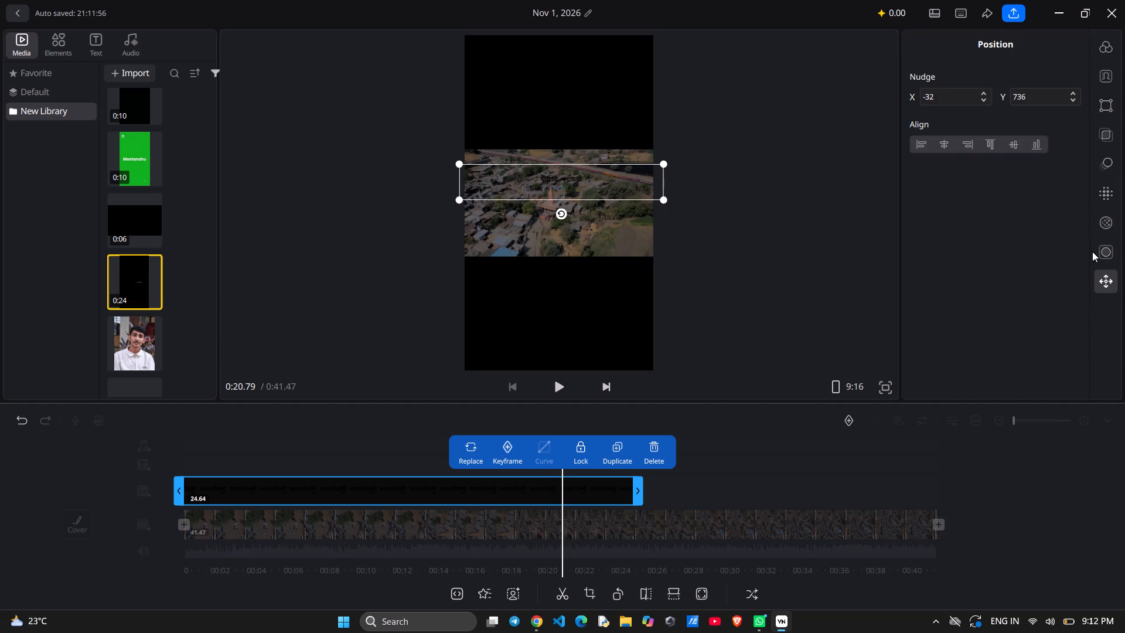
# Give the title overlay a border of width 20 in the dark reddish-brown colour 653B3B.
pyautogui.click(1102, 112)
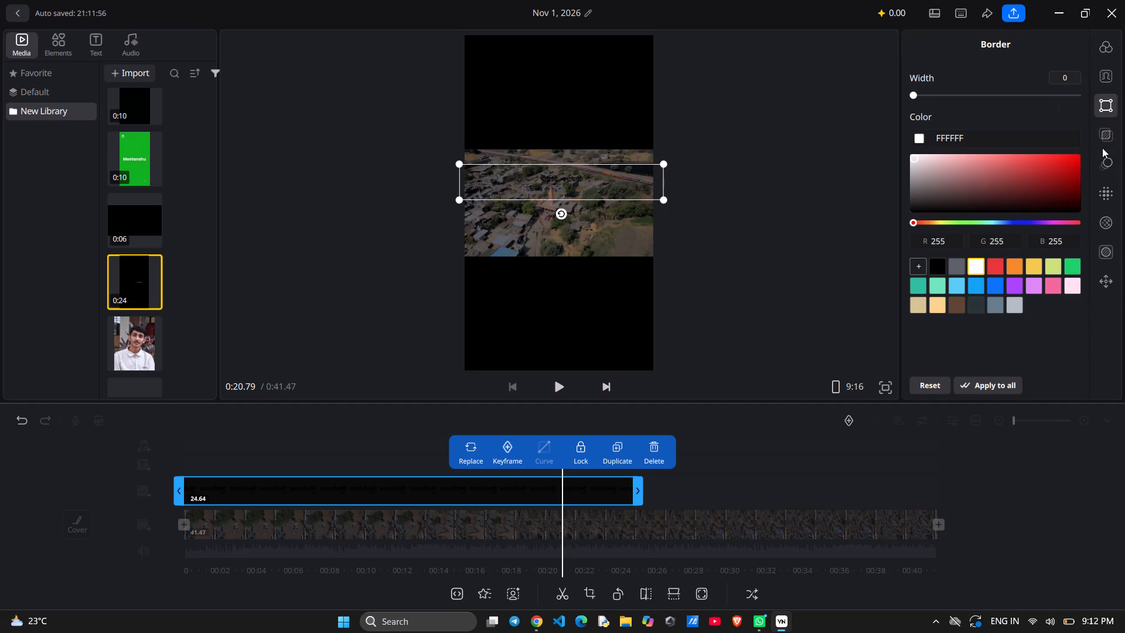
pyautogui.click(1102, 148)
pyautogui.moveTo(998, 179); pyautogui.dragTo(1022, 172)
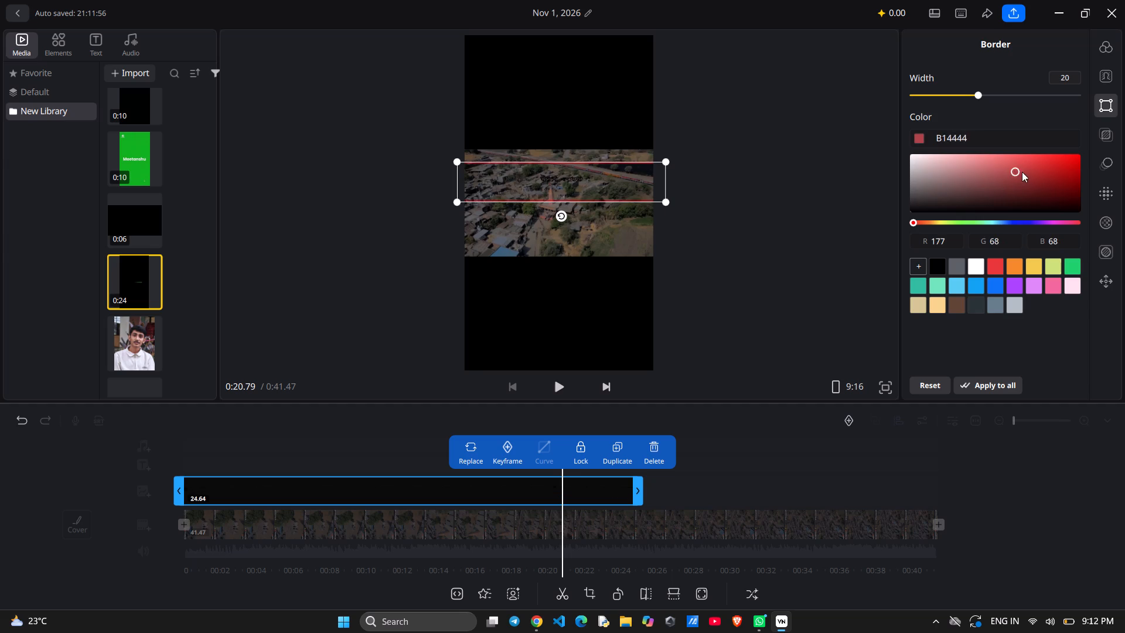
pyautogui.moveTo(1022, 172); pyautogui.dragTo(981, 189)
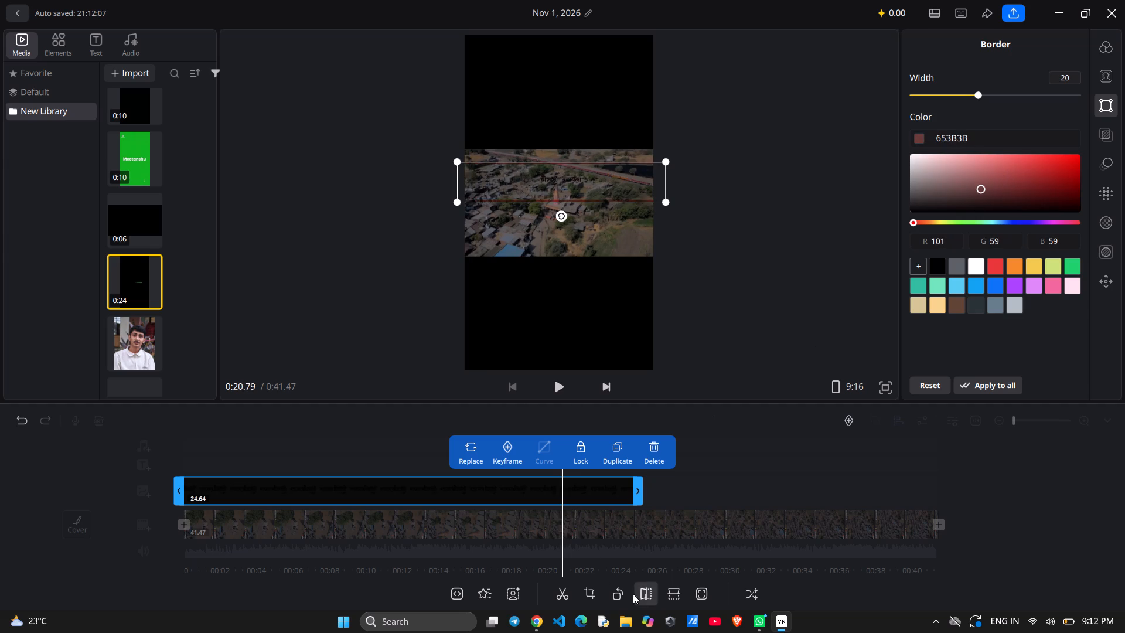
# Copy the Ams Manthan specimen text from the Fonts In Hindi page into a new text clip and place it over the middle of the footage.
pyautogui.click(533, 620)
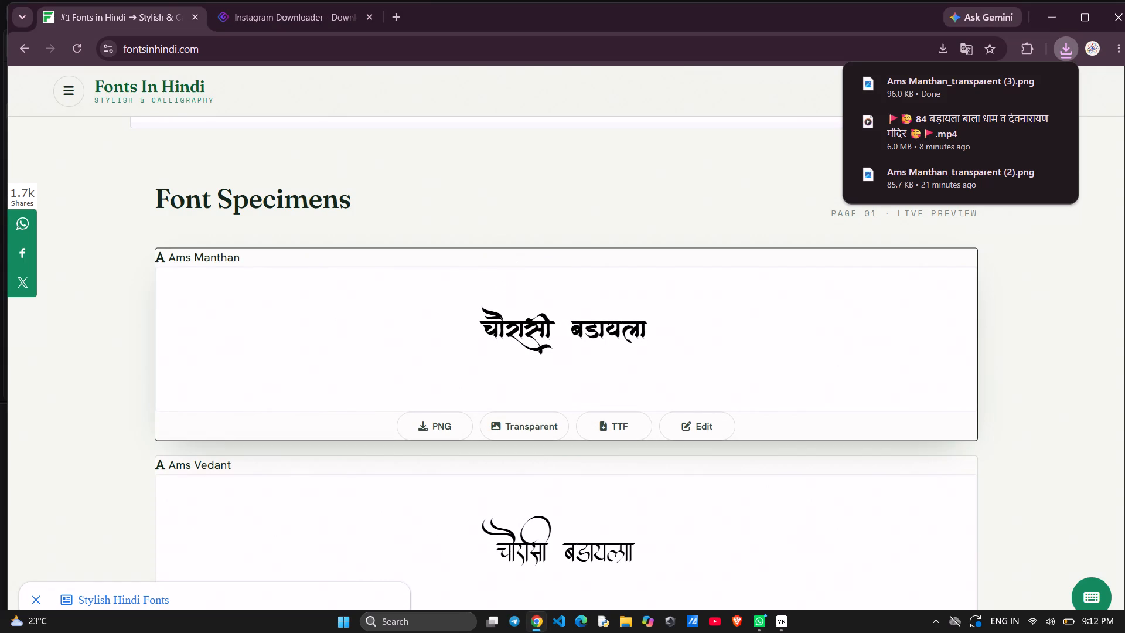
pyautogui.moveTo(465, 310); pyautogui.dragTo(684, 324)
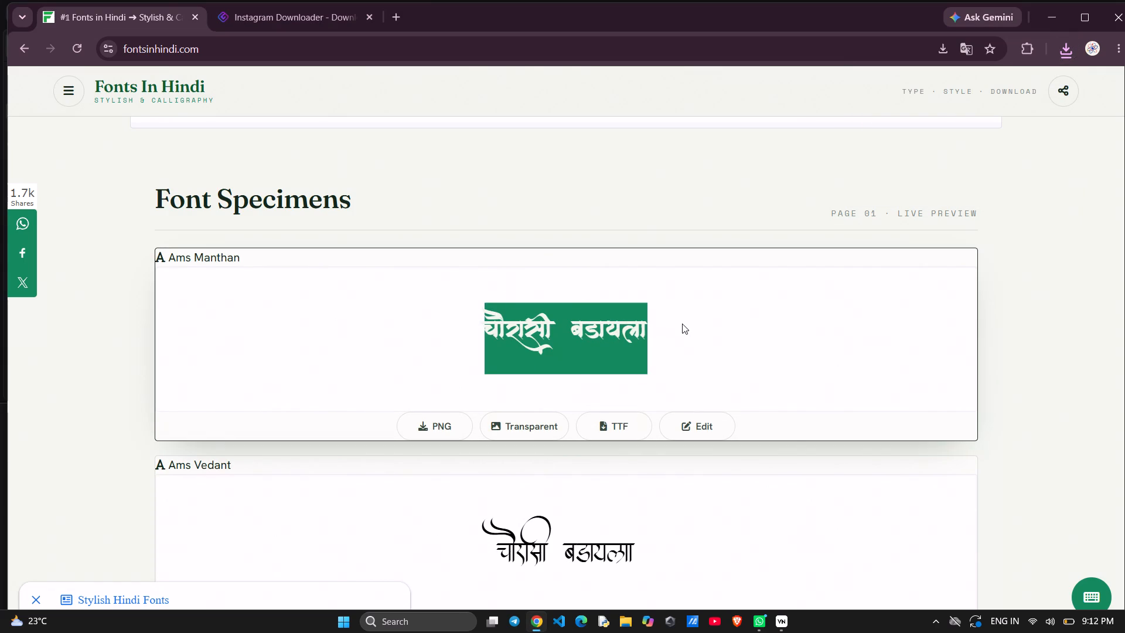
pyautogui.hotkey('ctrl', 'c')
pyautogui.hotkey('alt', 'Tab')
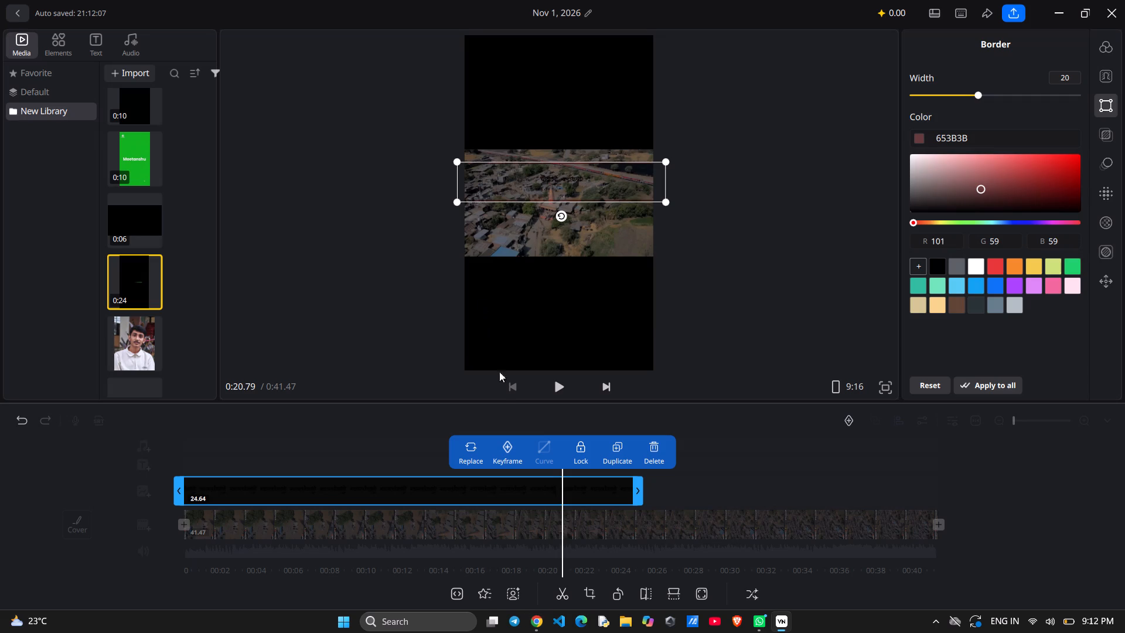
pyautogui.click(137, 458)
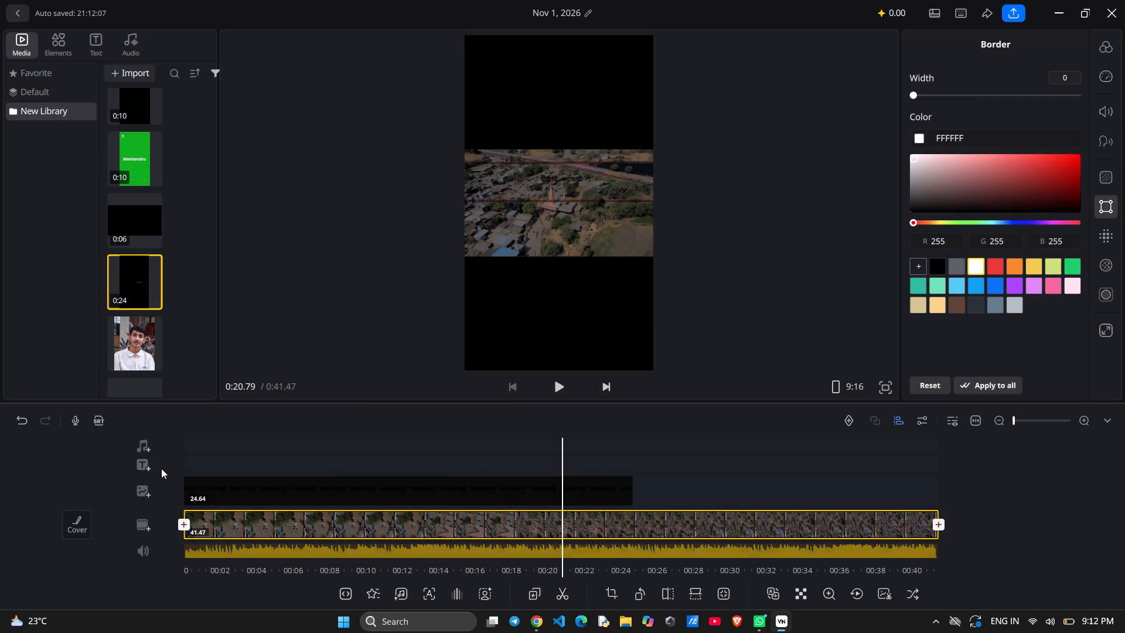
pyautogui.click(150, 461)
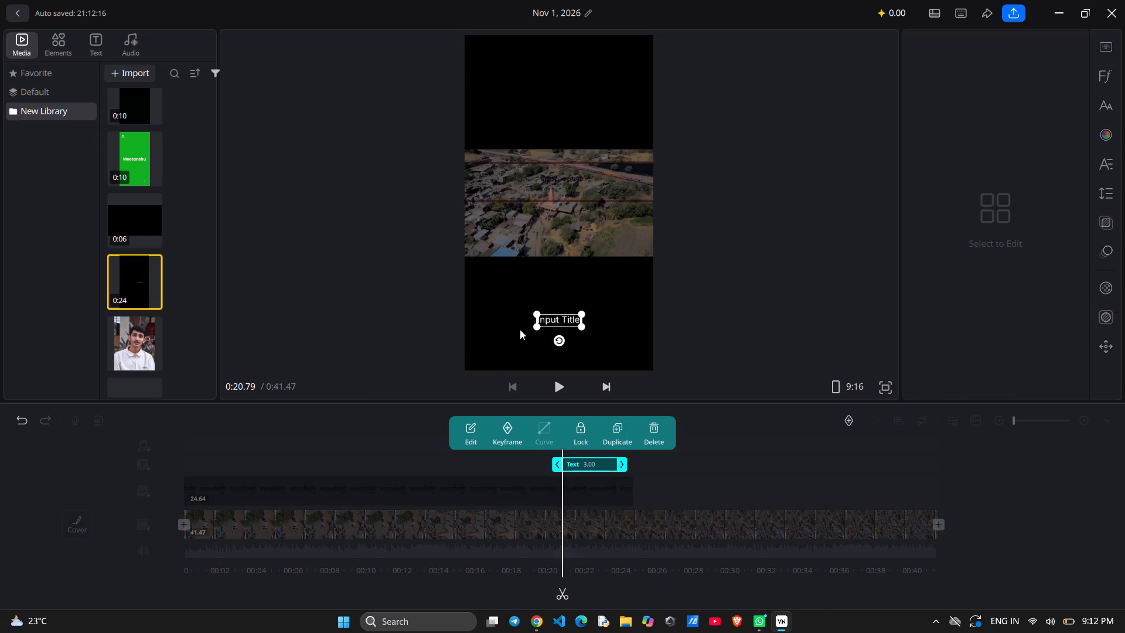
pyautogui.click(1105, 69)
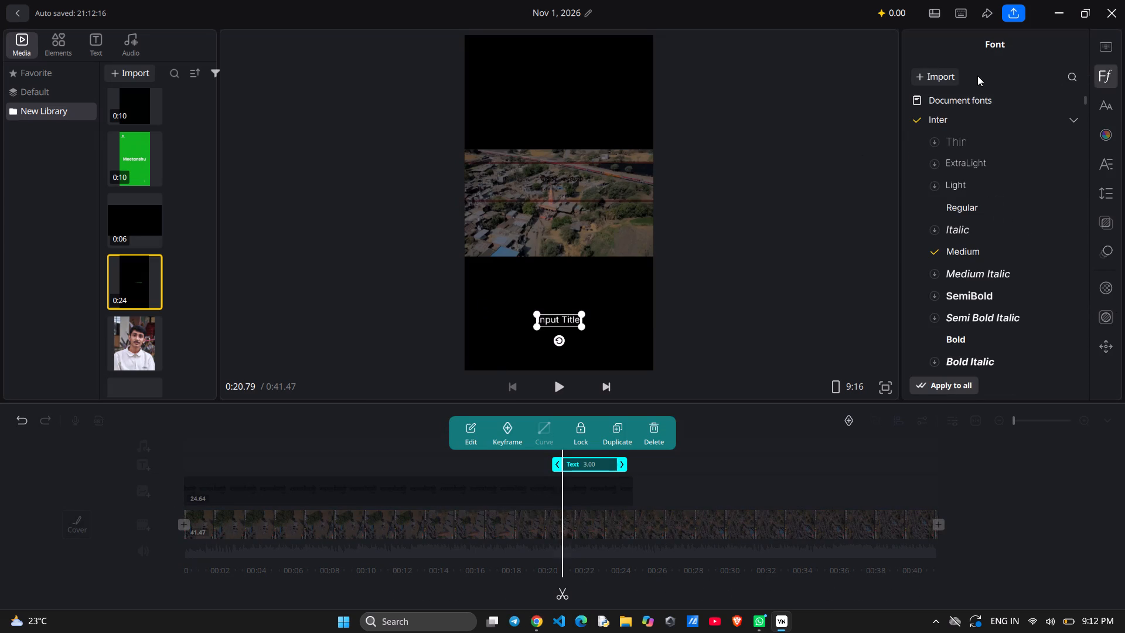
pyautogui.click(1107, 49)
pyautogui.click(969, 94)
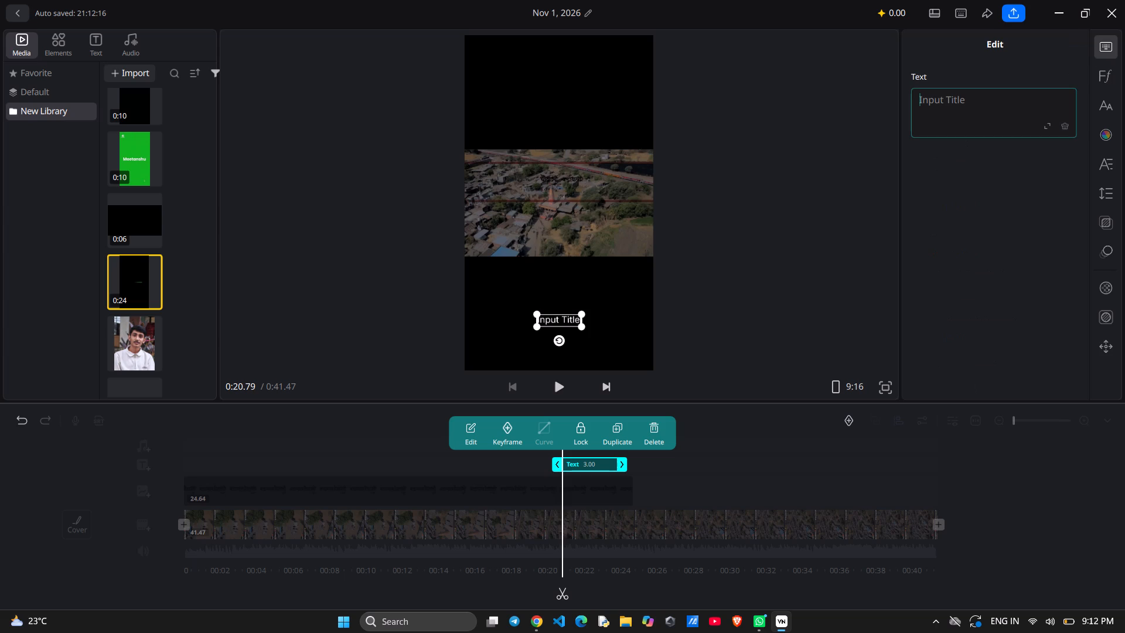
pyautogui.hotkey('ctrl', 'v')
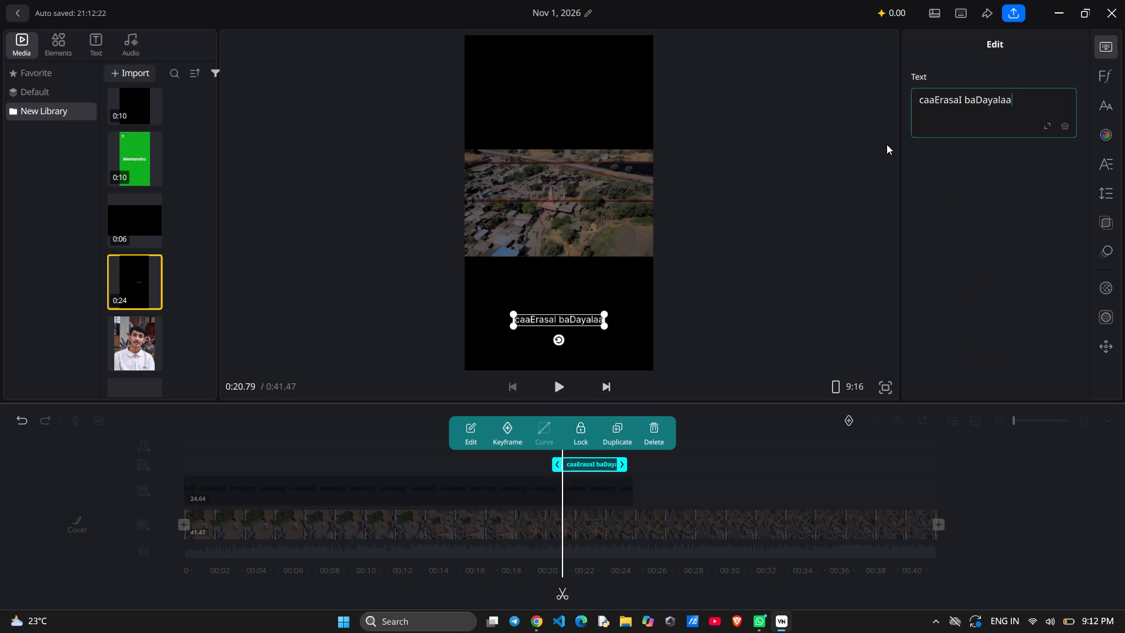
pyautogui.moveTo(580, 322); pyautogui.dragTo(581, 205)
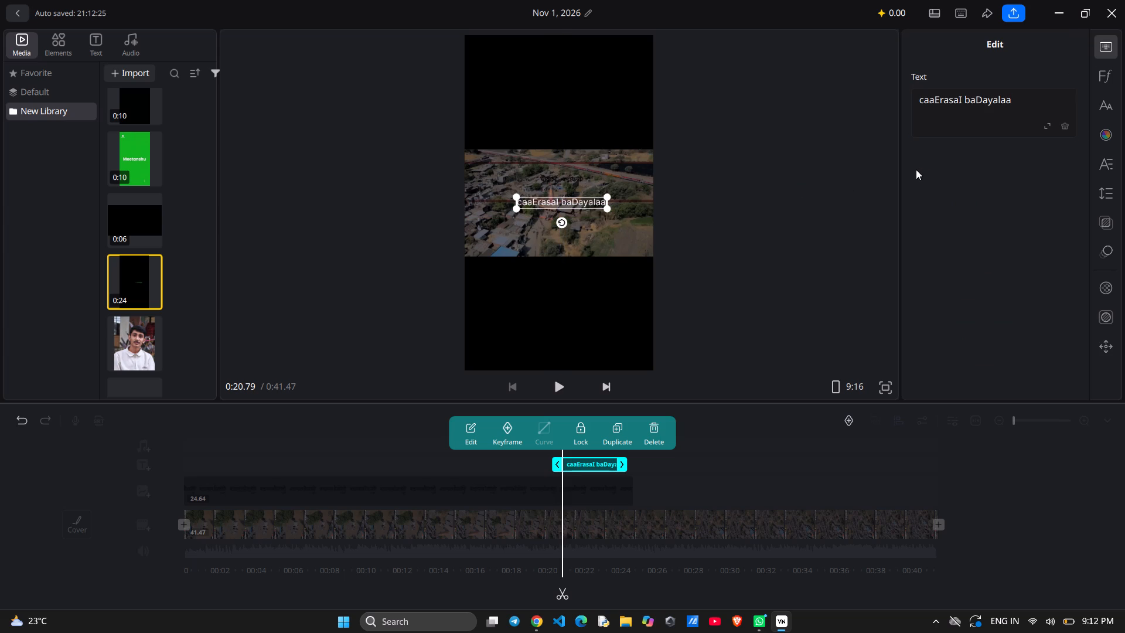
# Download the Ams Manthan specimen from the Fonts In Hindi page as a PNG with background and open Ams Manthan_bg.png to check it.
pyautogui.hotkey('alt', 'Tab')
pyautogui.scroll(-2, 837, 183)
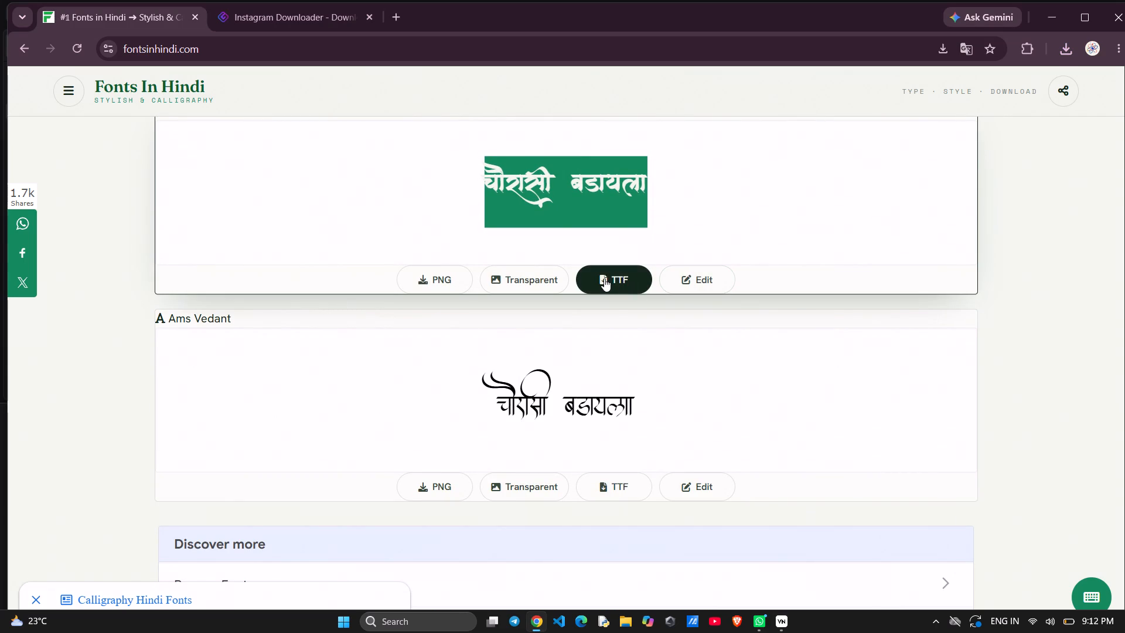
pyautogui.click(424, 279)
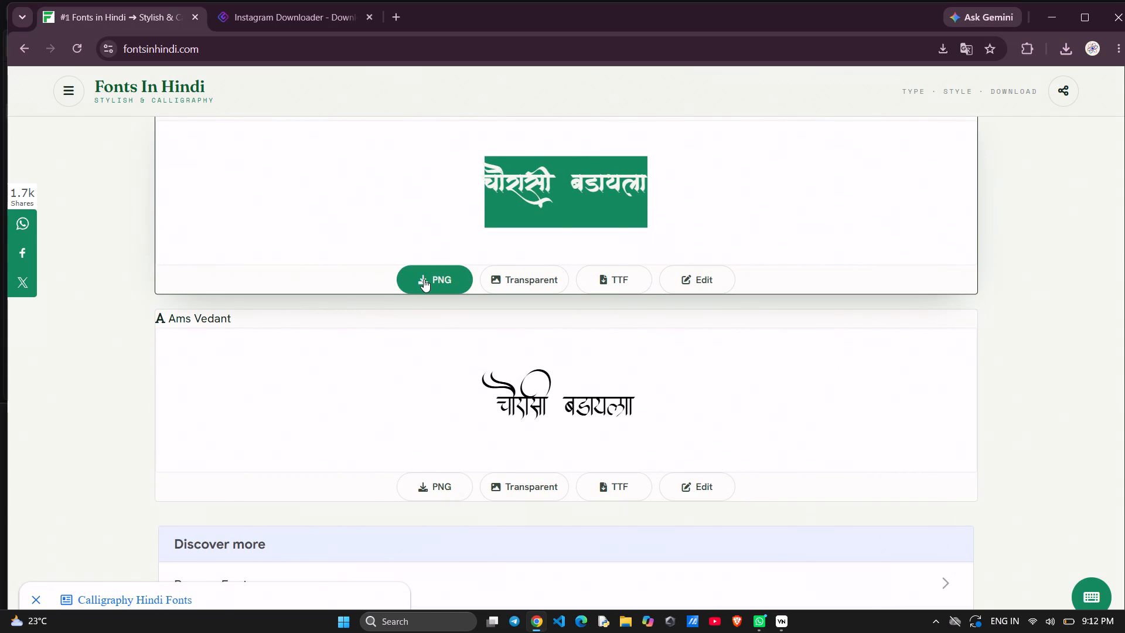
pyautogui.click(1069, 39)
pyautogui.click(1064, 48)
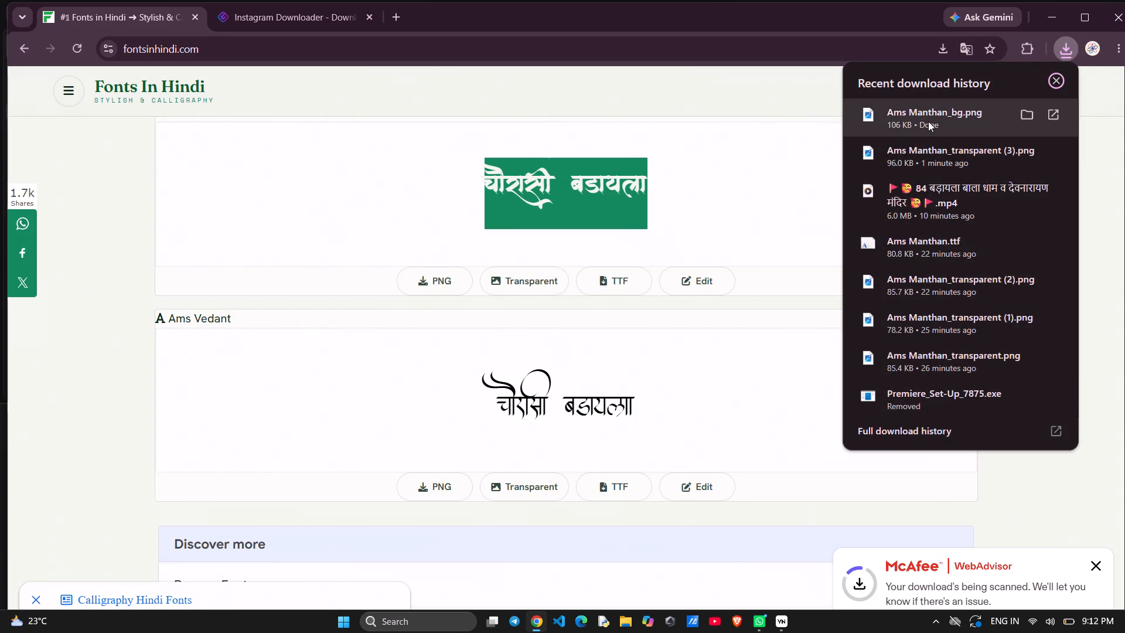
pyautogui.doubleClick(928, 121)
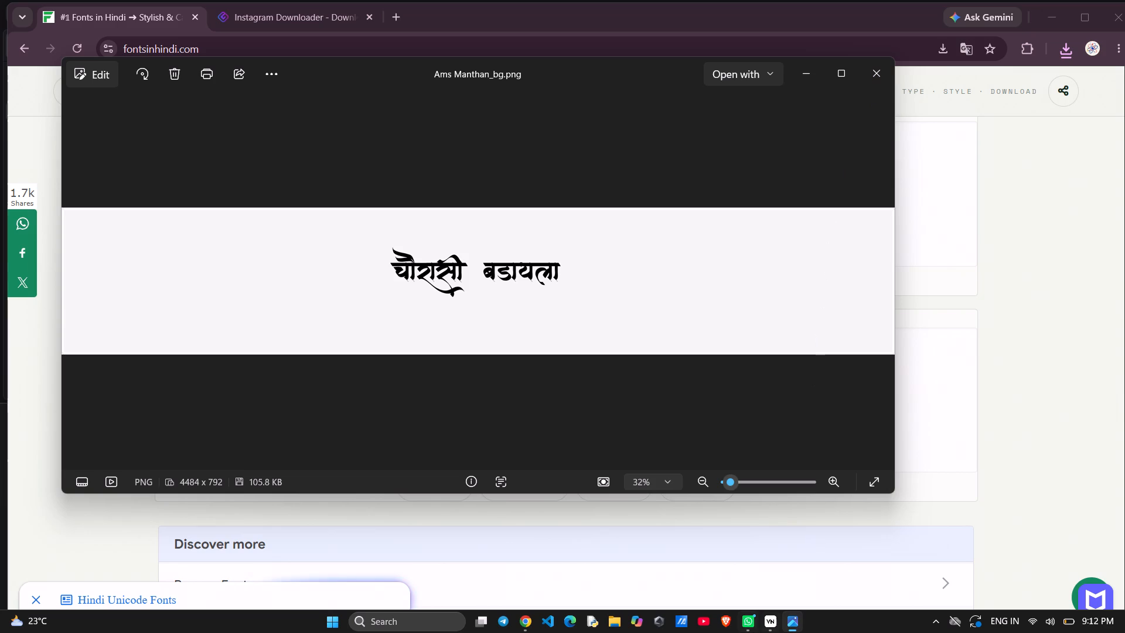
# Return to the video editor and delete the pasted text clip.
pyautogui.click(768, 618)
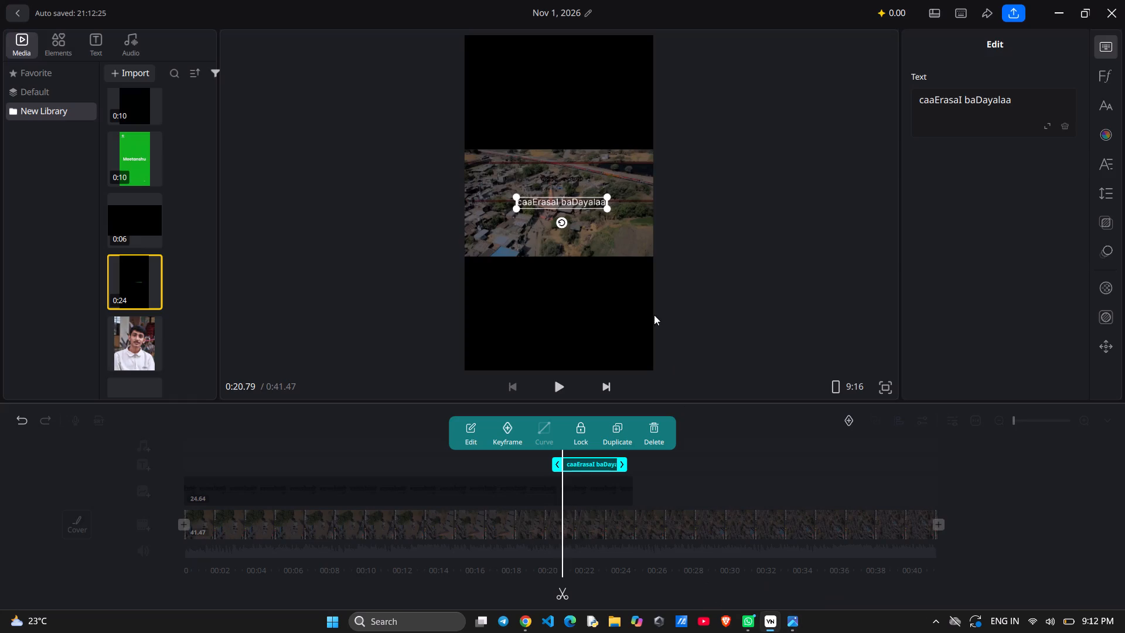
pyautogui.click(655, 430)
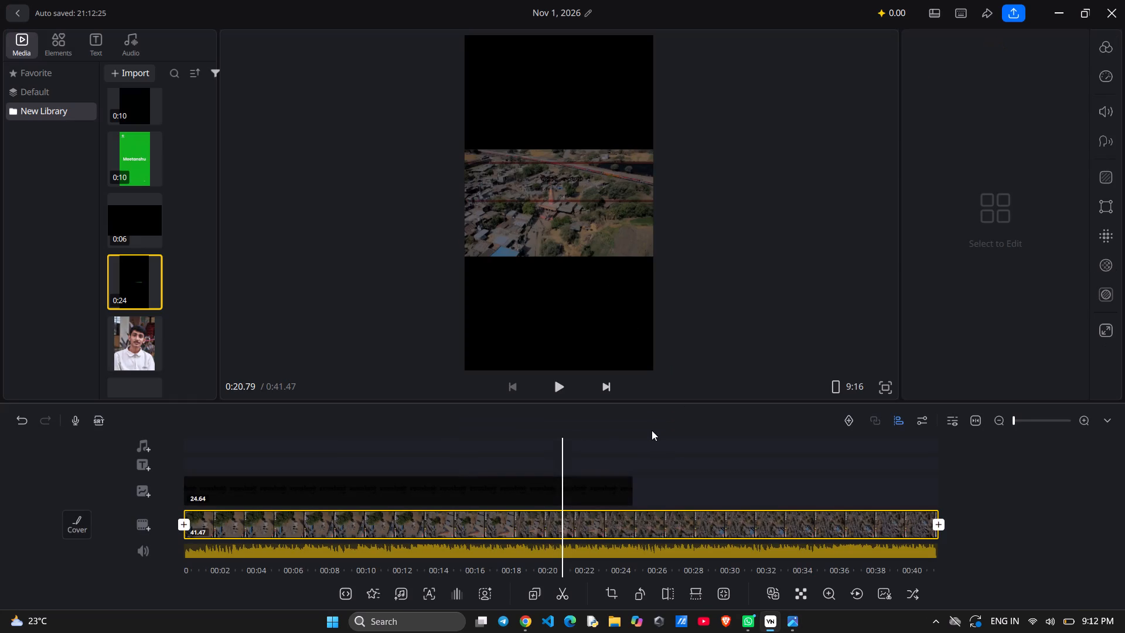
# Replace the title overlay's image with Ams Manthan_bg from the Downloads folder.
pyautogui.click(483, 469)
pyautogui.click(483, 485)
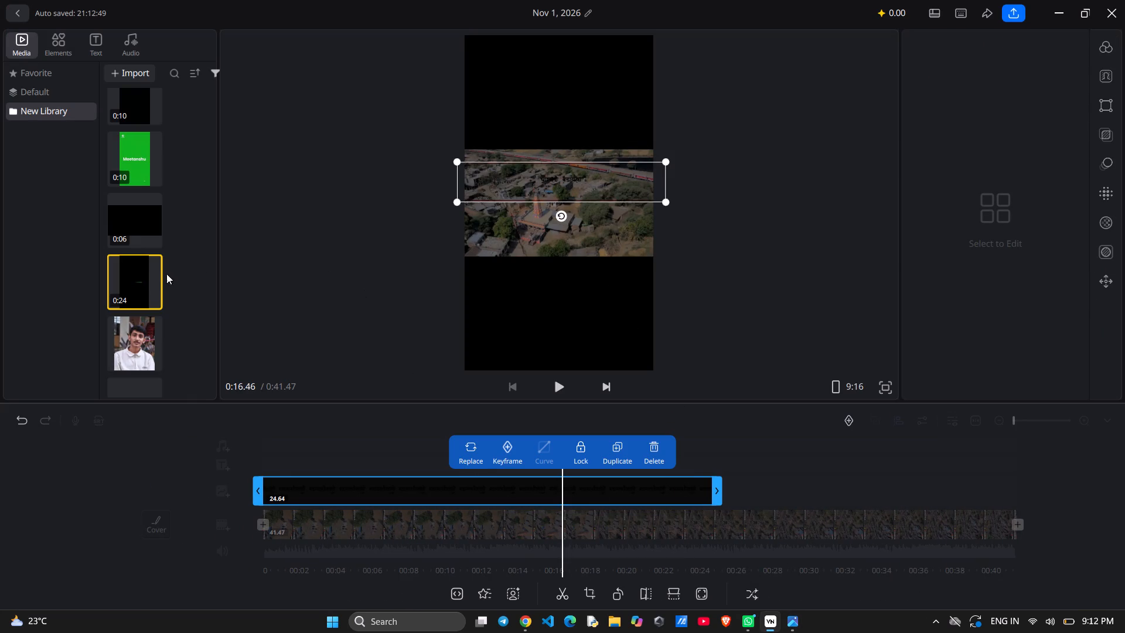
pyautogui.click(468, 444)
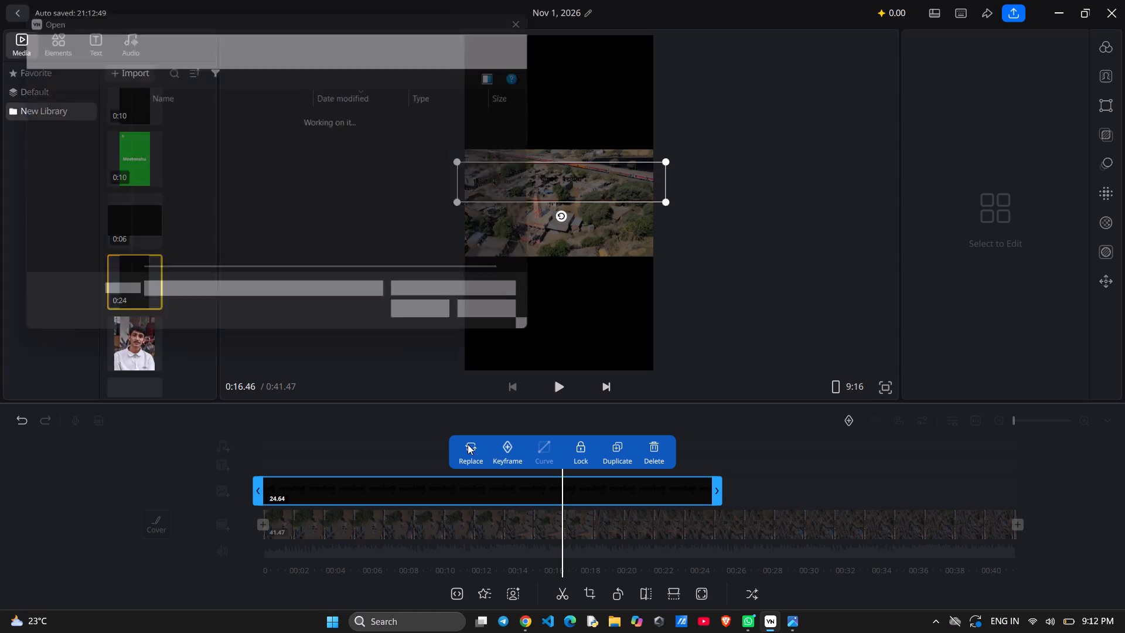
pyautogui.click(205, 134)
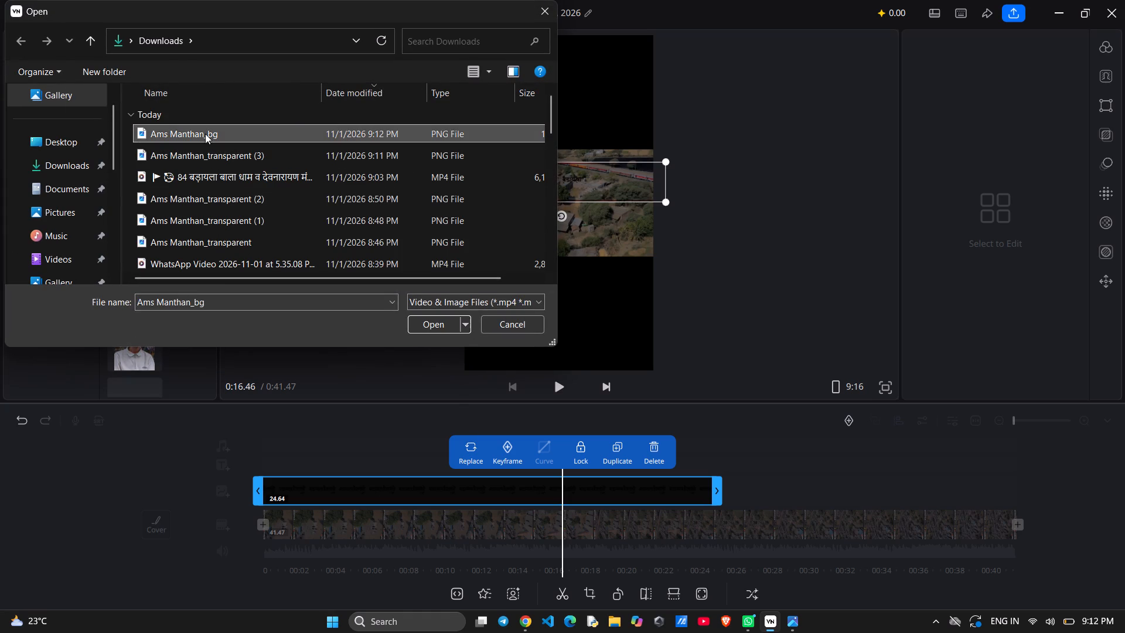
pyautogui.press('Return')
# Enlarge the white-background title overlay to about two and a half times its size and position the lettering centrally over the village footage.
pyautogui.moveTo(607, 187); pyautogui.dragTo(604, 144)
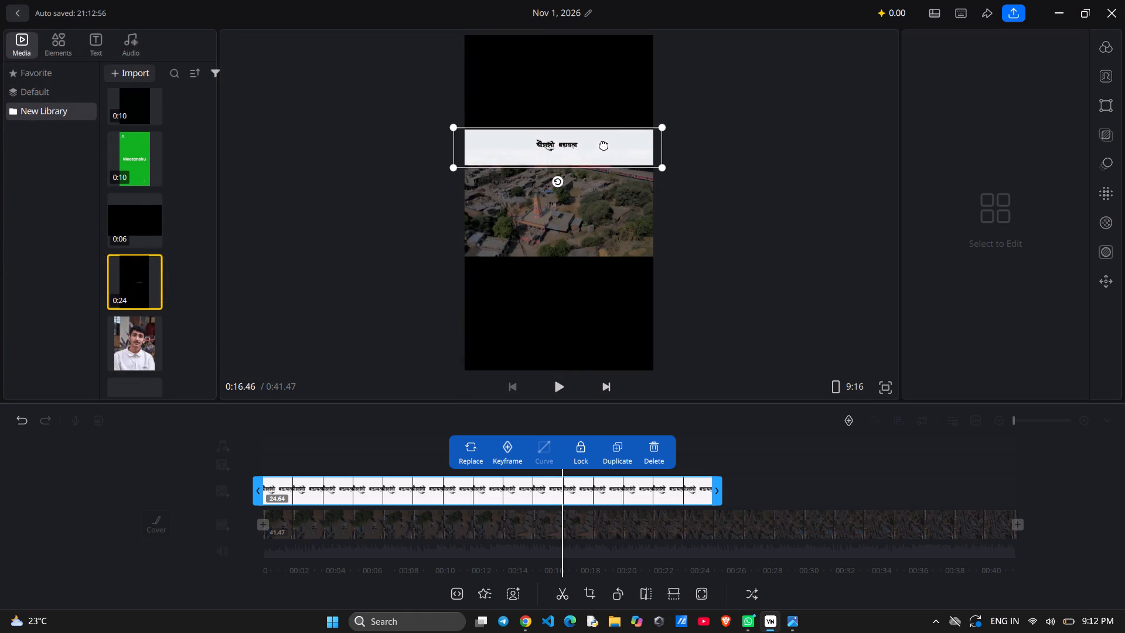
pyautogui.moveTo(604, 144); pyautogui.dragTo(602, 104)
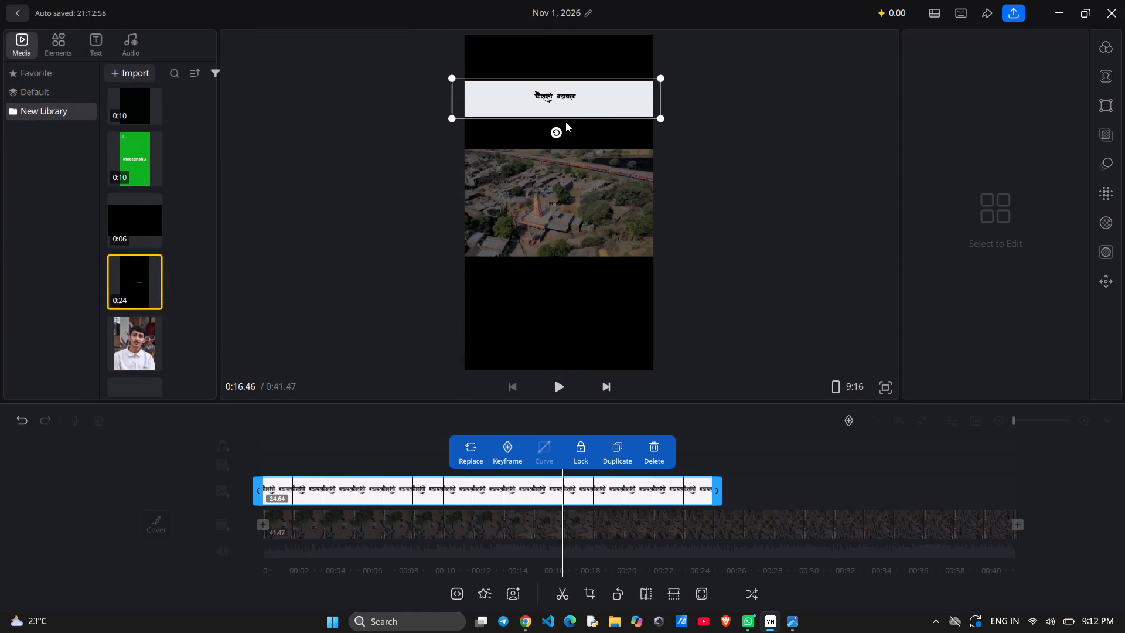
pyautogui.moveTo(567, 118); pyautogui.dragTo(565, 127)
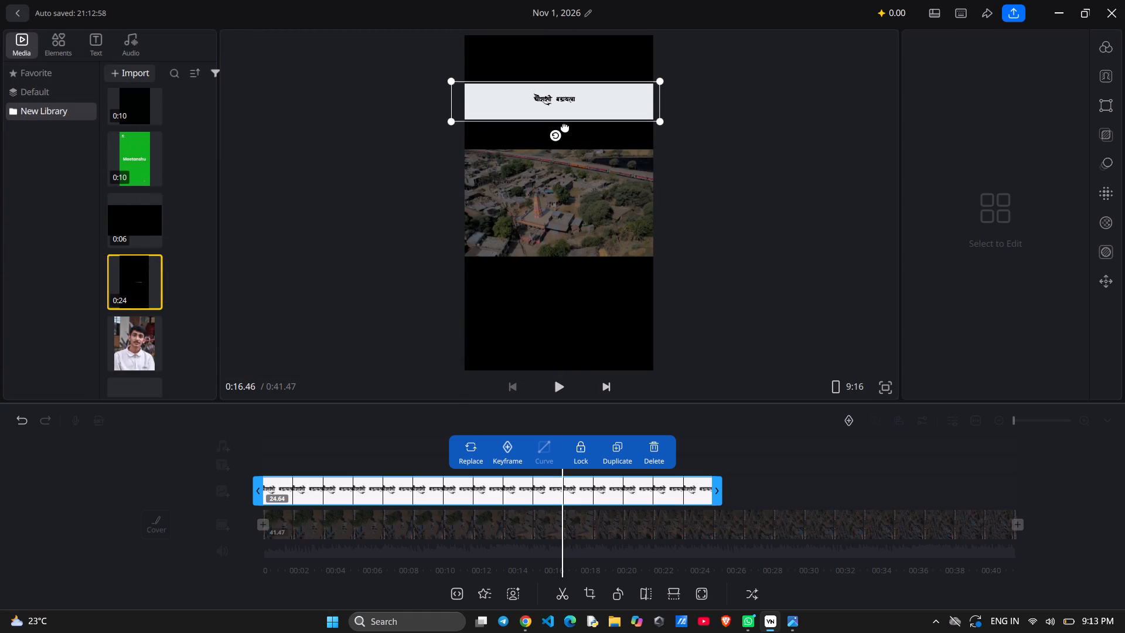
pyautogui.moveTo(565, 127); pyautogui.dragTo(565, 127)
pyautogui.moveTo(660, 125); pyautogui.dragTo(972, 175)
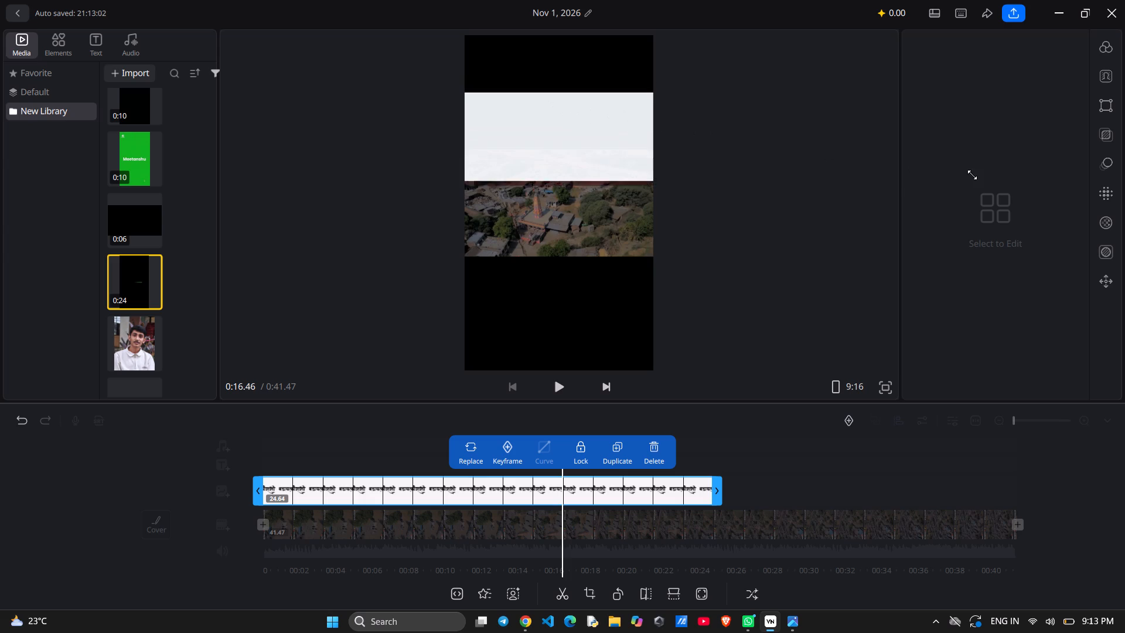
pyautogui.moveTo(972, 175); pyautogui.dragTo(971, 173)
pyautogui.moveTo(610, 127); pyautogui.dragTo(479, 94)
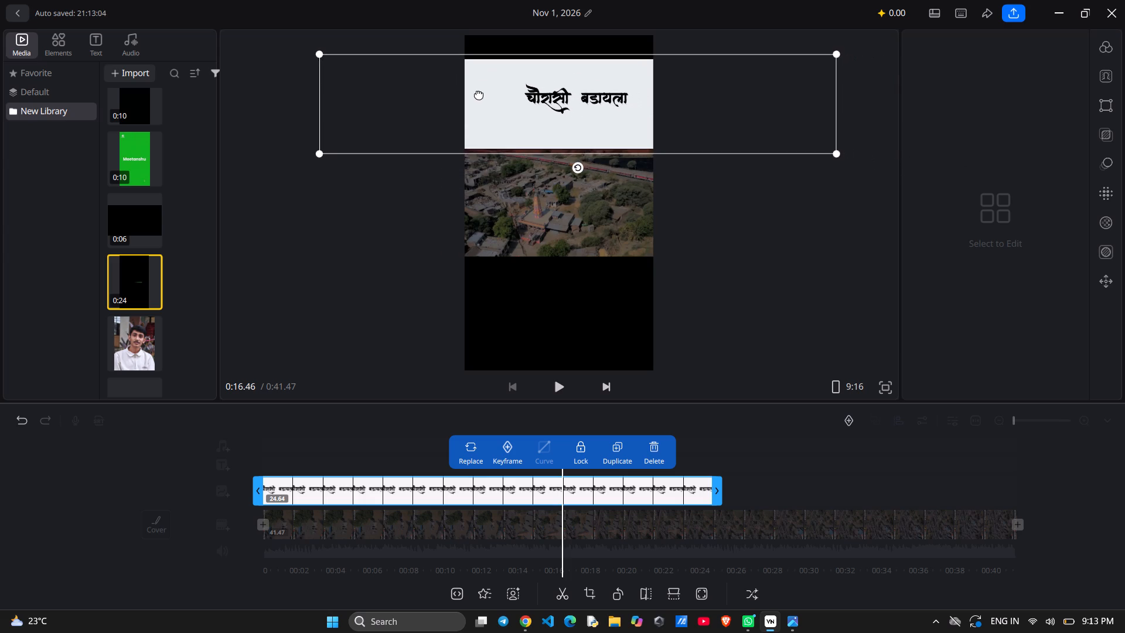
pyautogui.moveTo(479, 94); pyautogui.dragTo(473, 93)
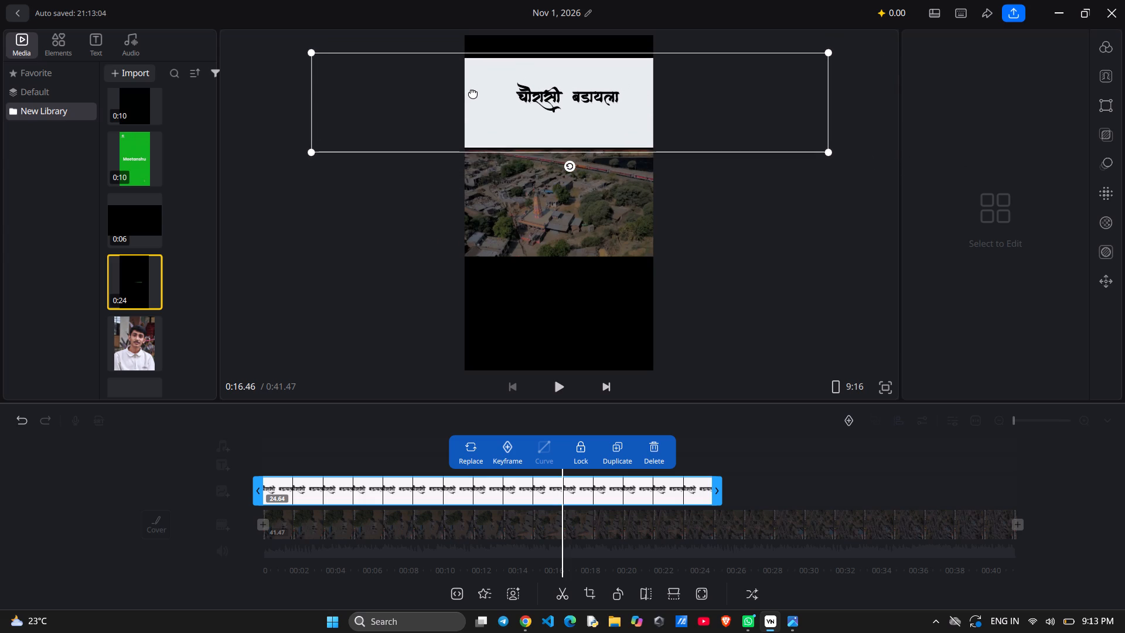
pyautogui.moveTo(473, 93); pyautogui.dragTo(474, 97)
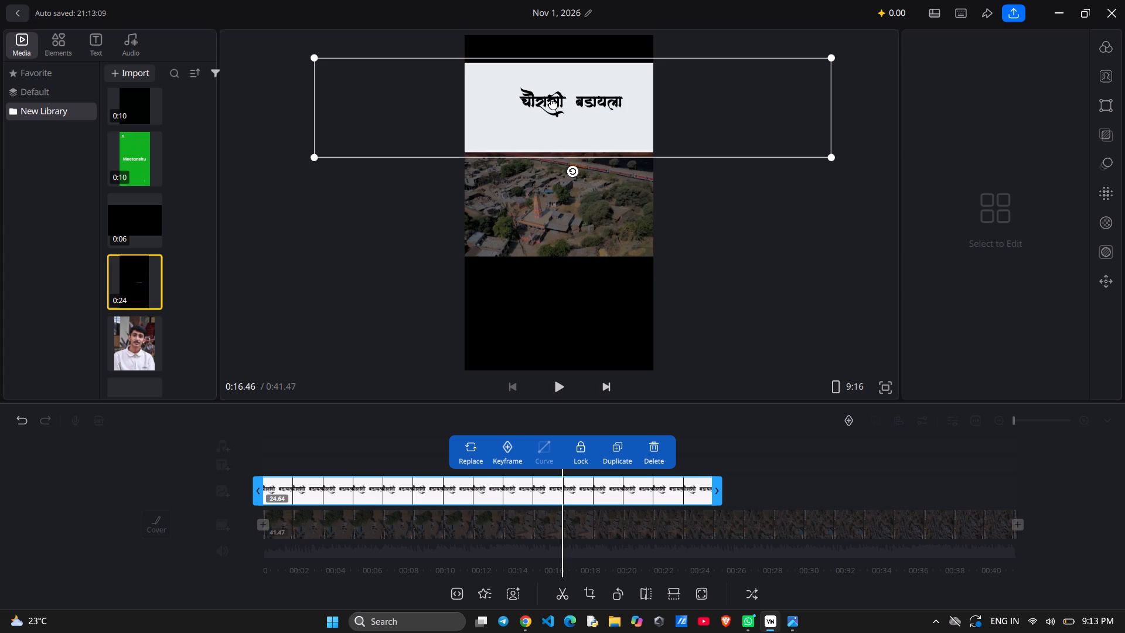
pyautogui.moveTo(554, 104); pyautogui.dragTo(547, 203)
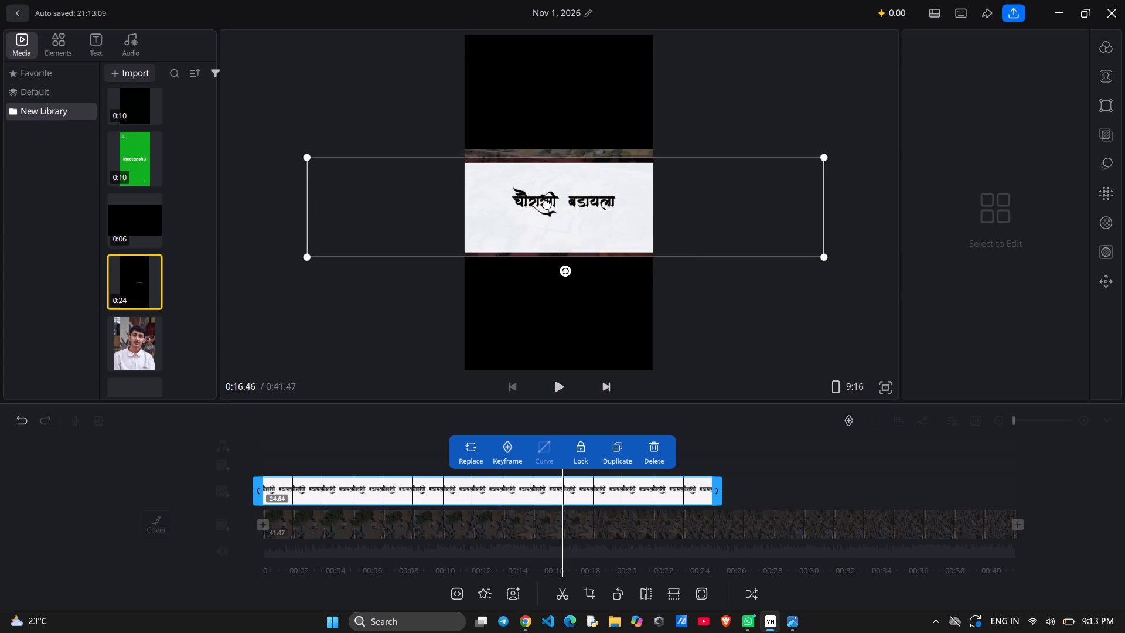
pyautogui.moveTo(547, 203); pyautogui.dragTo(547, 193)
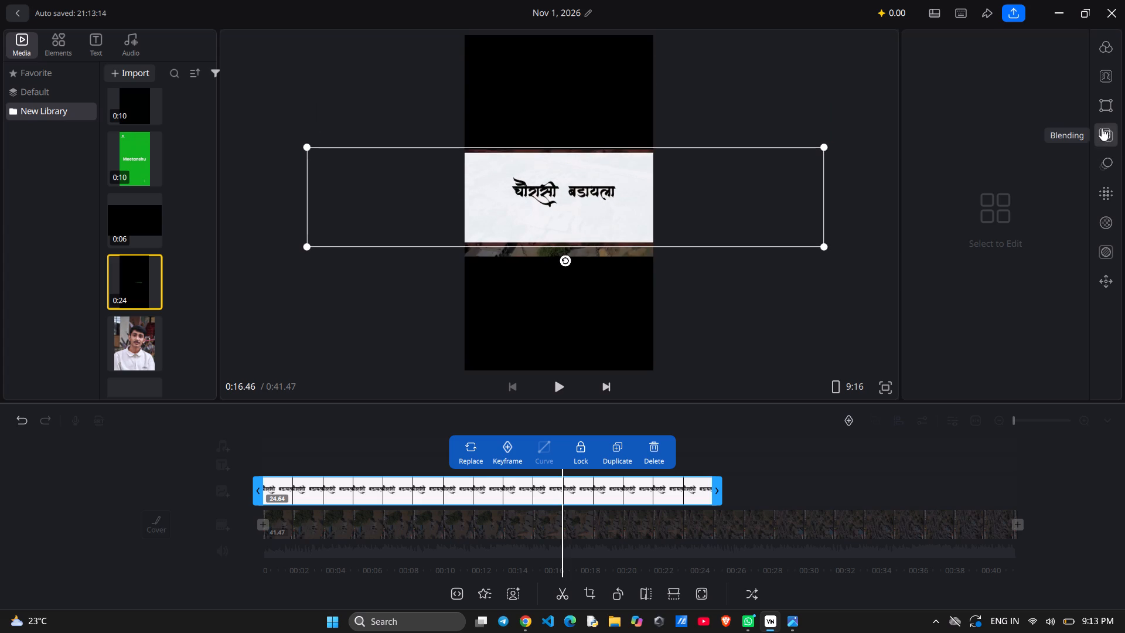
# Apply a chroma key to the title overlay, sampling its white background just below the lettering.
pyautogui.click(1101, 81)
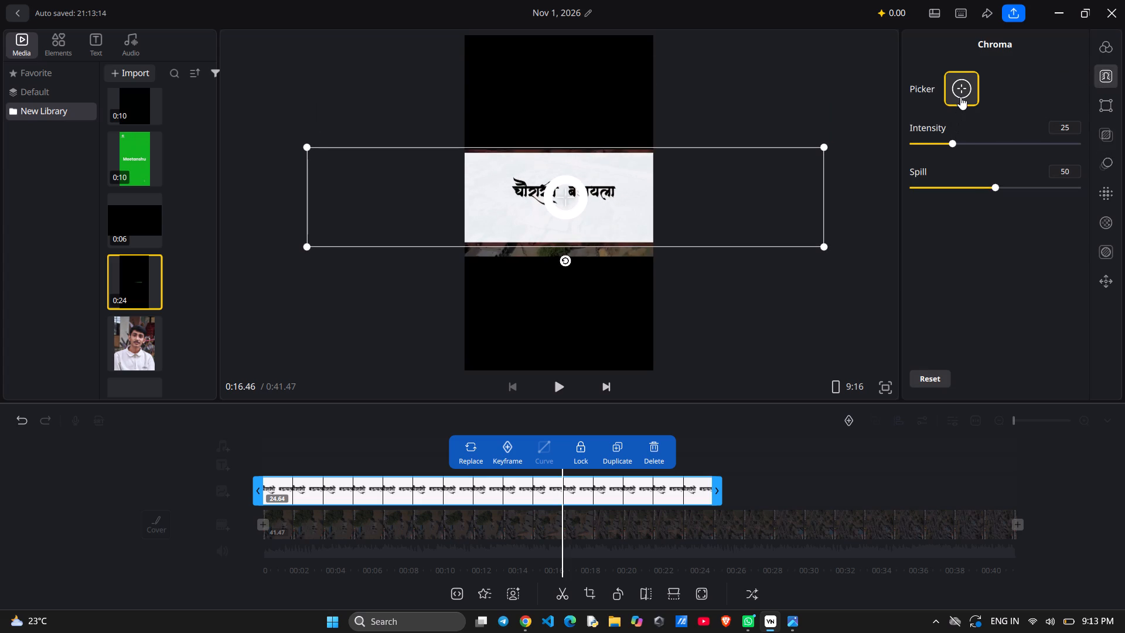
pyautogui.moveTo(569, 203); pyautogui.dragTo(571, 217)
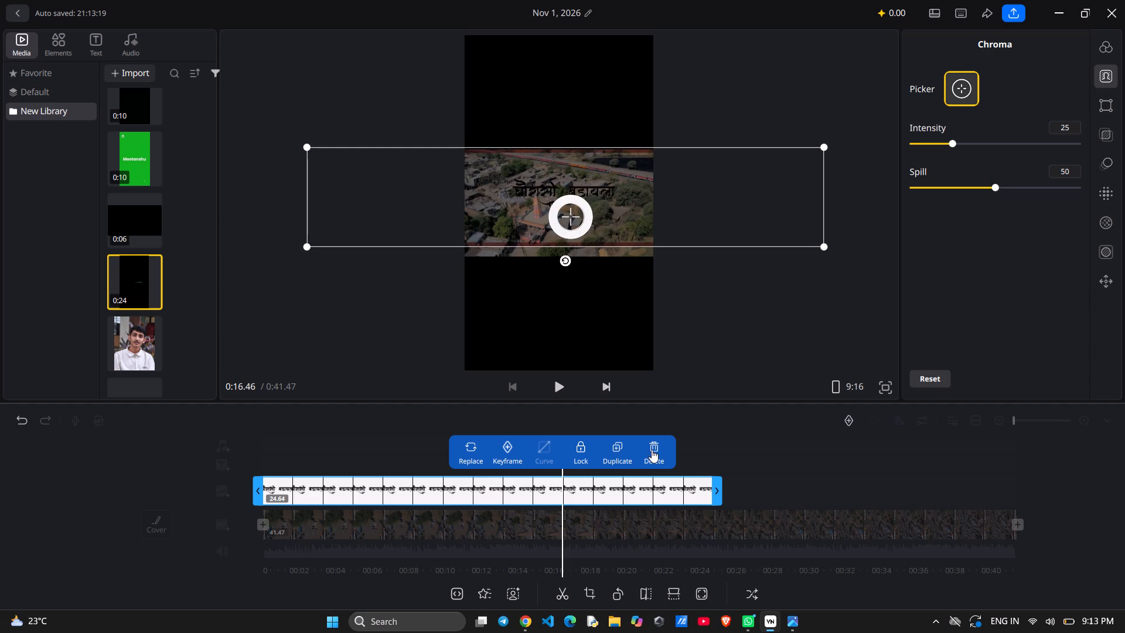
# Delete the title overlay clip from the timeline.
pyautogui.click(652, 450)
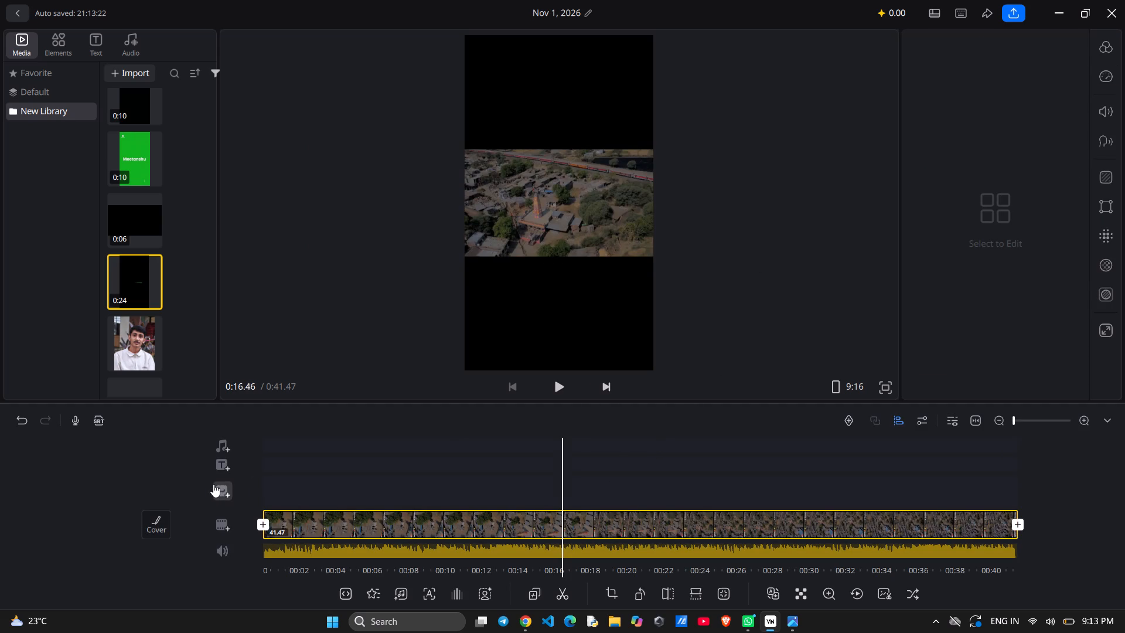
# Add Ams Manthan_transparent (3) from the Downloads folder as a new image overlay starting at 0:16.46.
pyautogui.click(219, 484)
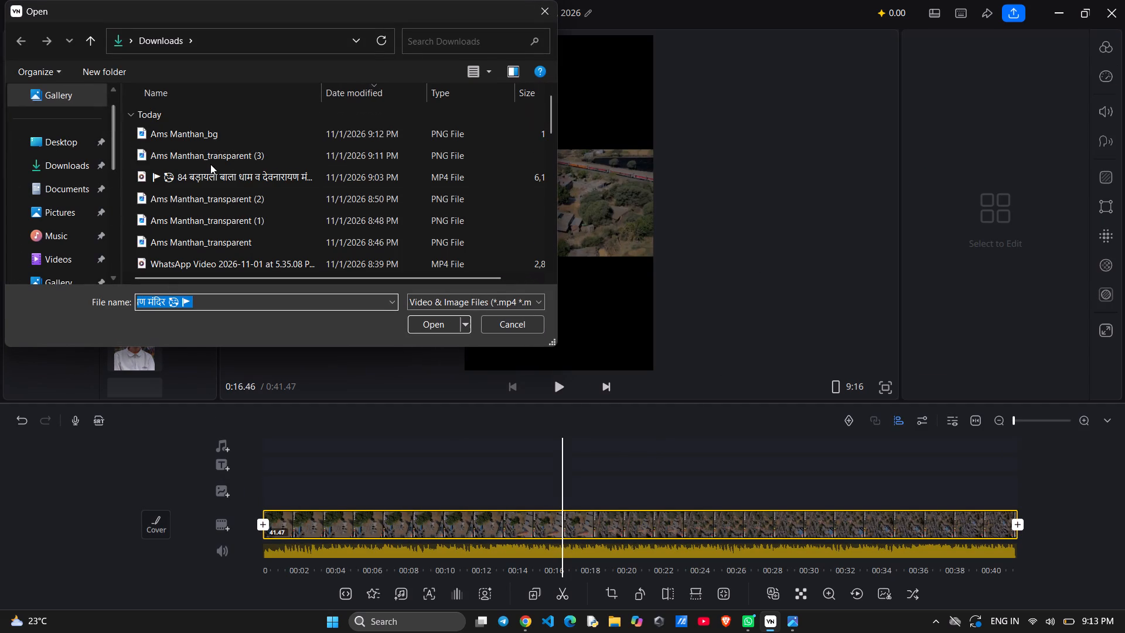
pyautogui.click(210, 164)
pyautogui.click(210, 159)
pyautogui.press('Return')
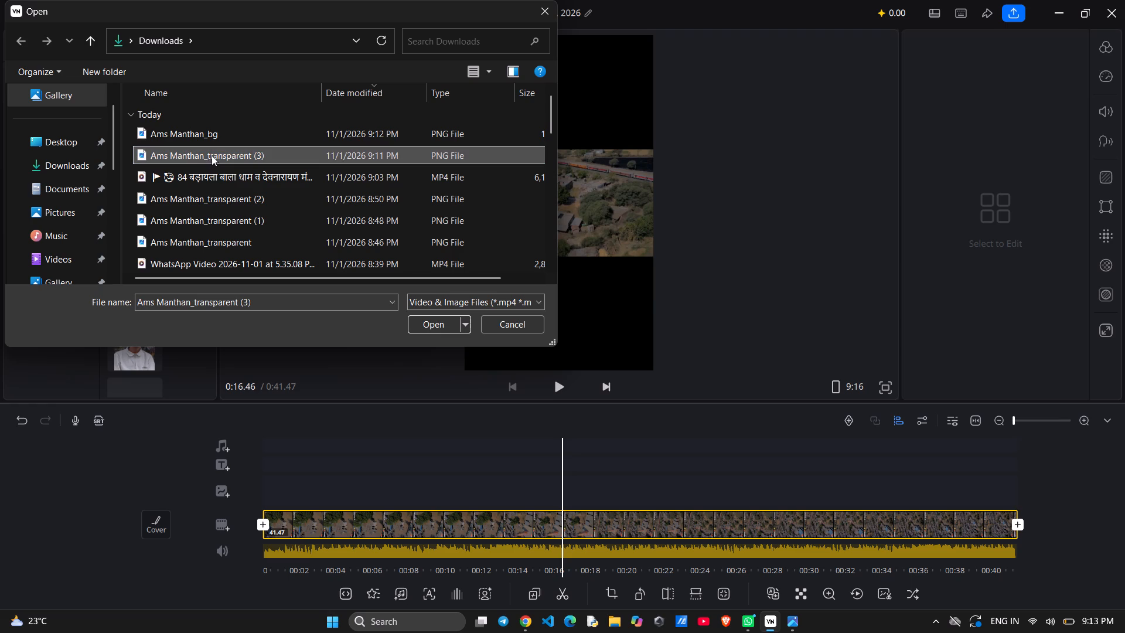
pyautogui.click(419, 319)
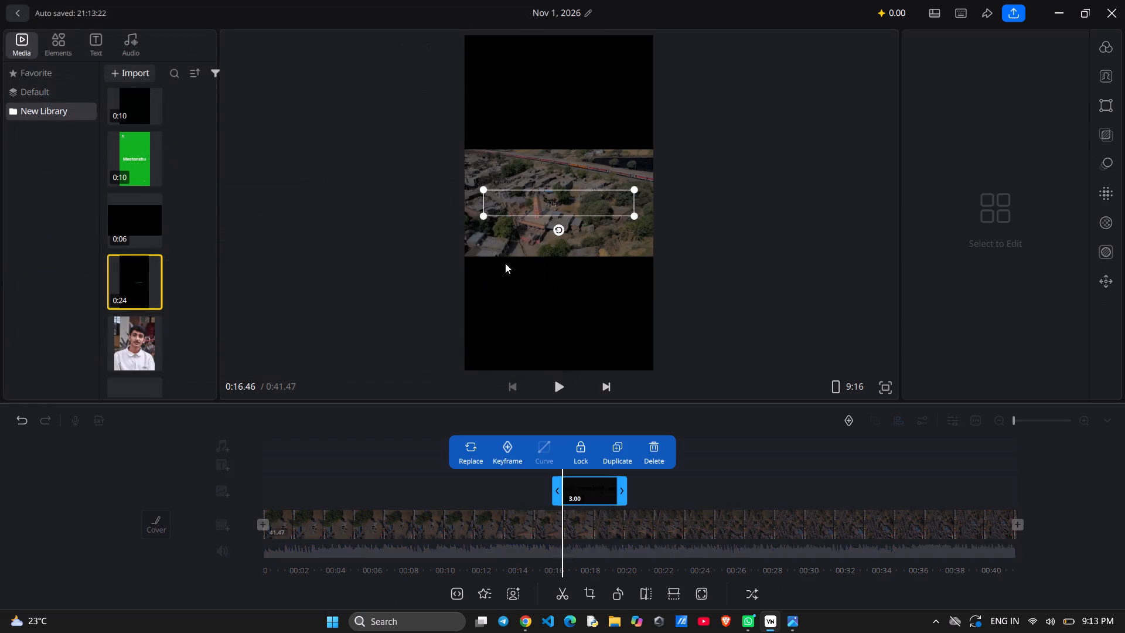
# Enlarge the transparent title overlay to about 1.8 times its size and place the lettering over the upper part of the village footage.
pyautogui.moveTo(542, 200); pyautogui.dragTo(525, 212)
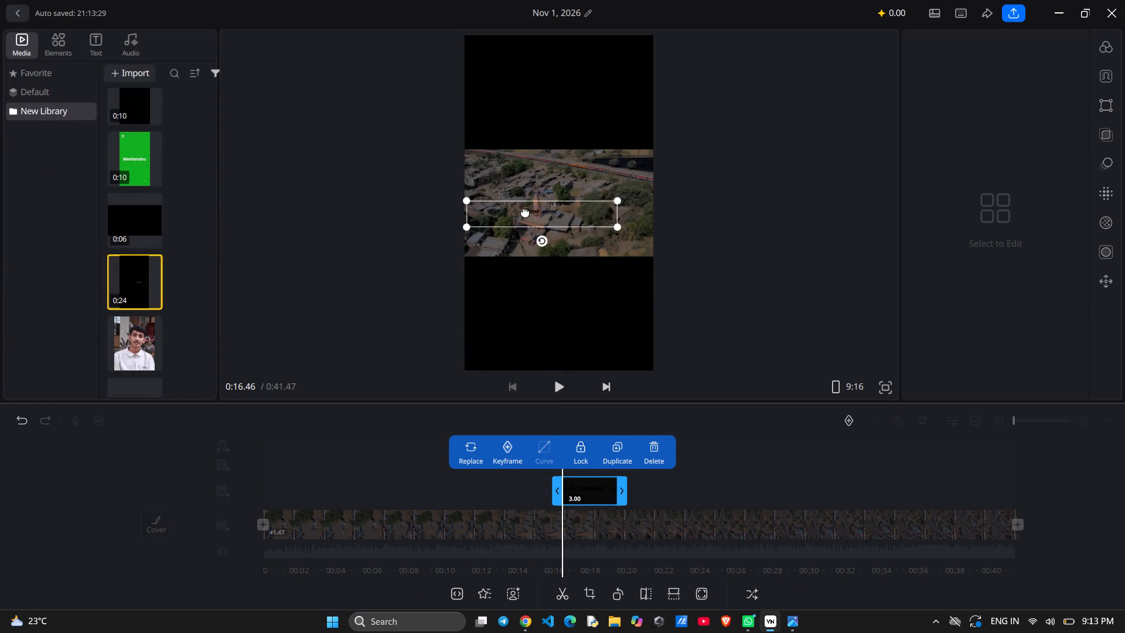
pyautogui.moveTo(525, 212); pyautogui.dragTo(527, 209)
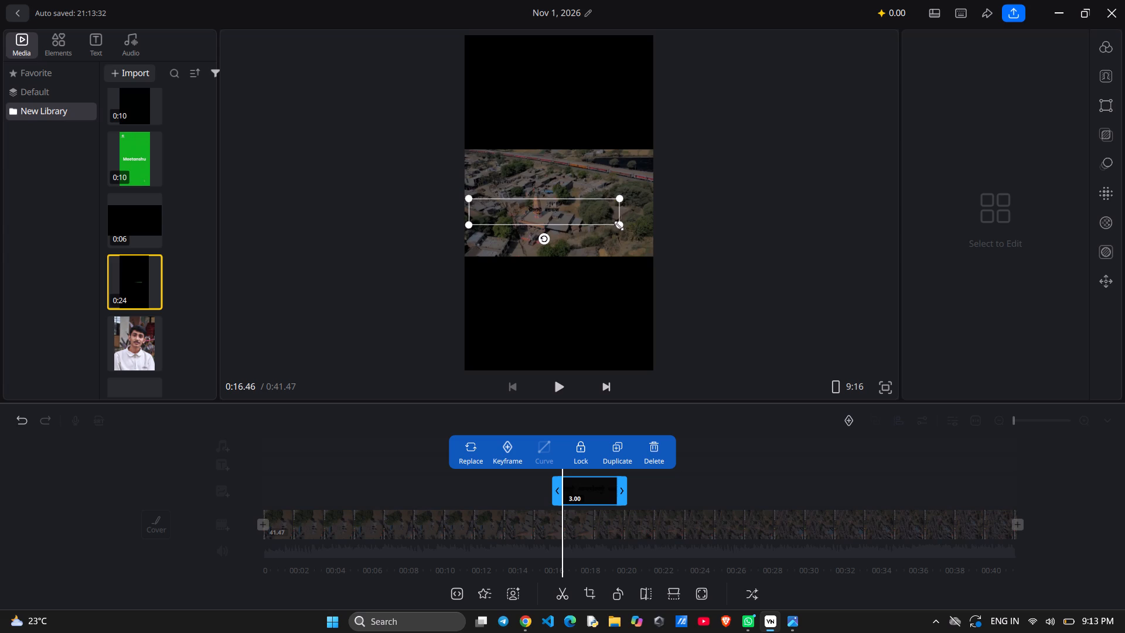
pyautogui.moveTo(619, 224); pyautogui.dragTo(708, 280)
pyautogui.moveTo(618, 233); pyautogui.dragTo(572, 180)
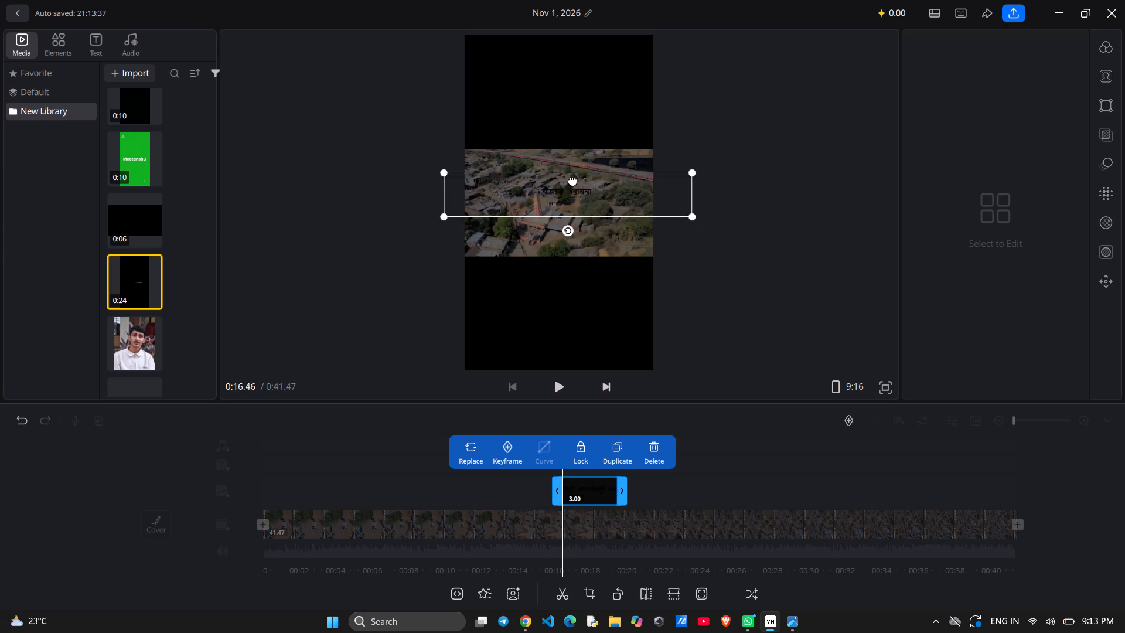
pyautogui.moveTo(572, 180); pyautogui.dragTo(583, 206)
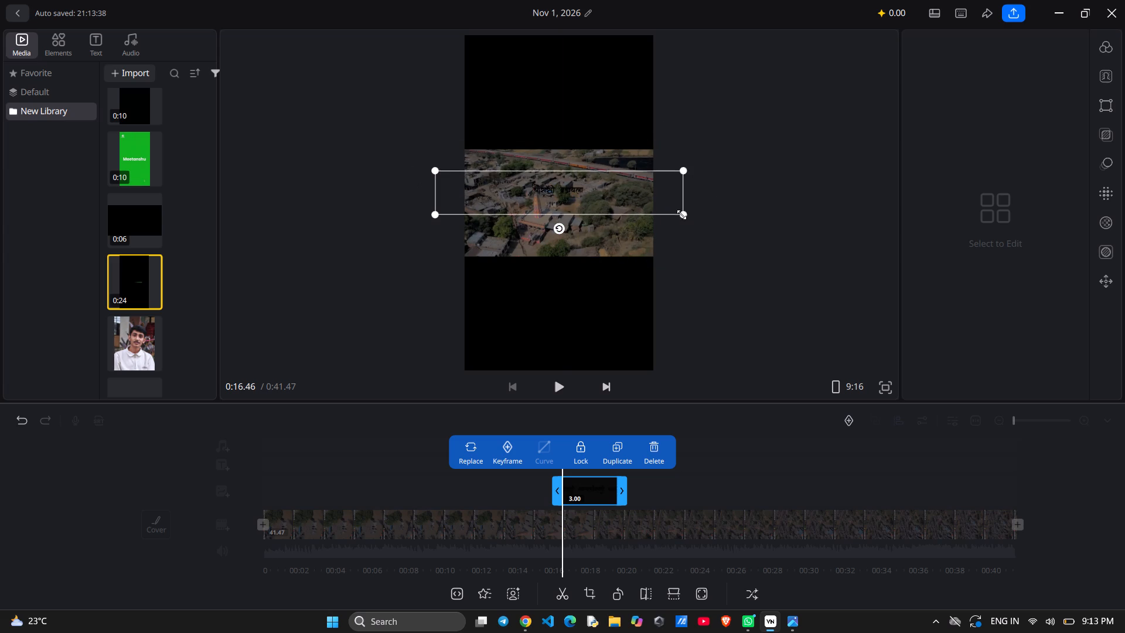
pyautogui.moveTo(684, 214); pyautogui.dragTo(697, 243)
pyautogui.moveTo(598, 206); pyautogui.dragTo(578, 200)
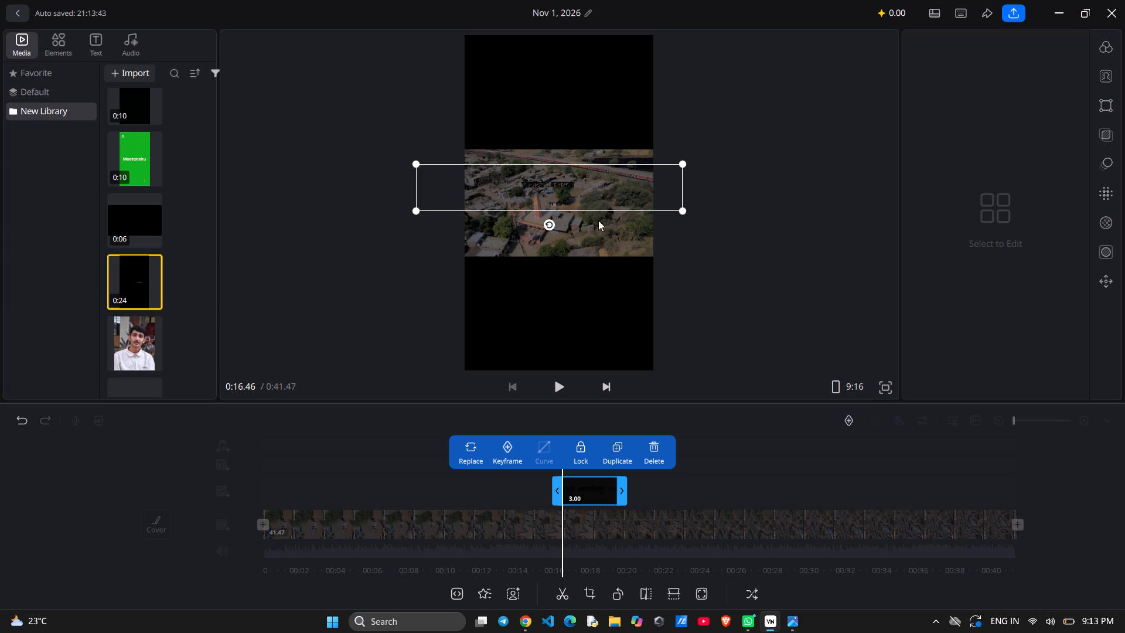
pyautogui.moveTo(592, 191); pyautogui.dragTo(595, 178)
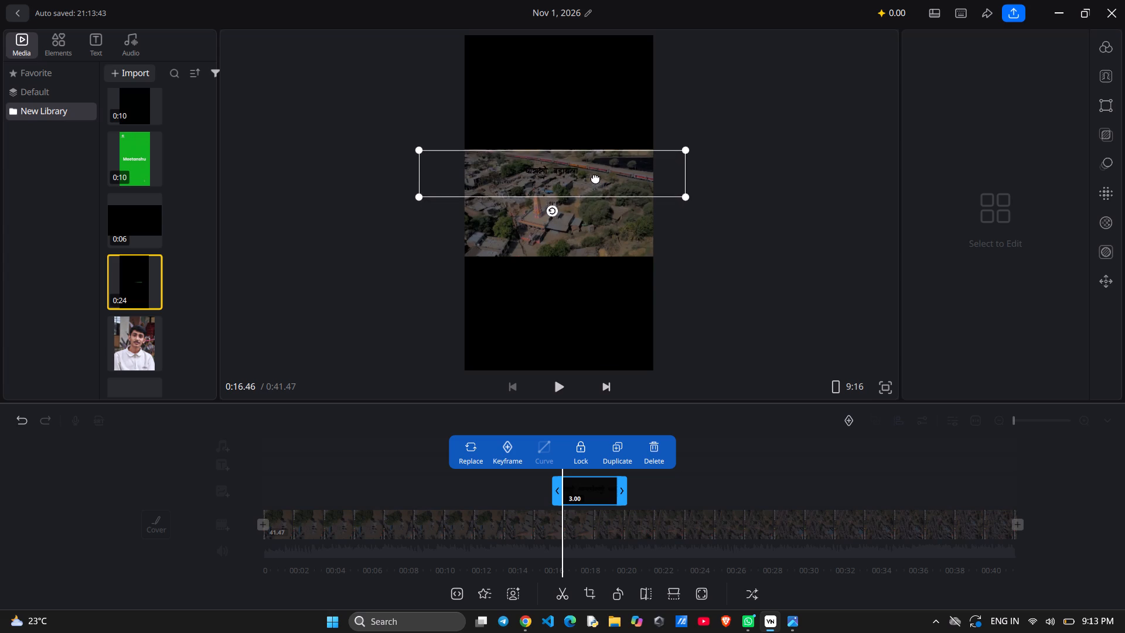
pyautogui.moveTo(595, 178); pyautogui.dragTo(599, 188)
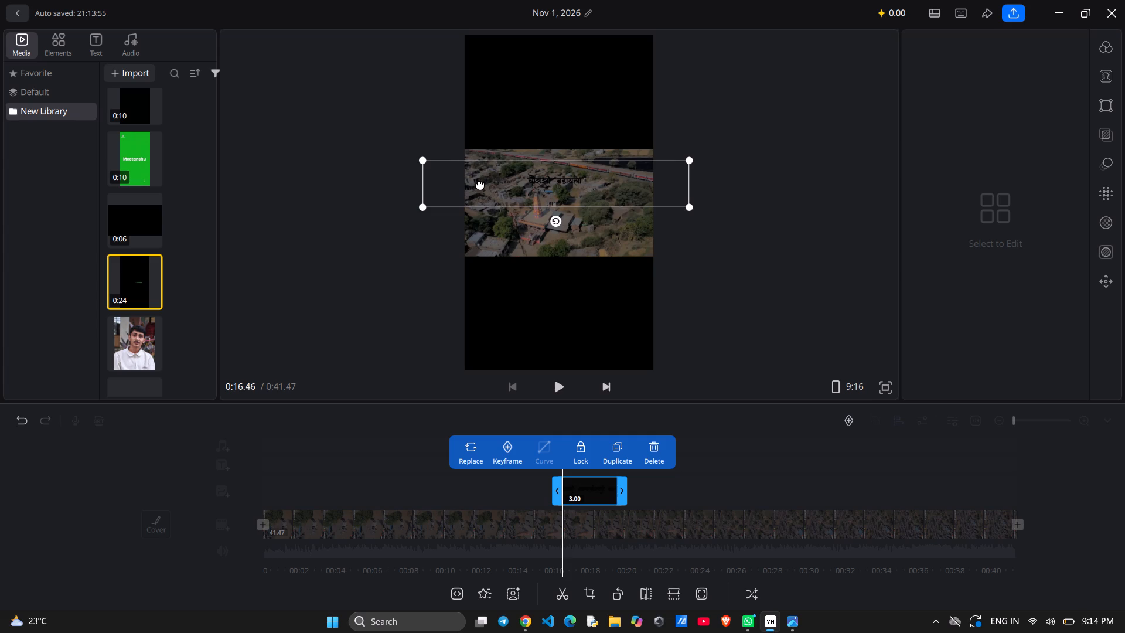
pyautogui.click(615, 244)
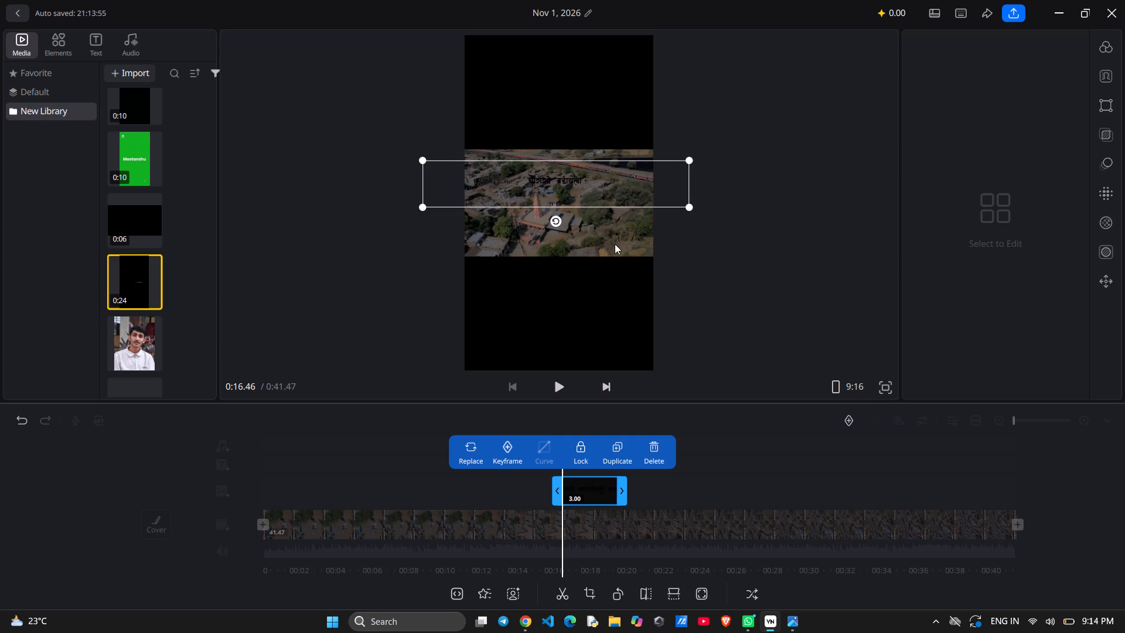
pyautogui.click(615, 241)
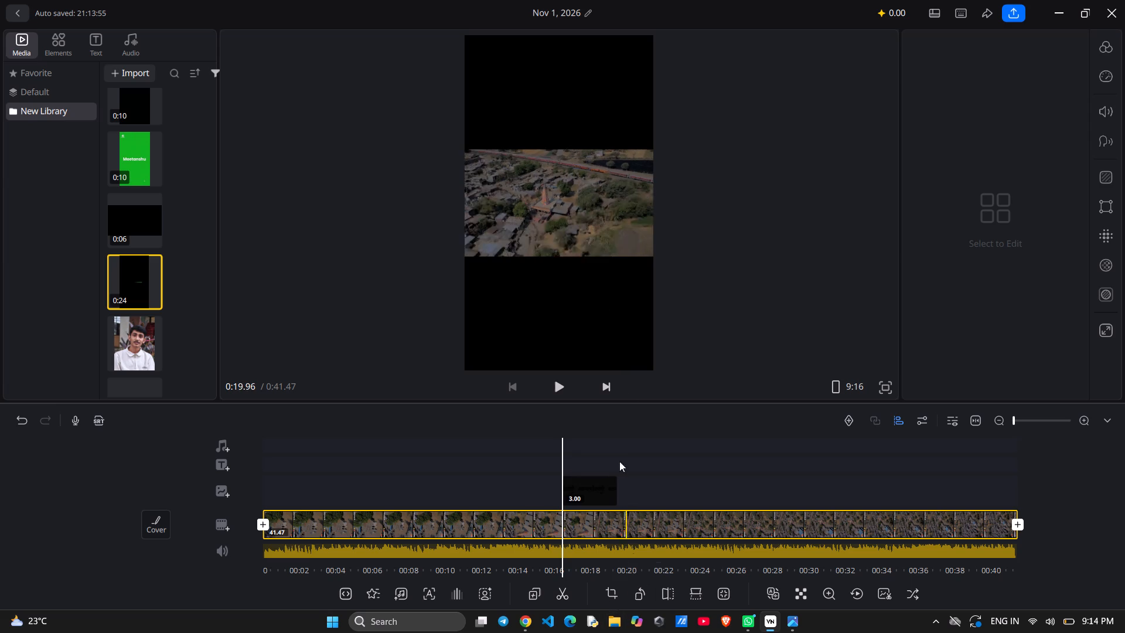
# Try the title overlay at several heights and settle the lettering just above the temple in the village footage.
pyautogui.moveTo(554, 178); pyautogui.dragTo(554, 169)
pyautogui.moveTo(554, 181); pyautogui.dragTo(550, 145)
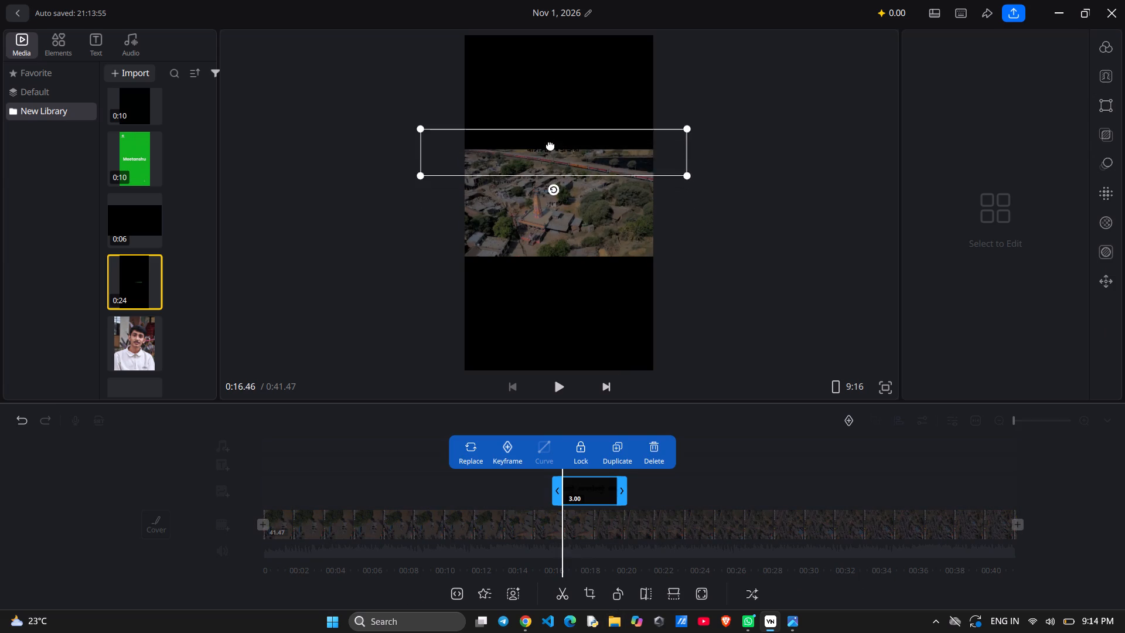
pyautogui.moveTo(550, 145); pyautogui.dragTo(553, 155)
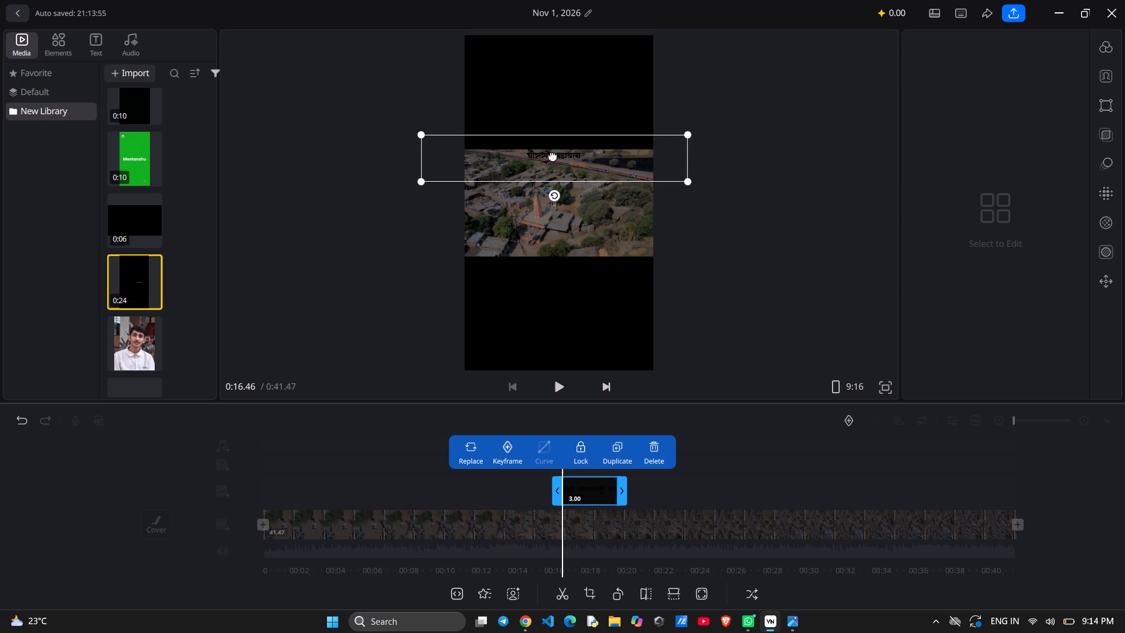
pyautogui.moveTo(553, 155); pyautogui.dragTo(547, 141)
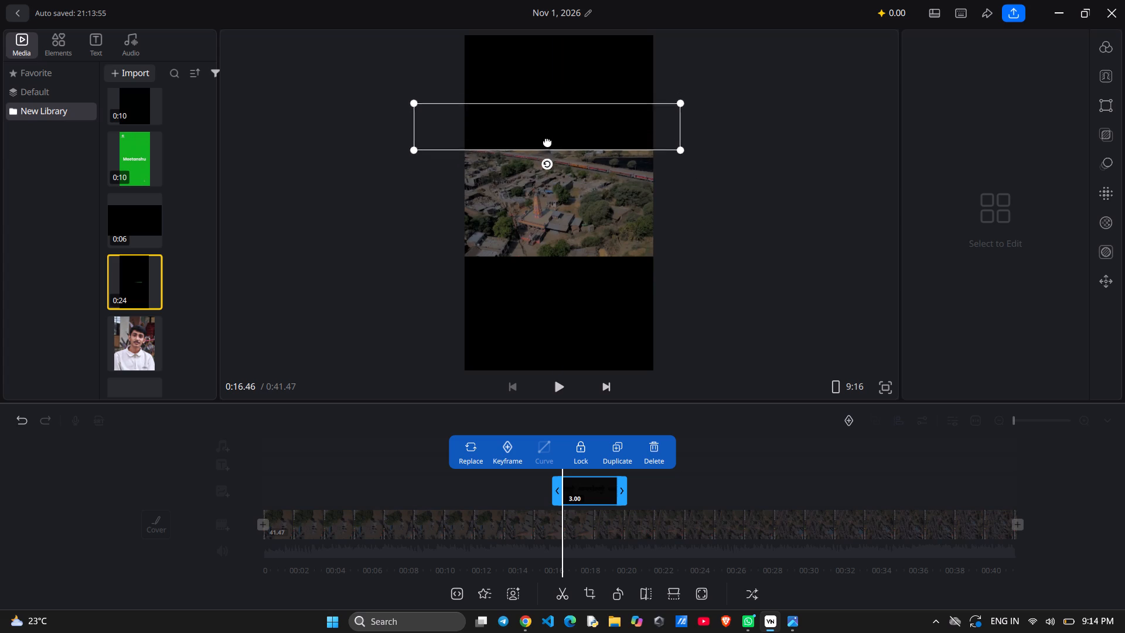
pyautogui.moveTo(547, 141); pyautogui.dragTo(551, 203)
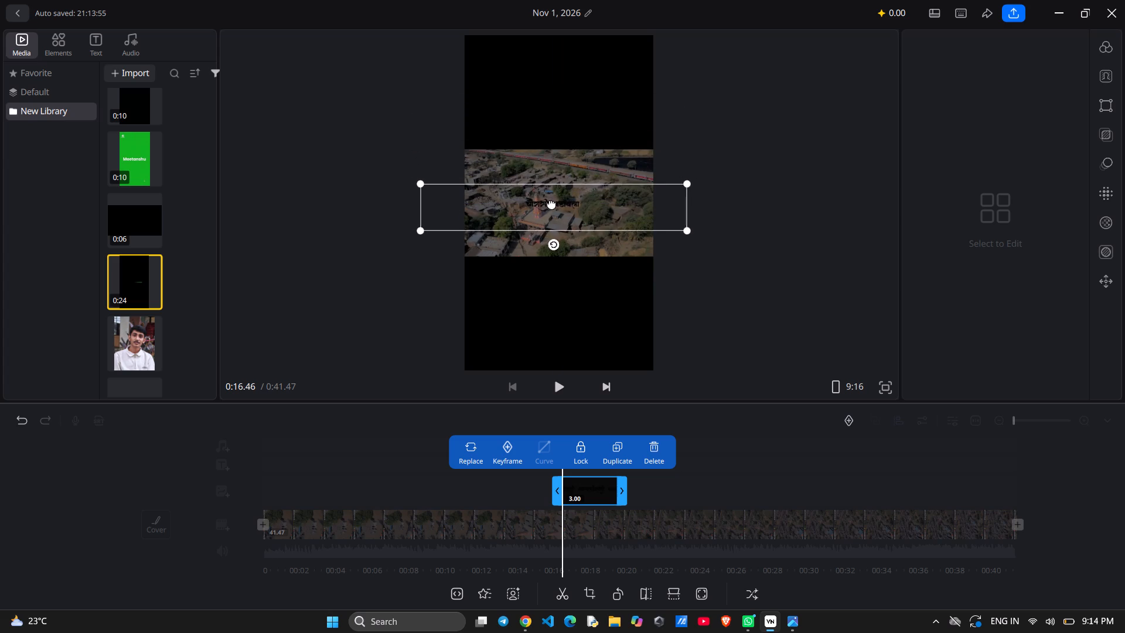
pyautogui.moveTo(551, 203); pyautogui.dragTo(550, 208)
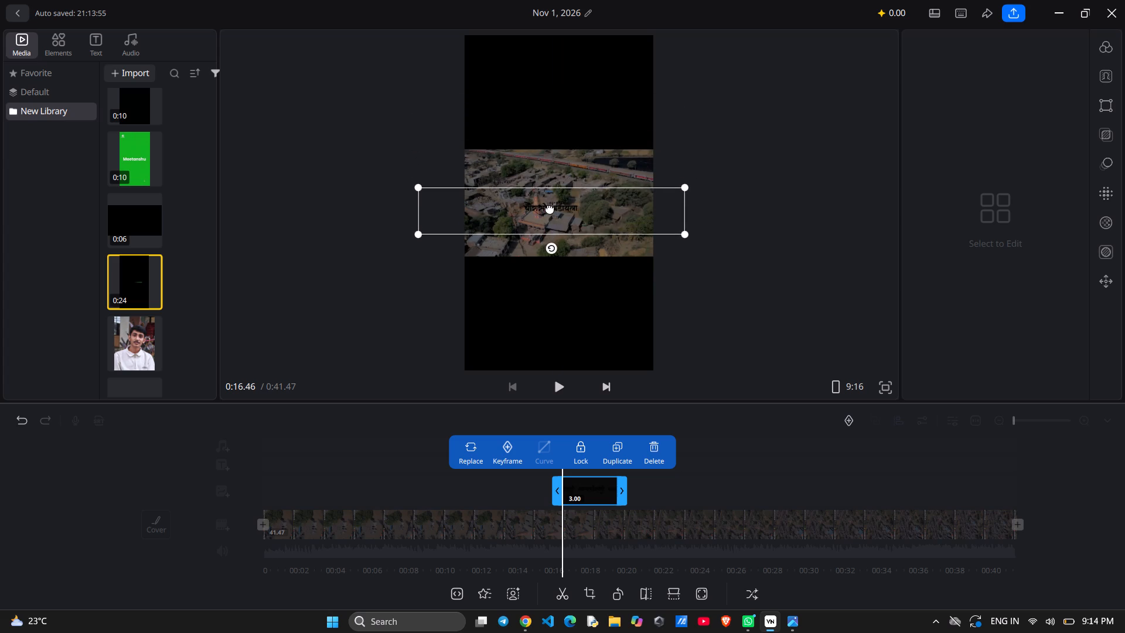
pyautogui.moveTo(550, 208); pyautogui.dragTo(550, 201)
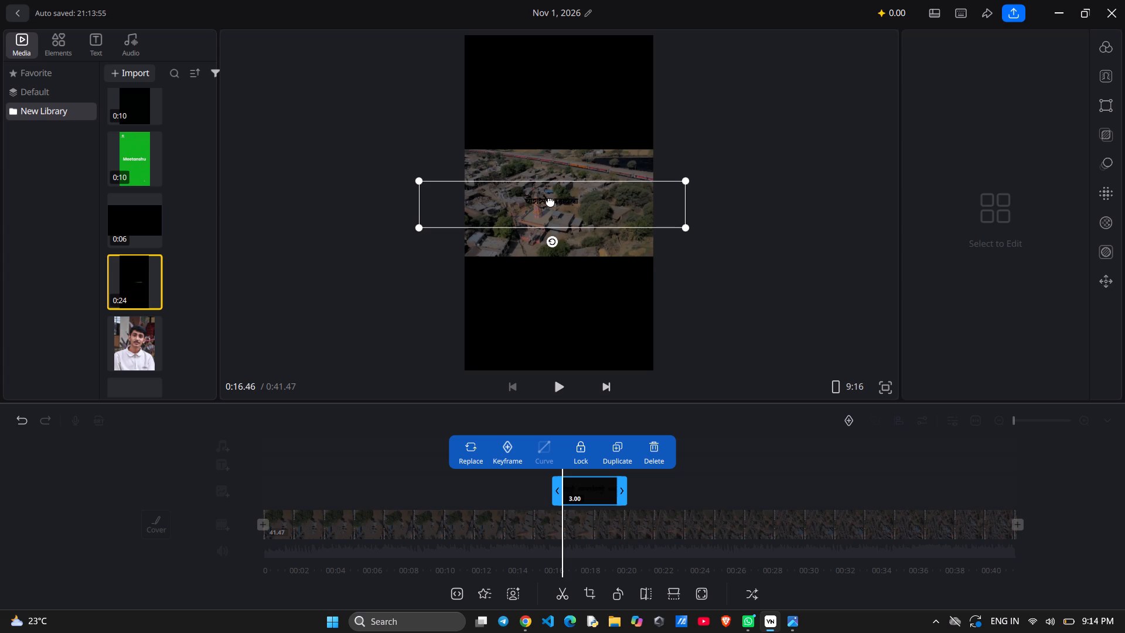
pyautogui.moveTo(550, 201); pyautogui.dragTo(550, 199)
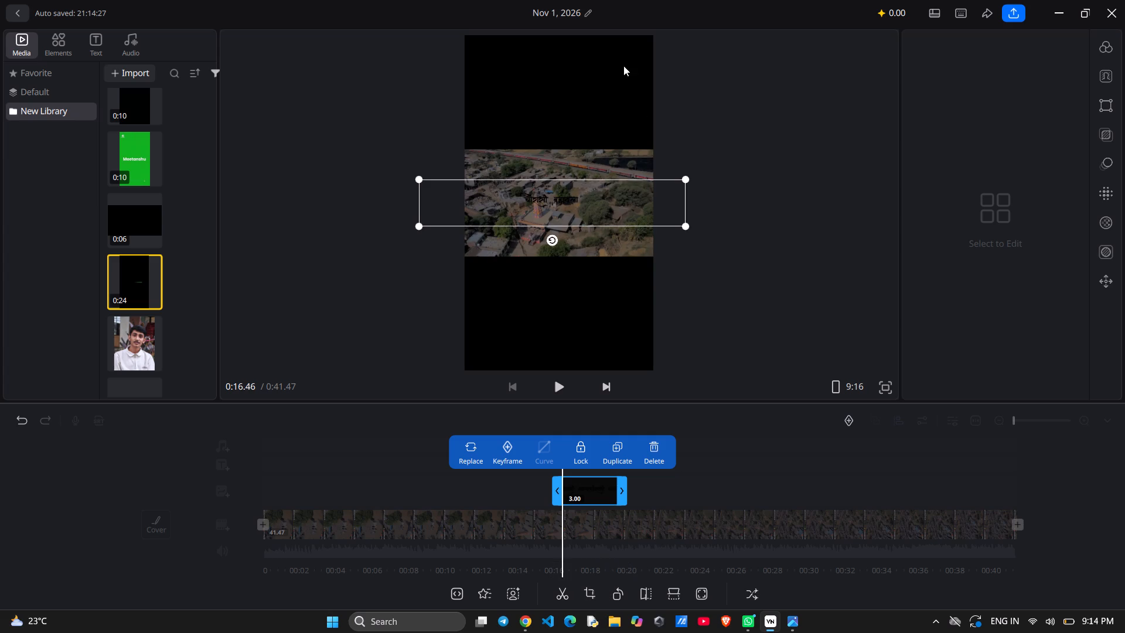
pyautogui.moveTo(589, 197); pyautogui.dragTo(586, 139)
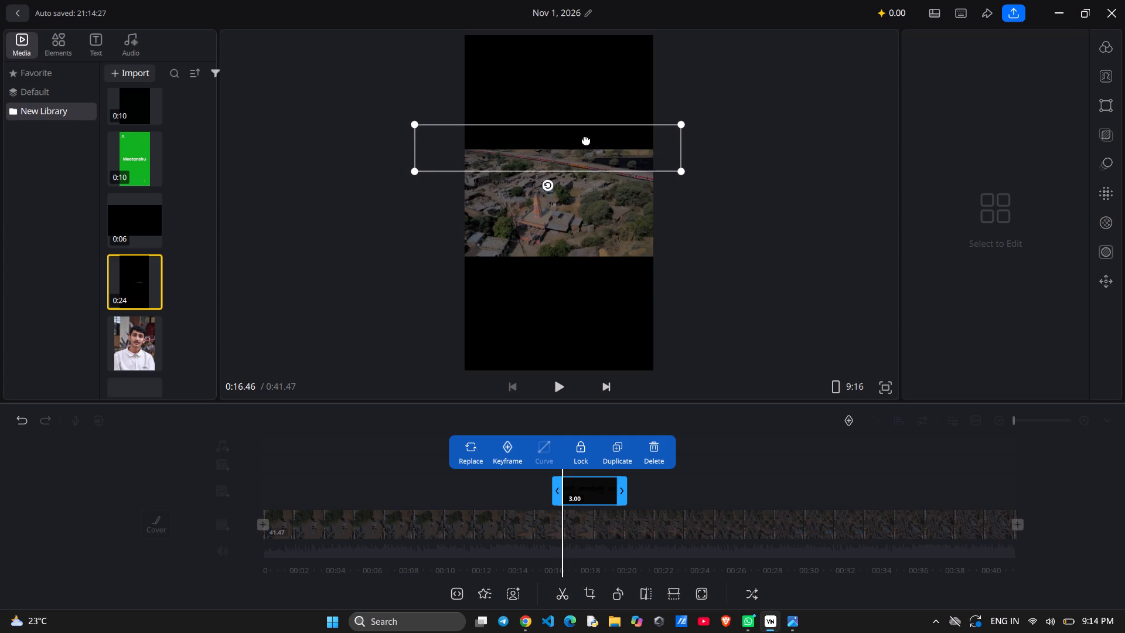
pyautogui.moveTo(586, 139); pyautogui.dragTo(588, 181)
pyautogui.click(619, 309)
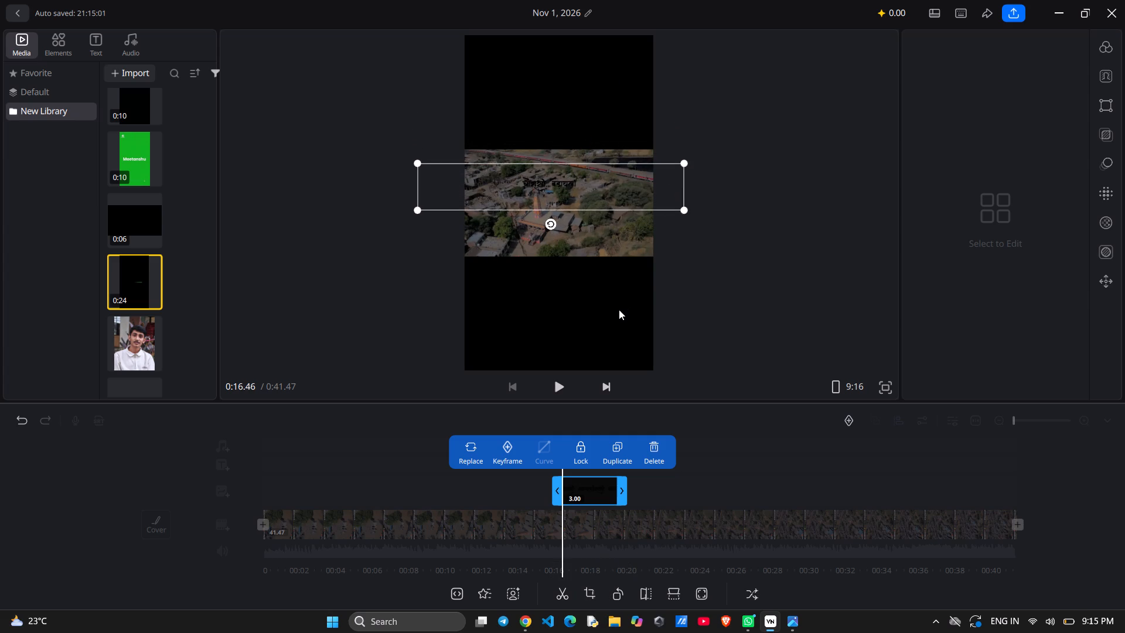
pyautogui.click(588, 324)
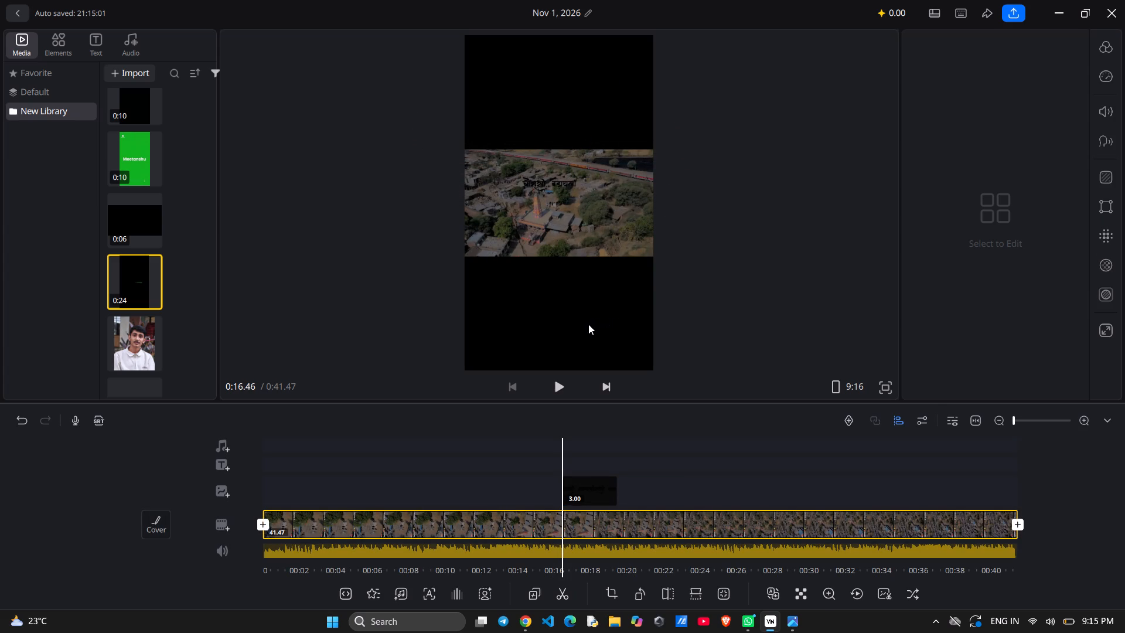
# Look through the clips and images in the New Library media folder for usable footage or title material.
pyautogui.scroll(-4, 155, 301)
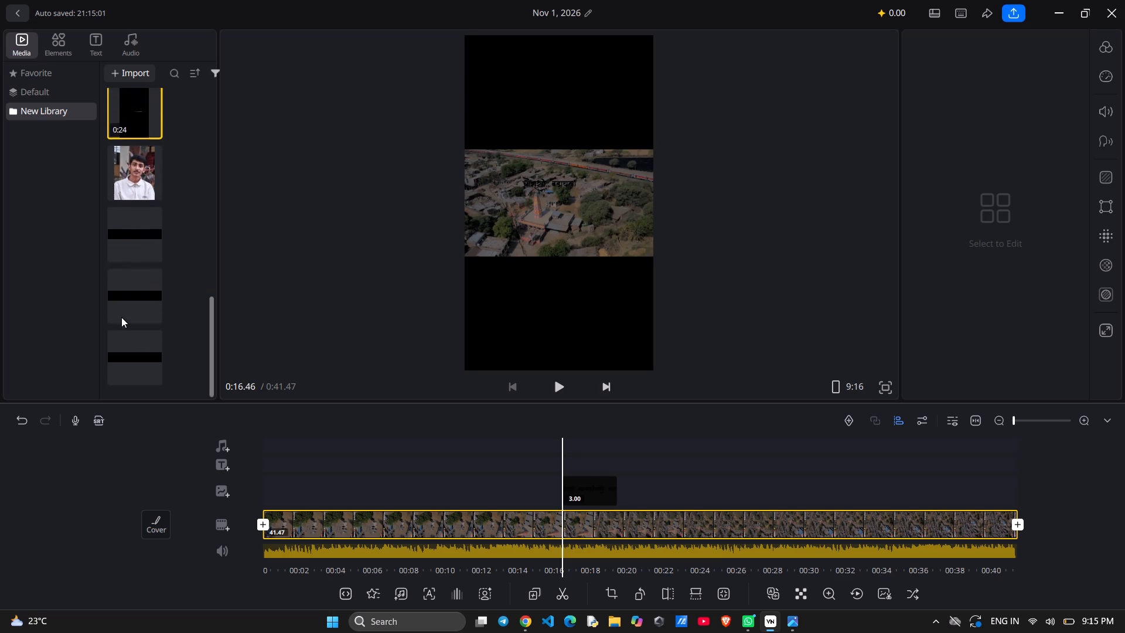
pyautogui.scroll(-3, 121, 317)
pyautogui.scroll(17, 123, 320)
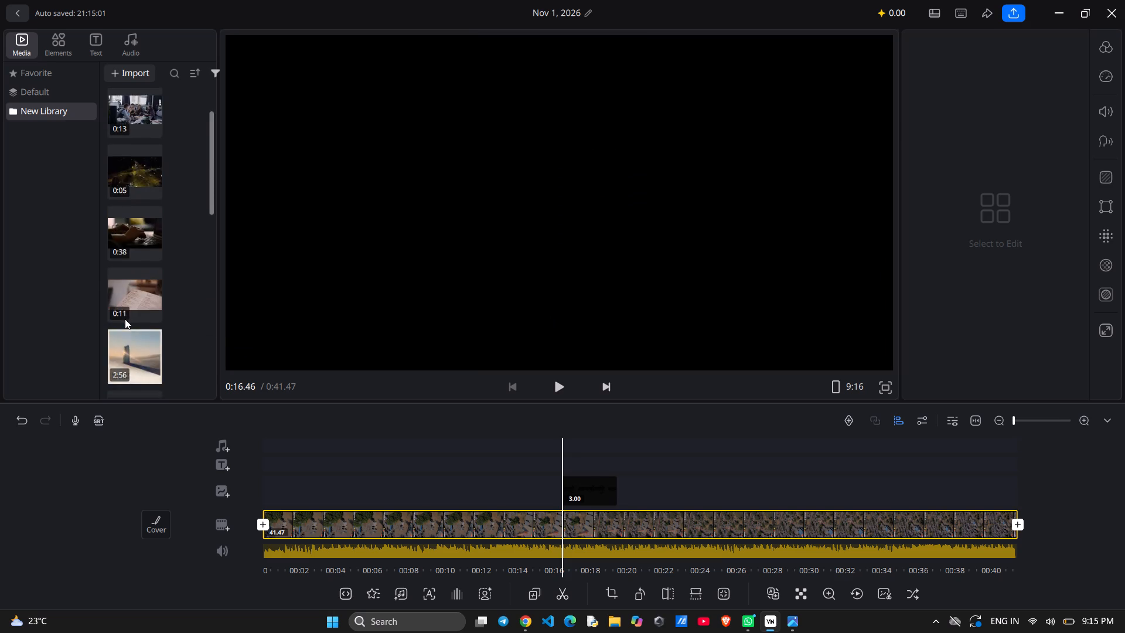
pyautogui.scroll(9, 125, 319)
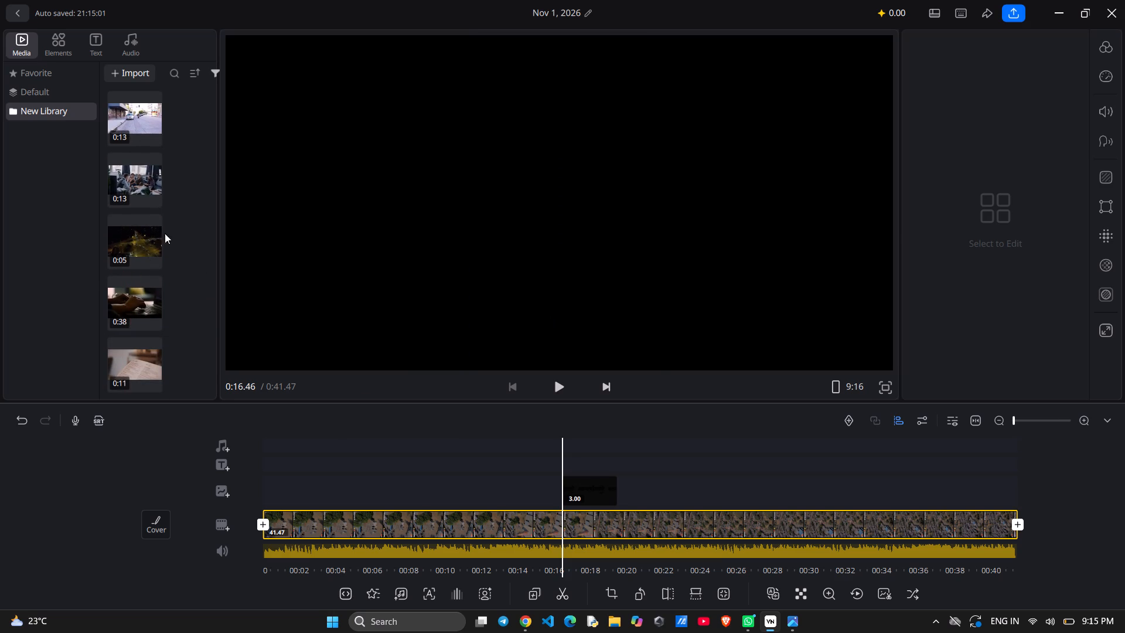
pyautogui.scroll(-3, 146, 248)
pyautogui.scroll(1, 127, 275)
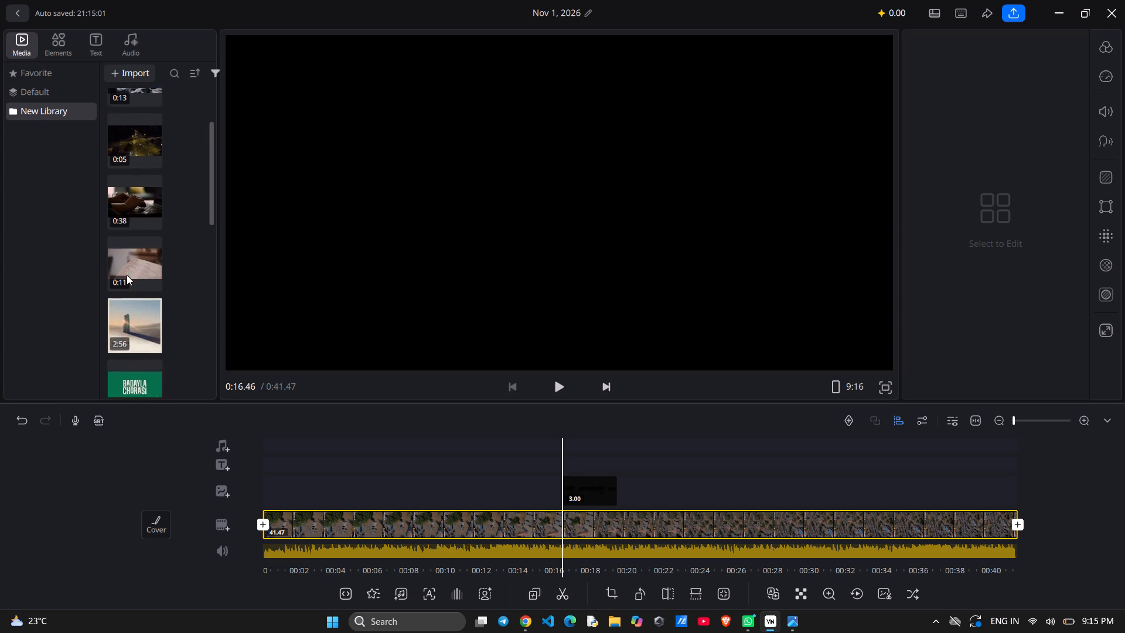
pyautogui.scroll(1, 127, 275)
pyautogui.scroll(-1, 127, 275)
pyautogui.scroll(2, 127, 275)
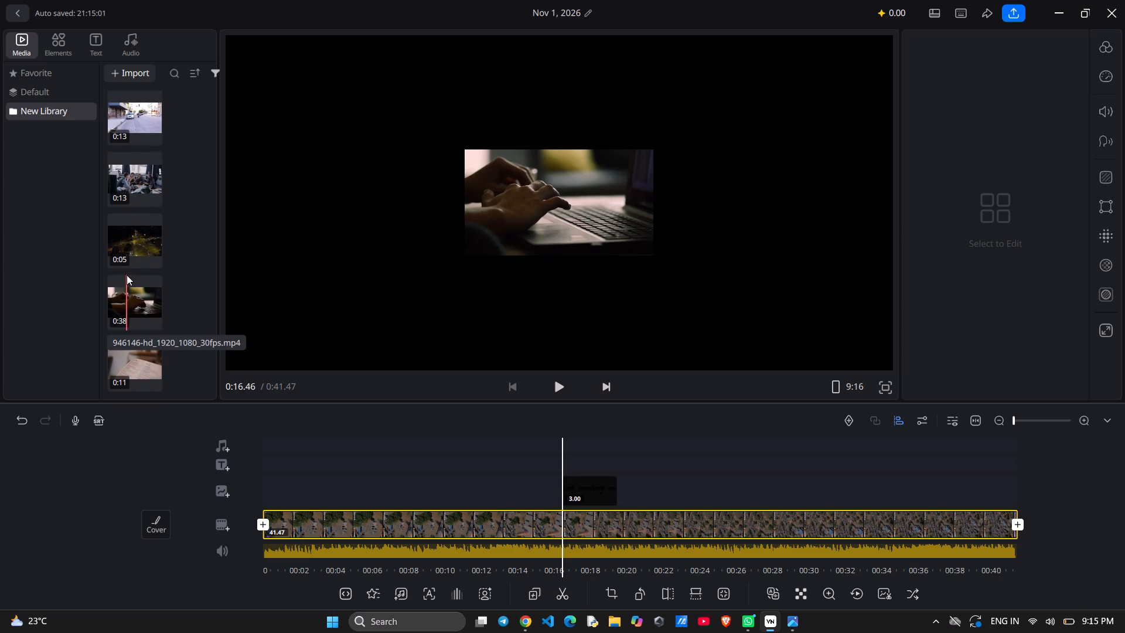
pyautogui.scroll(-3, 127, 275)
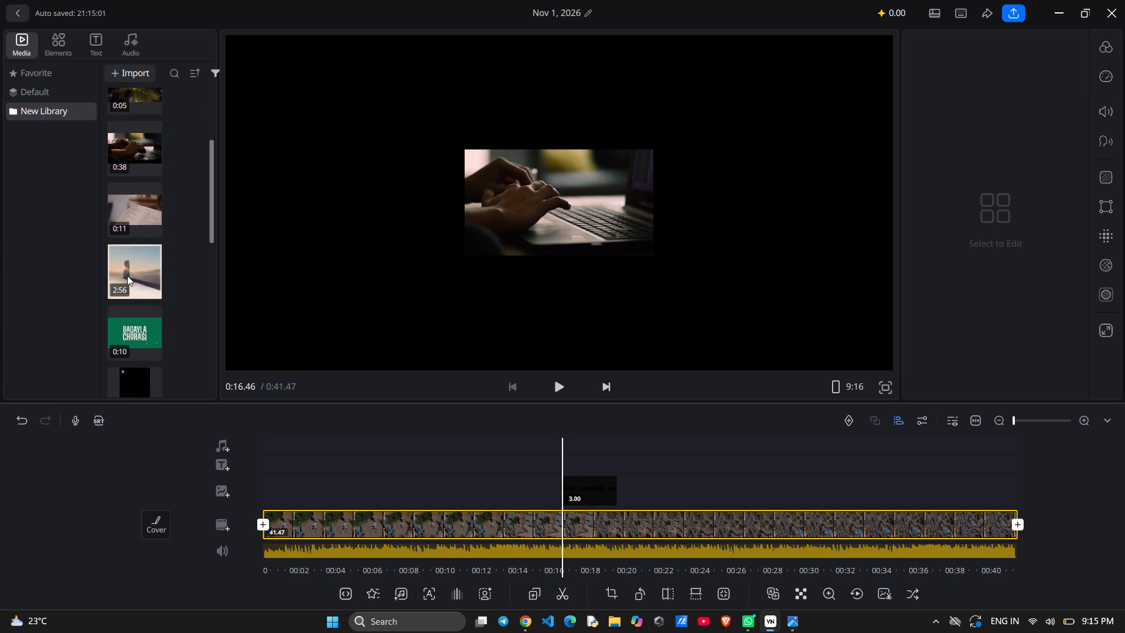
pyautogui.scroll(-5, 127, 275)
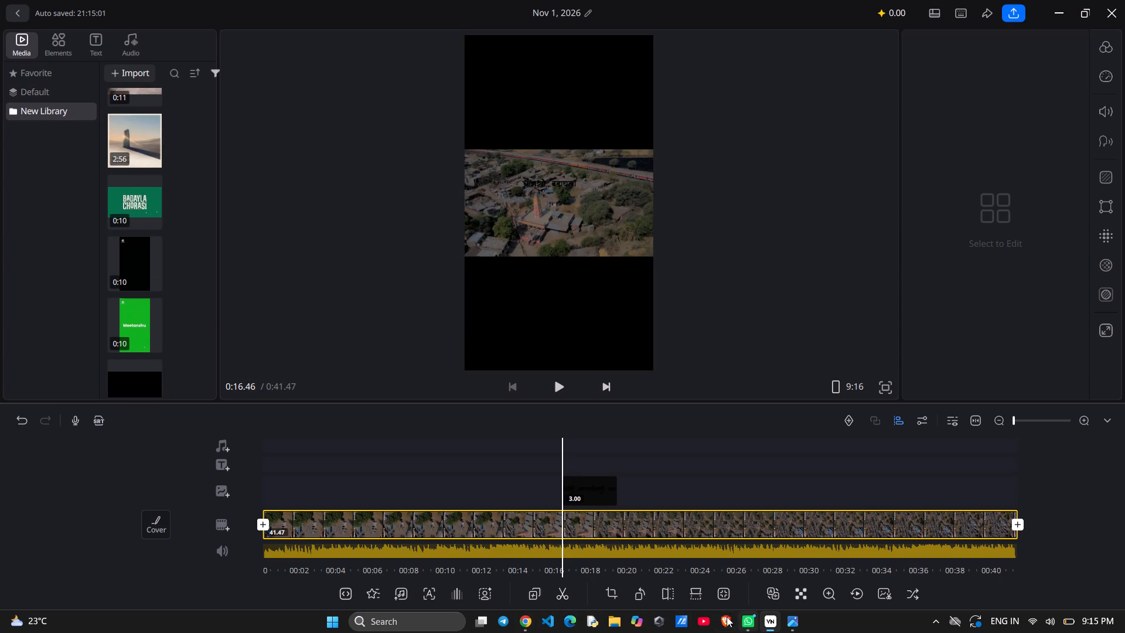
# Switch to YouTube and search for "village drone shot".
pyautogui.click(707, 615)
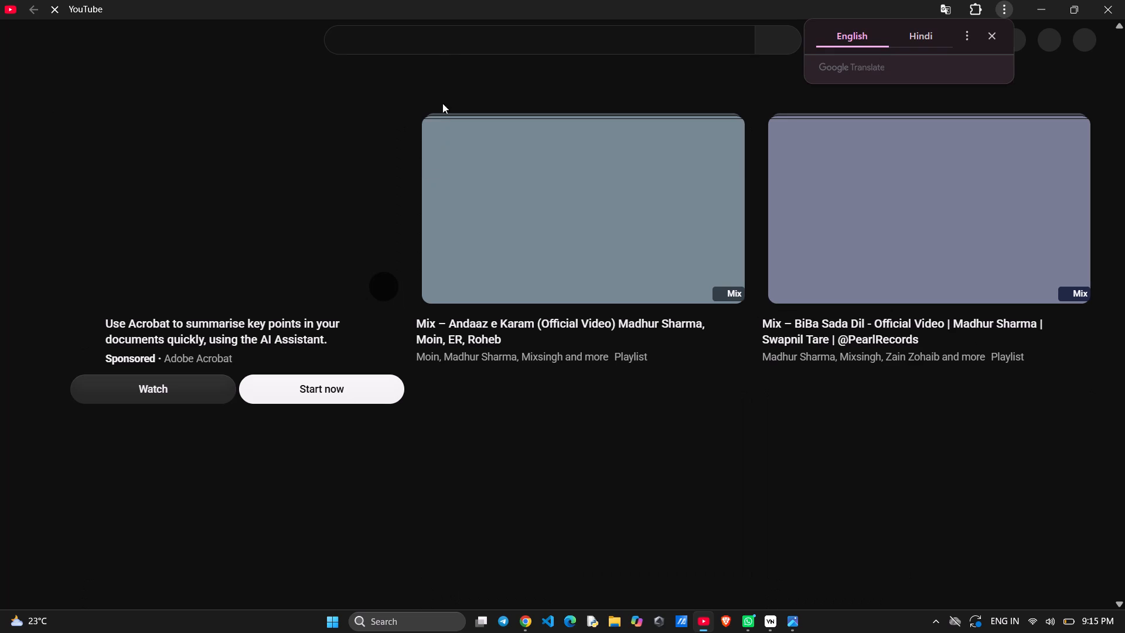
pyautogui.click(448, 45)
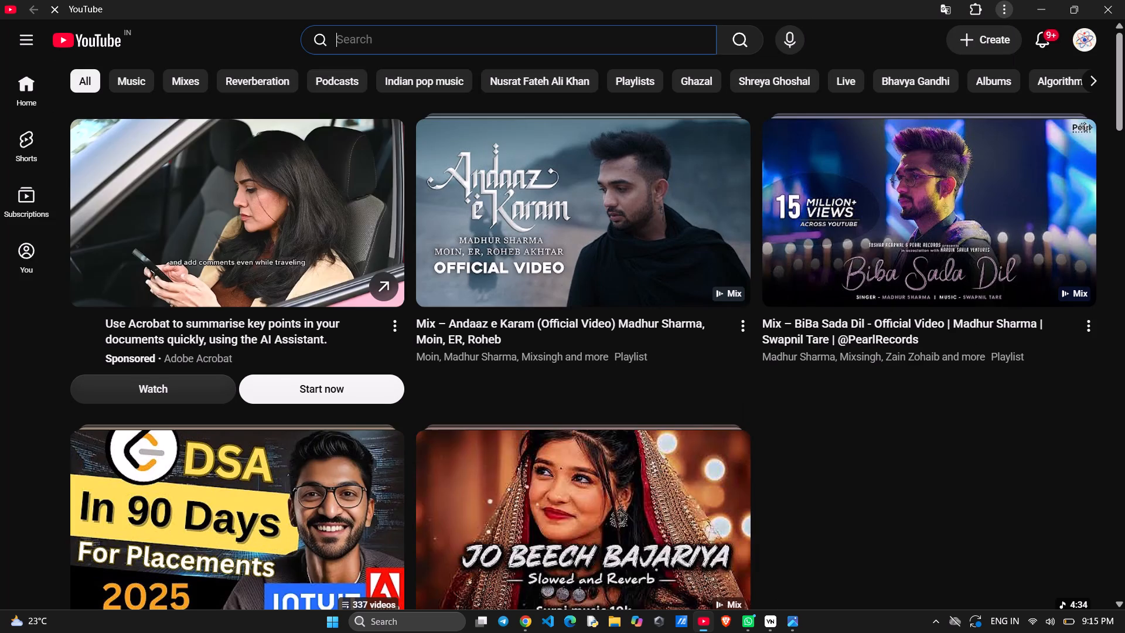
pyautogui.write('village dronw')
pyautogui.press('space')
pyautogui.press('BackSpace')
pyautogui.write('esho')
pyautogui.write("t'")
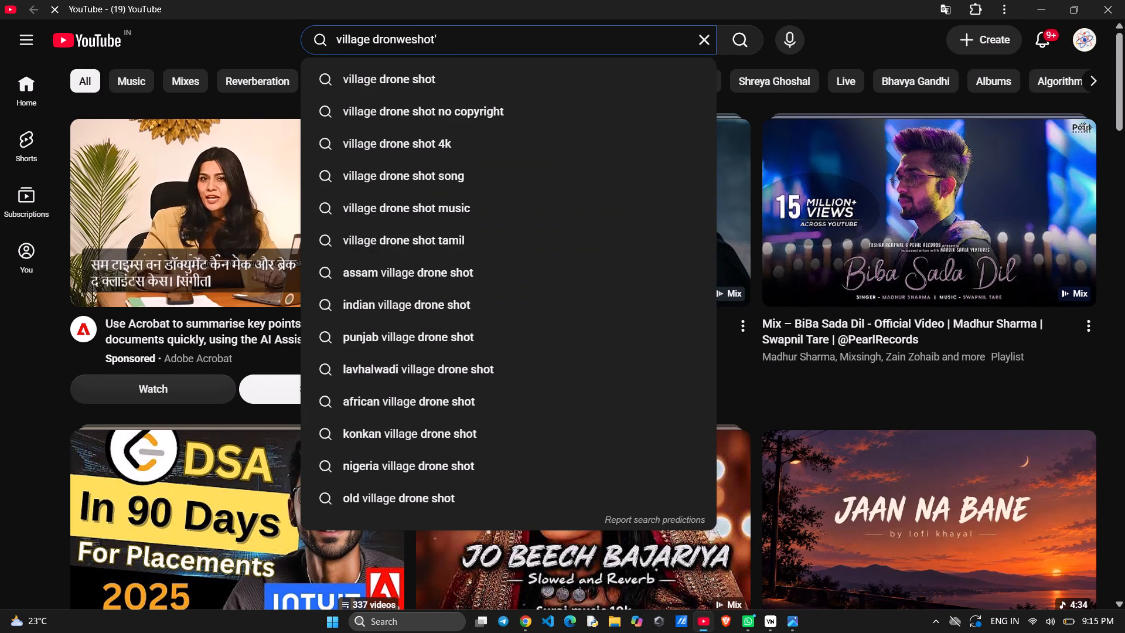
pyautogui.click(427, 77)
# Browse the village drone shot results and view the "village drone view" Short and the one following it for reference.
pyautogui.scroll(-1, 427, 77)
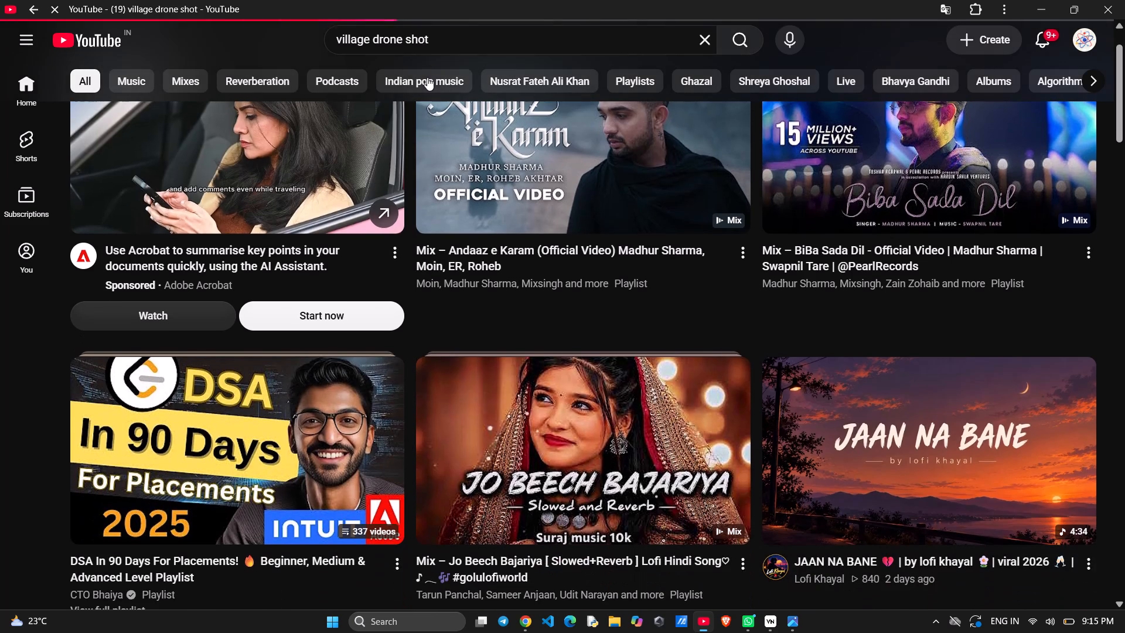
pyautogui.scroll(-2, 377, 177)
pyautogui.scroll(1, 388, 215)
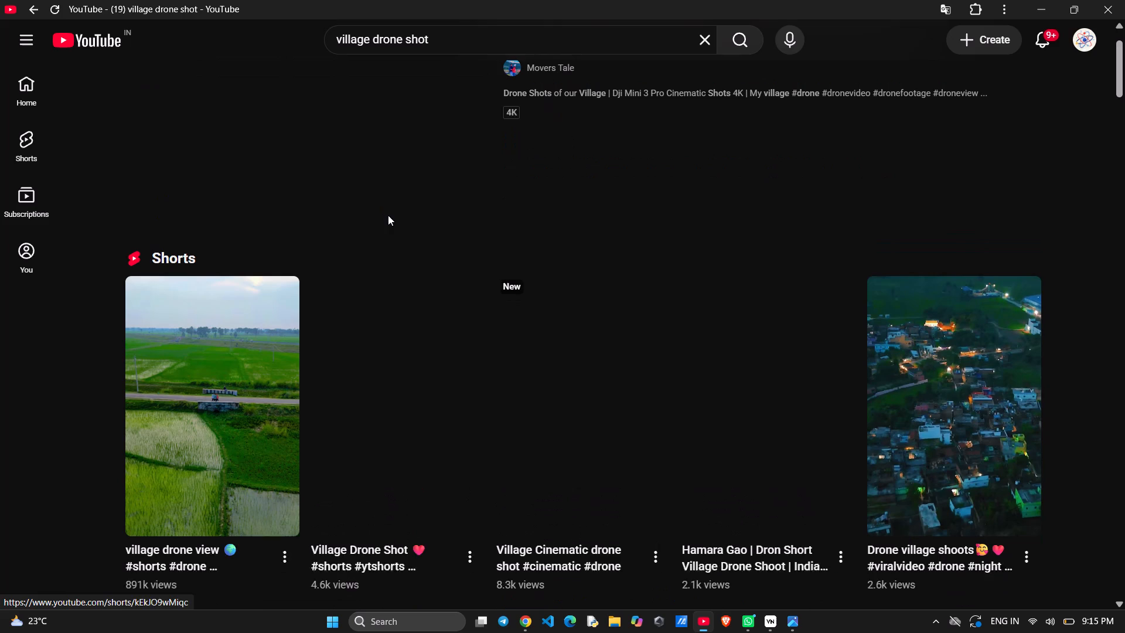
pyautogui.scroll(-1, 388, 216)
pyautogui.click(241, 326)
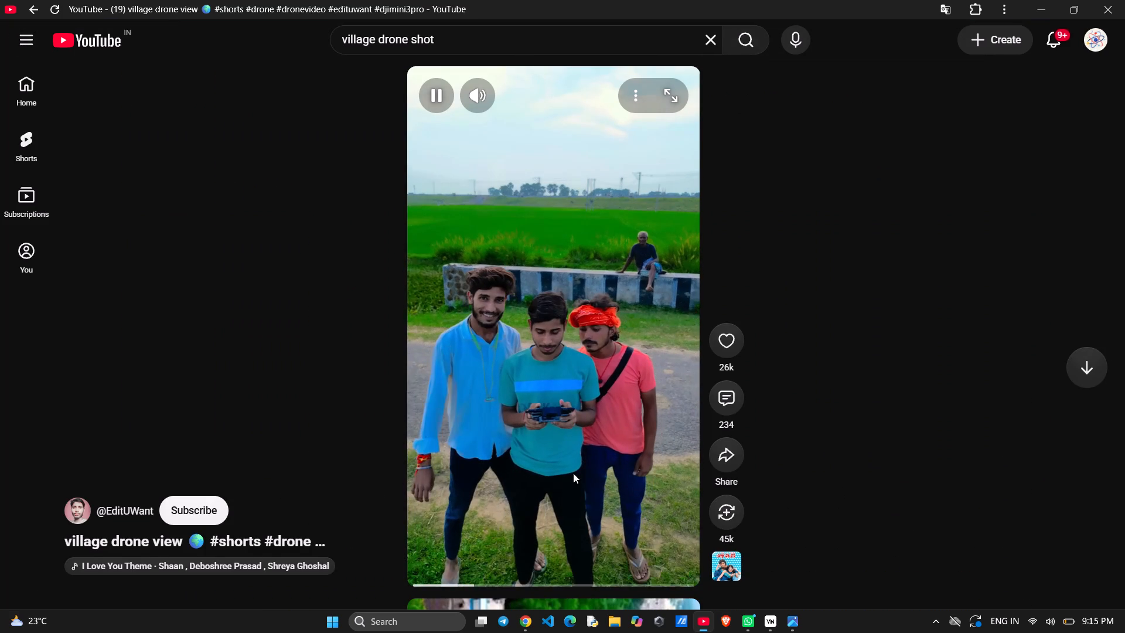
pyautogui.scroll(-4, 573, 472)
pyautogui.scroll(3, 564, 498)
pyautogui.scroll(-3, 553, 484)
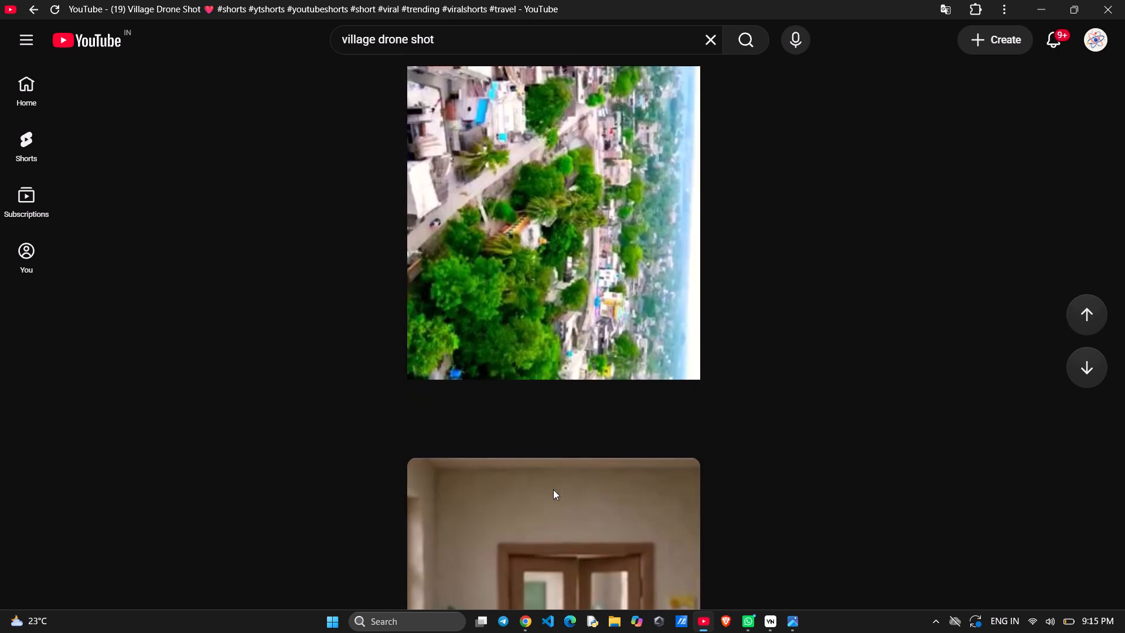
pyautogui.scroll(6, 553, 489)
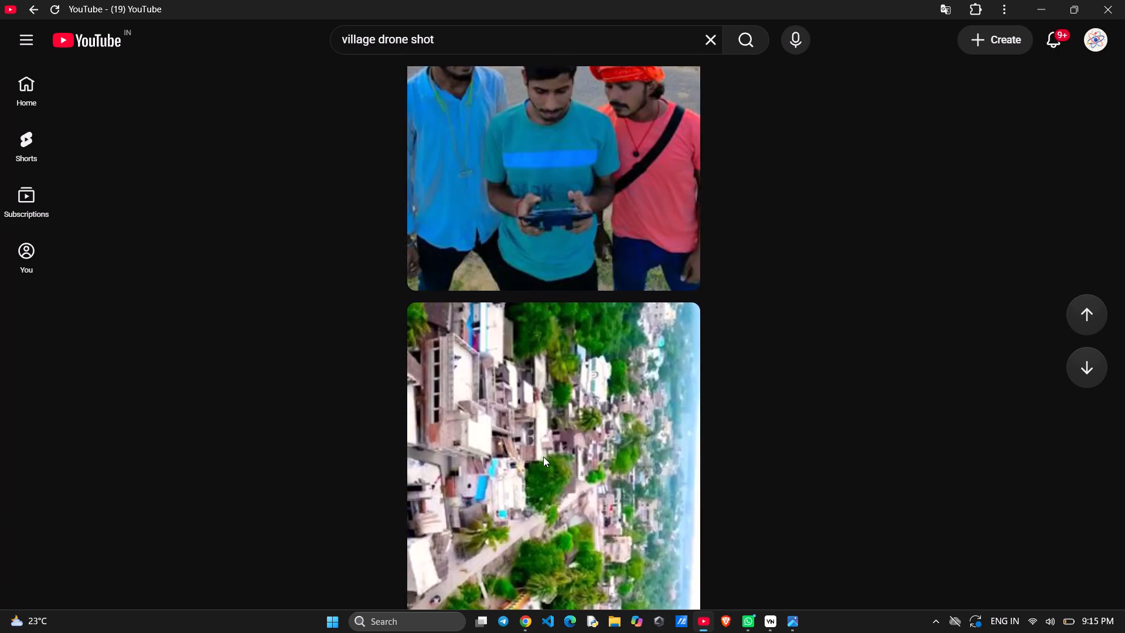
pyautogui.scroll(-3, 543, 457)
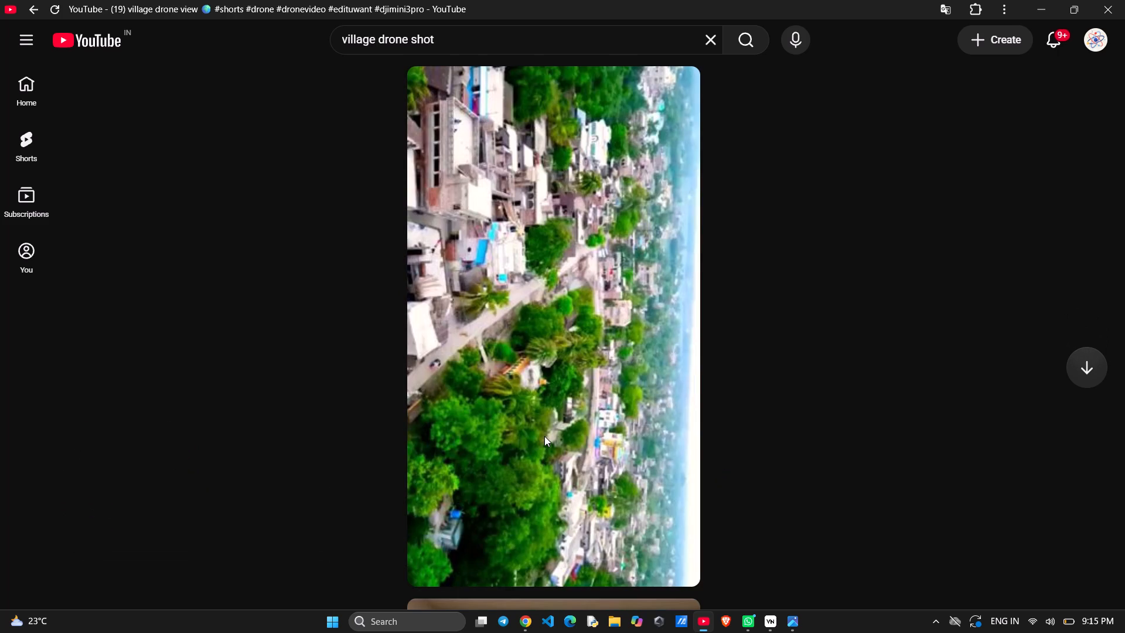
# Switch to the VN editor and preview the village video in full screen from the title onward.
pyautogui.click(771, 624)
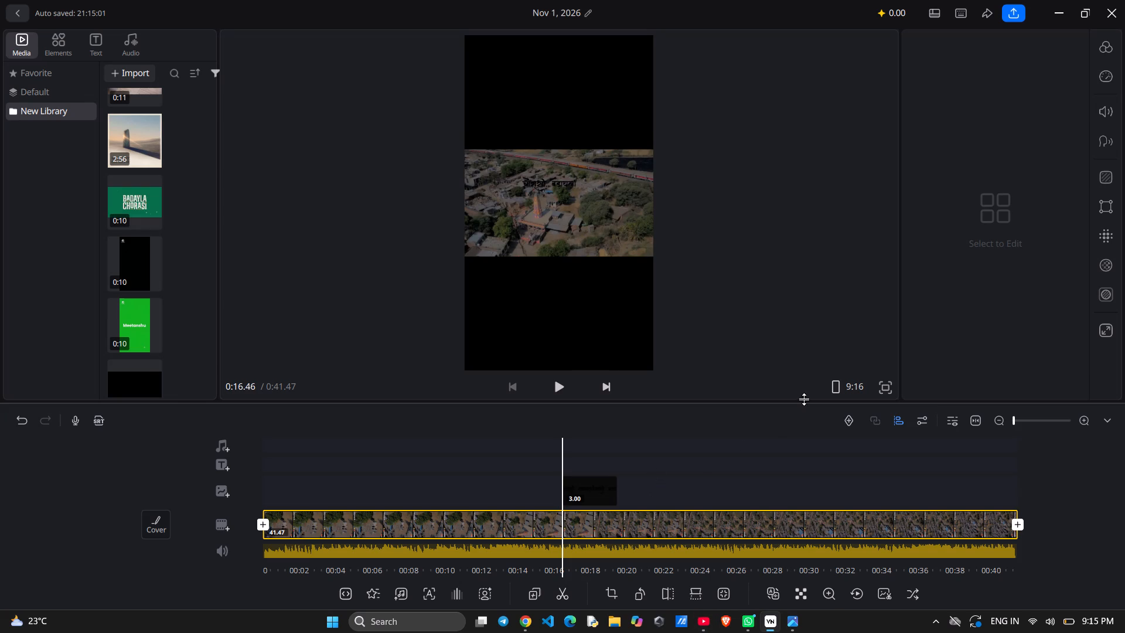
pyautogui.click(892, 386)
pyautogui.press('space')
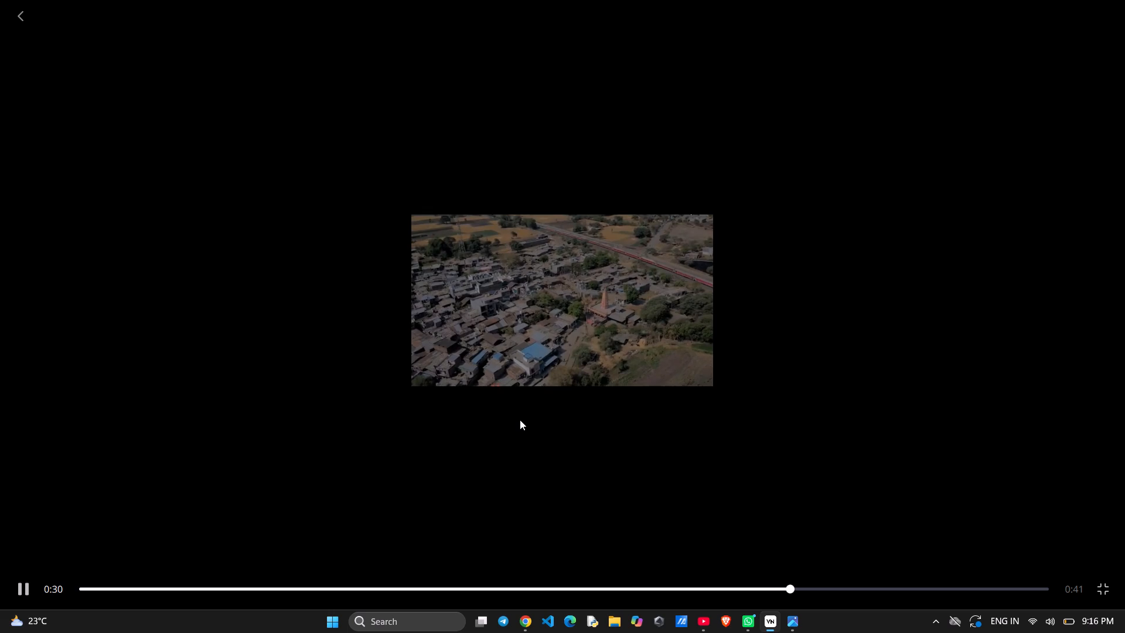
pyautogui.press('space')
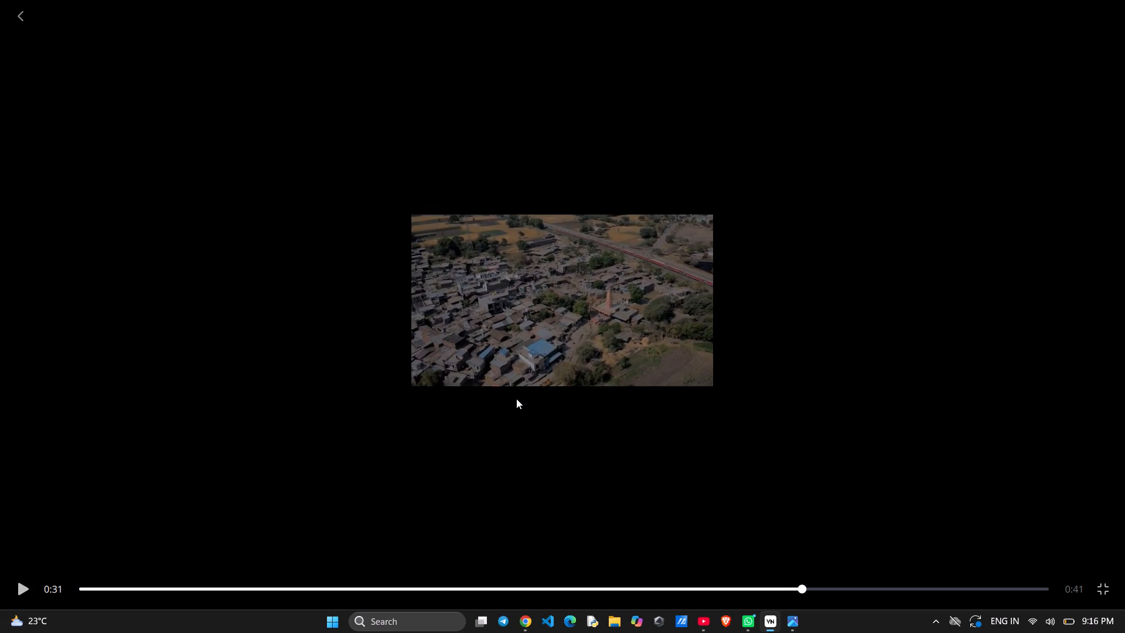
# Return to YouTube and compare the village Shorts' title styling, watching the "Cinematic Village video" Short.
pyautogui.click(703, 625)
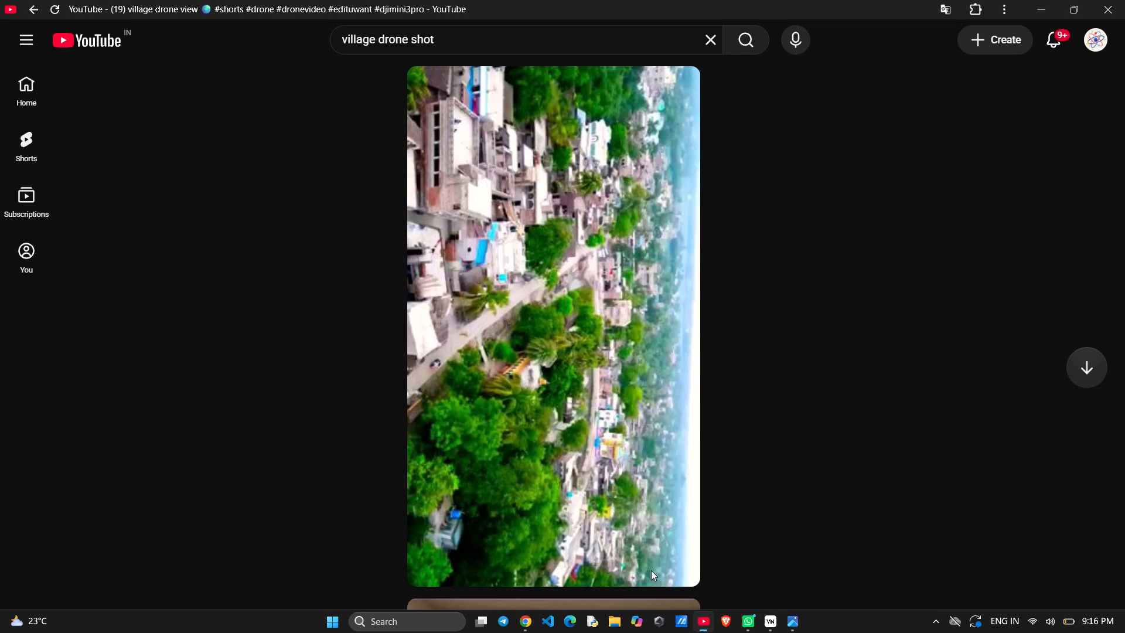
pyautogui.scroll(-10, 607, 526)
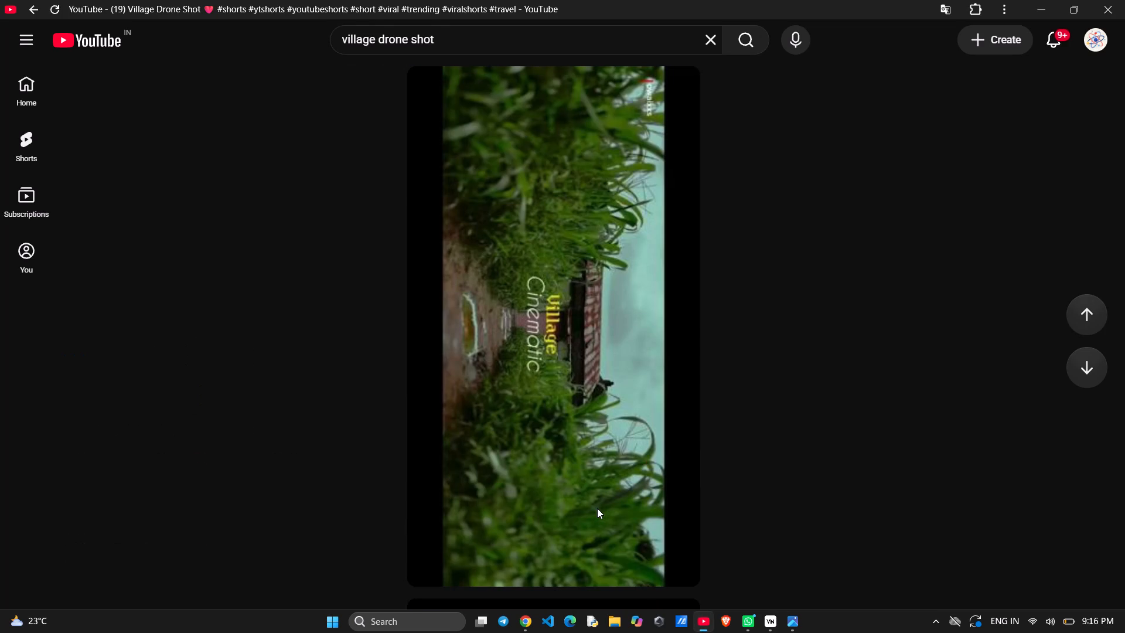
pyautogui.scroll(1, 597, 508)
pyautogui.scroll(-4, 597, 508)
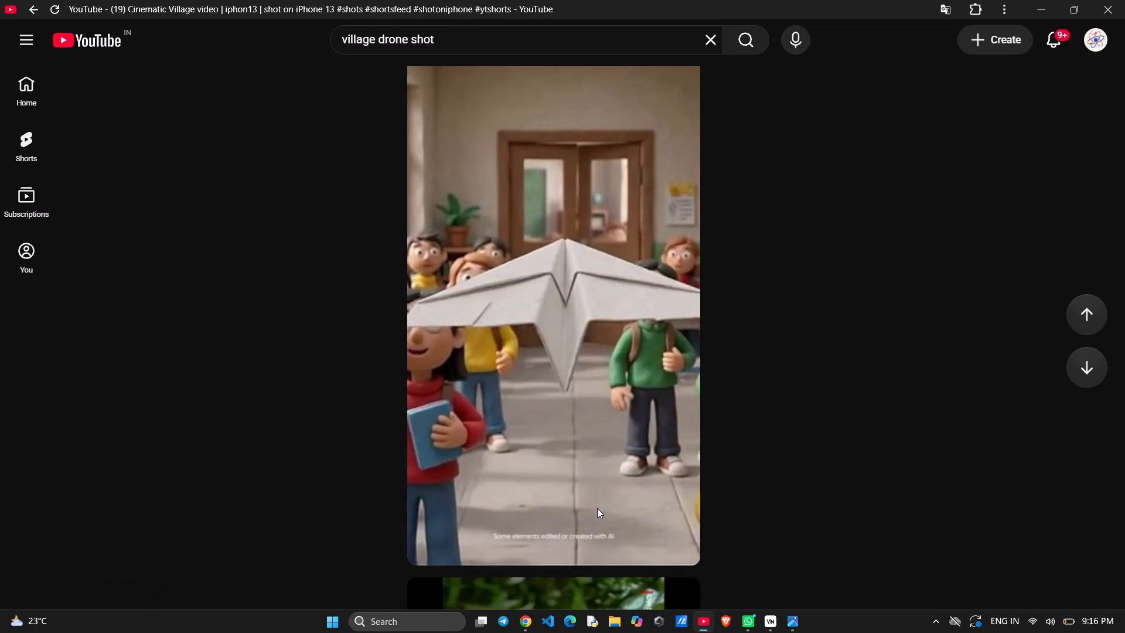
pyautogui.click(597, 508)
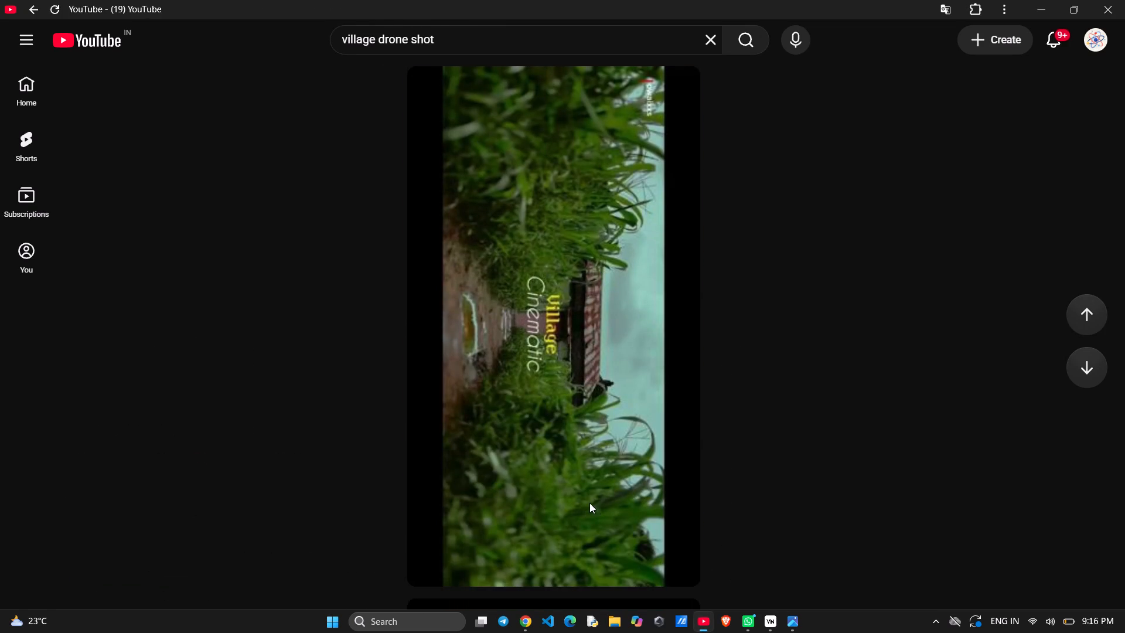
pyautogui.click(996, 274)
pyautogui.click(680, 532)
pyautogui.scroll(-4, 568, 433)
pyautogui.scroll(2, 568, 433)
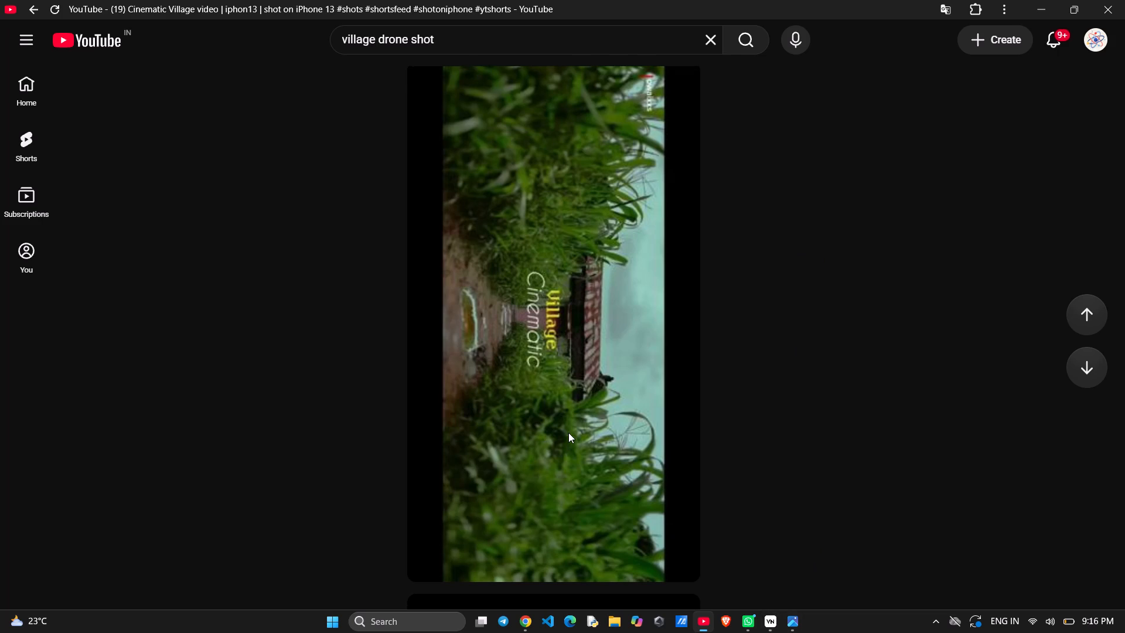
pyautogui.scroll(3, 568, 433)
pyautogui.scroll(-10, 571, 422)
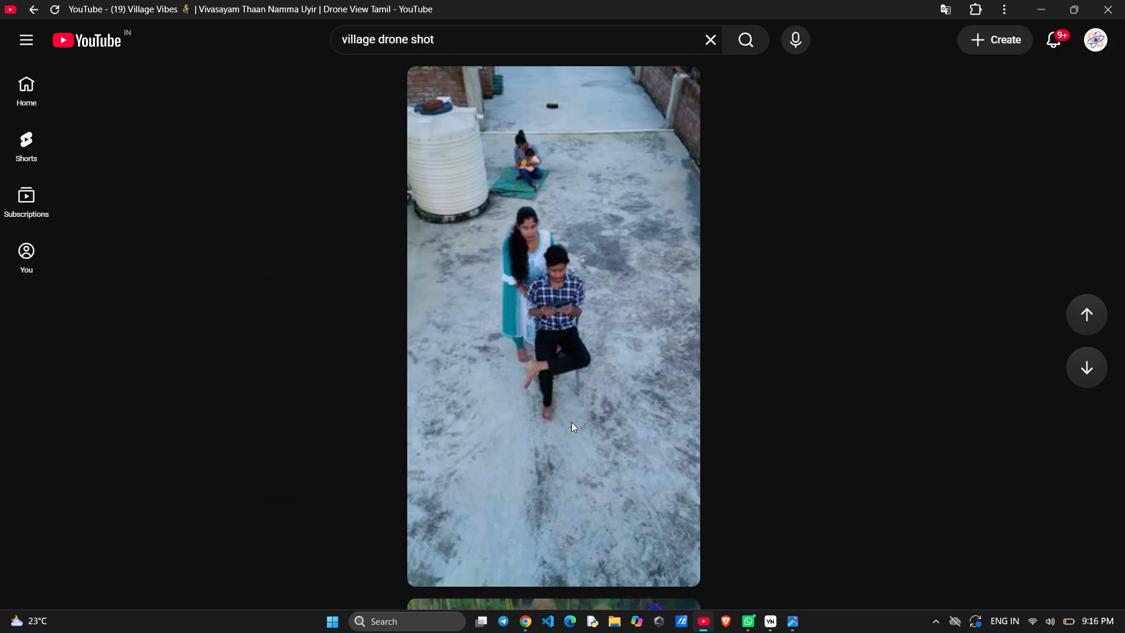
pyautogui.scroll(9, 571, 422)
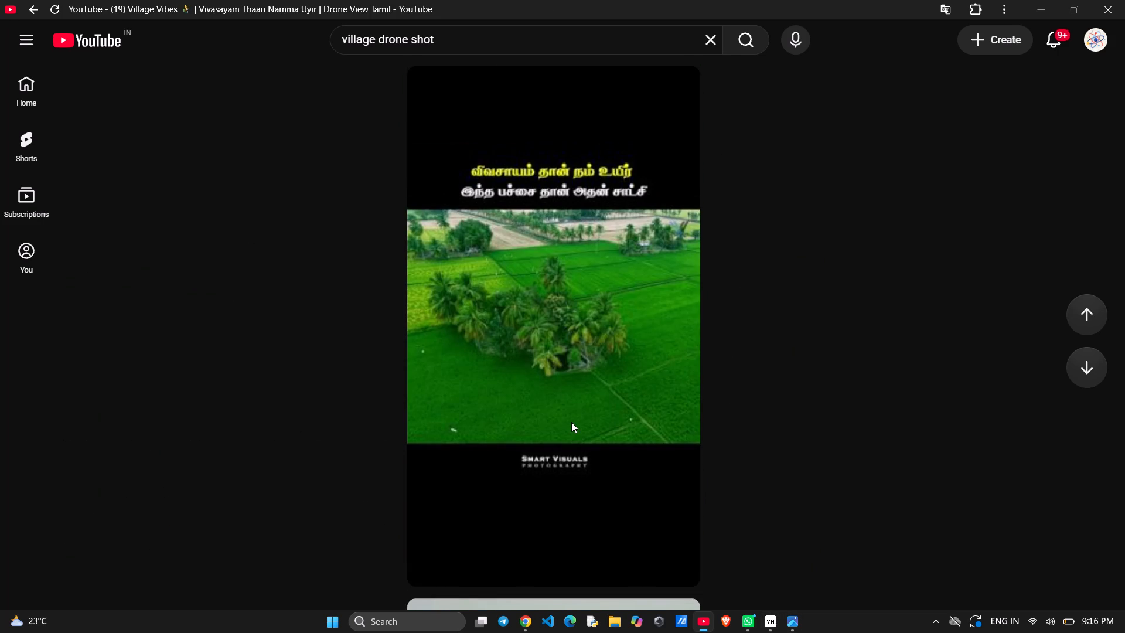
pyautogui.scroll(6, 571, 422)
pyautogui.scroll(-2, 571, 422)
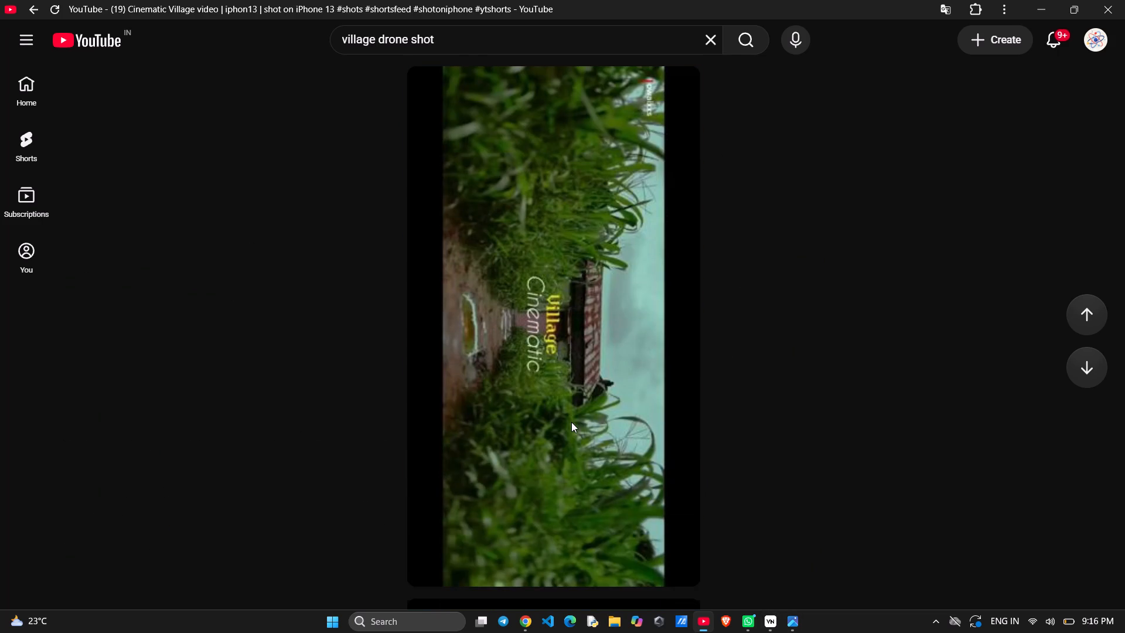
pyautogui.click(571, 422)
pyautogui.click(571, 422)
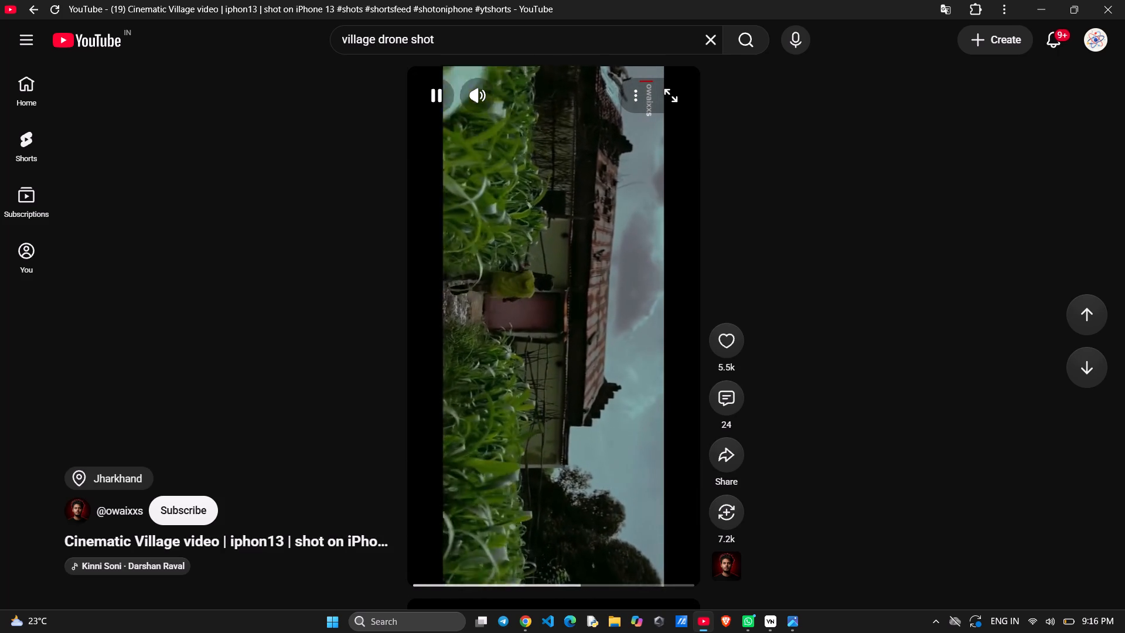
# Search YouTube for "village video green scren".
pyautogui.click(519, 49)
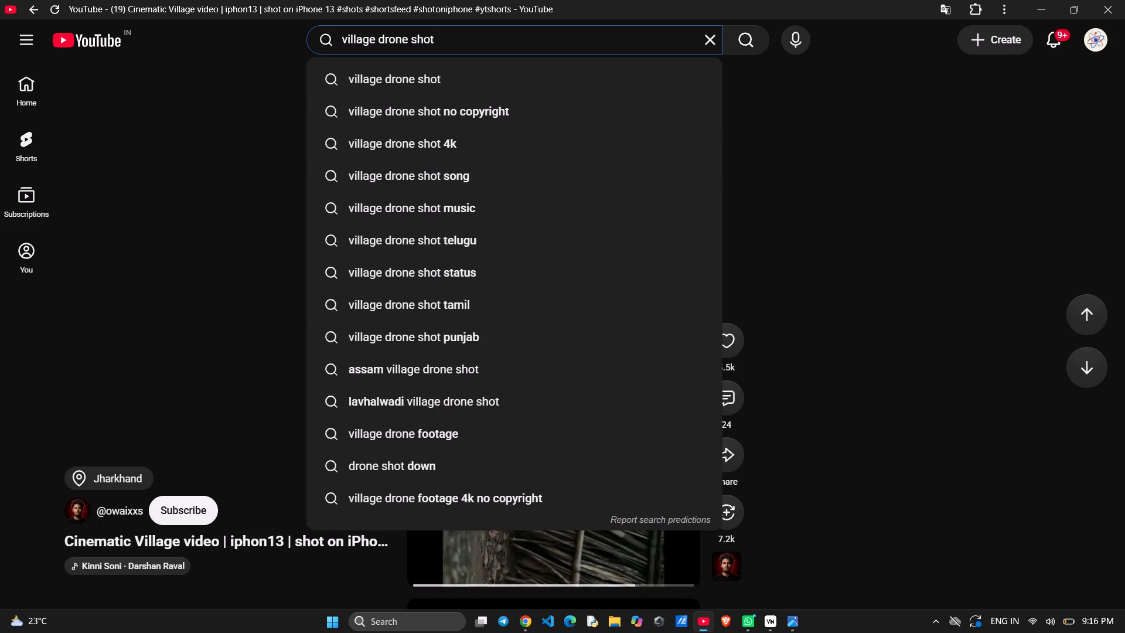
pyautogui.press('BackSpace')
pyautogui.press('BackSpace')
pyautogui.press('BackSpace')
pyautogui.press('BackSpace')
pyautogui.press('BackSpace')
pyautogui.press('BackSpace')
pyautogui.press('BackSpace')
pyautogui.press('BackSpace')
pyautogui.press('BackSpace')
pyautogui.press('BackSpace')
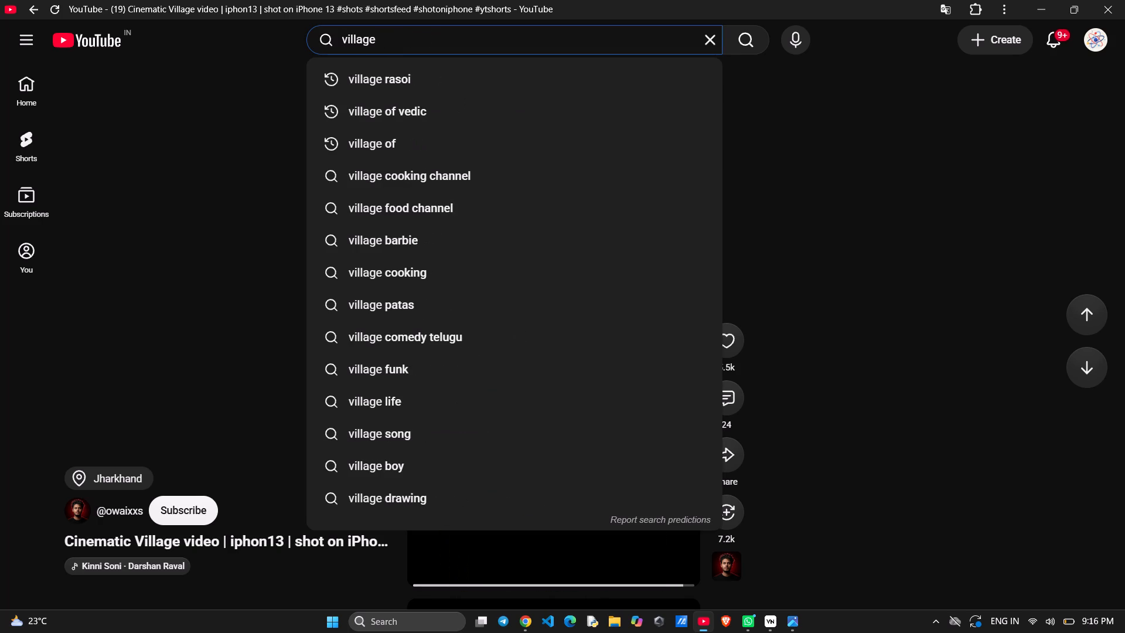
pyautogui.write('video green scren')
pyautogui.press('Return')
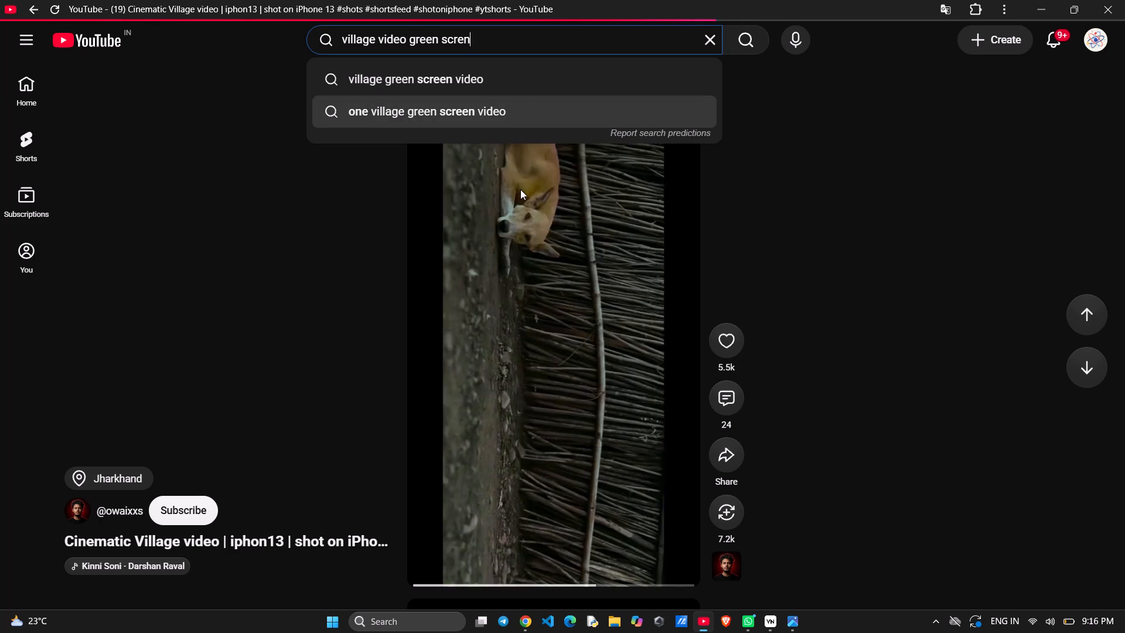
# Look through the village green screen results and Shorts for a usable clip or title reference.
pyautogui.scroll(-1, 557, 202)
pyautogui.scroll(1, 351, 265)
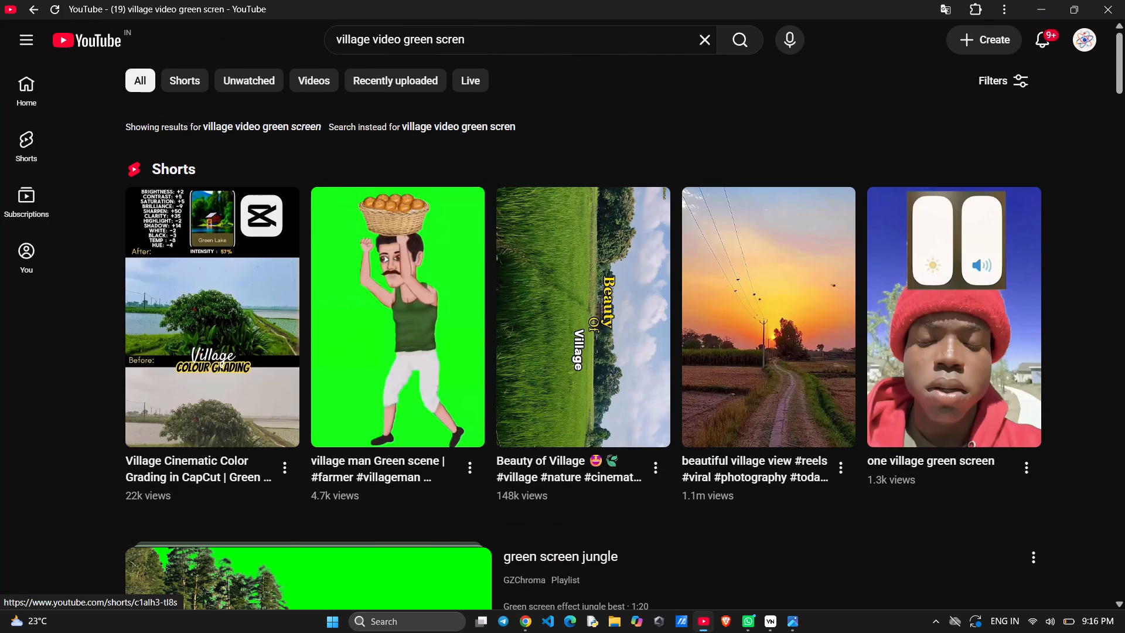
pyautogui.scroll(-3, 284, 298)
pyautogui.scroll(-2, 549, 338)
pyautogui.scroll(-4, 374, 326)
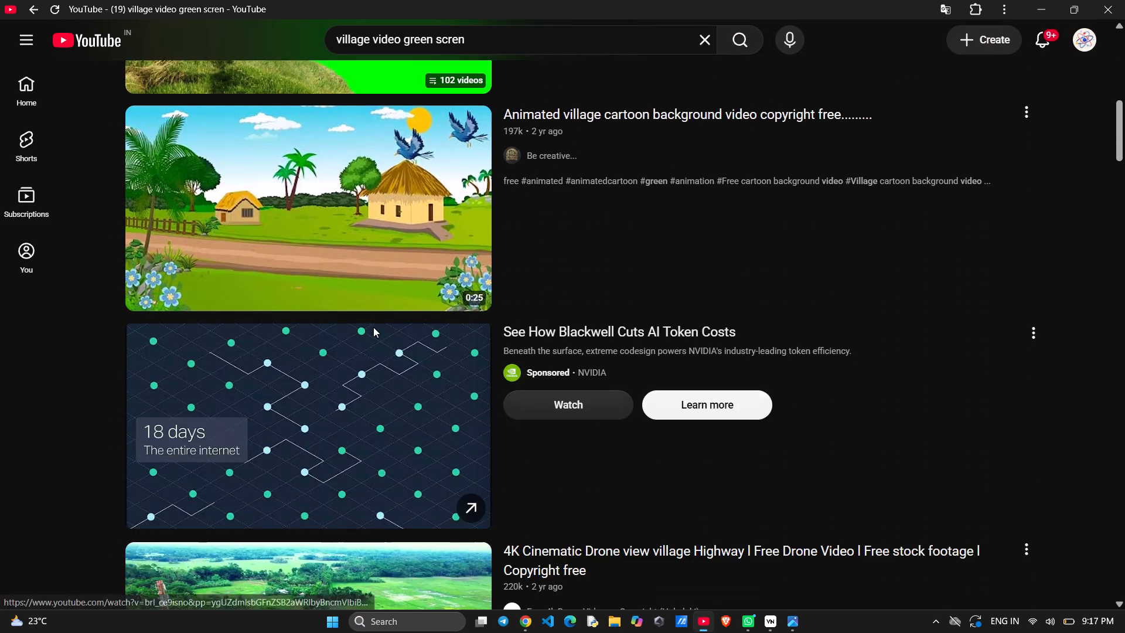
pyautogui.scroll(-6, 373, 327)
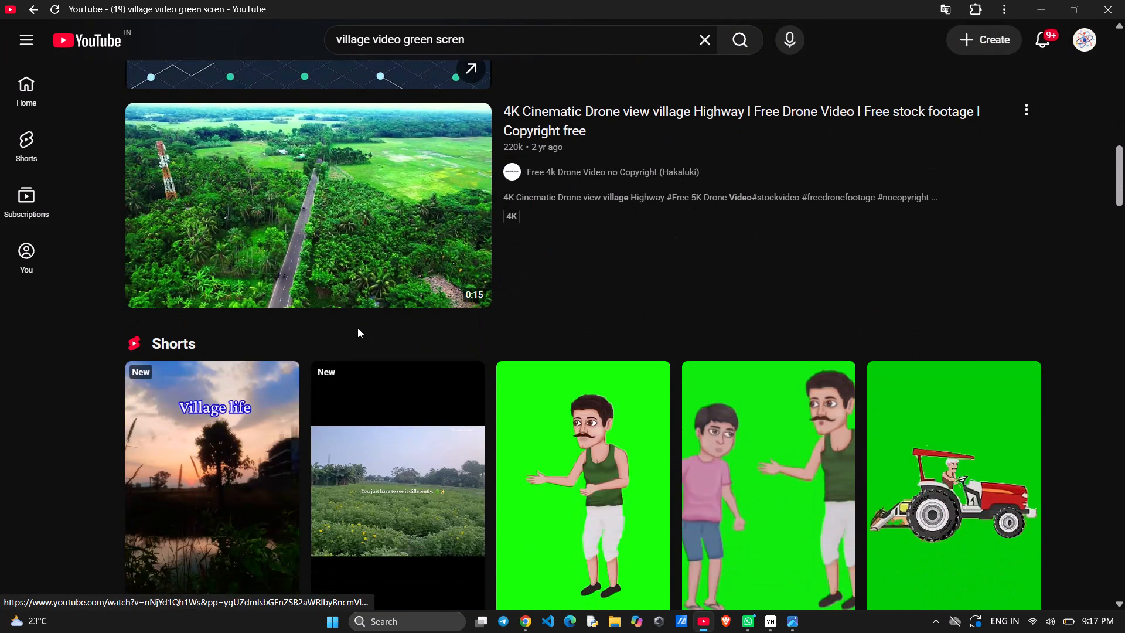
pyautogui.scroll(-5, 347, 315)
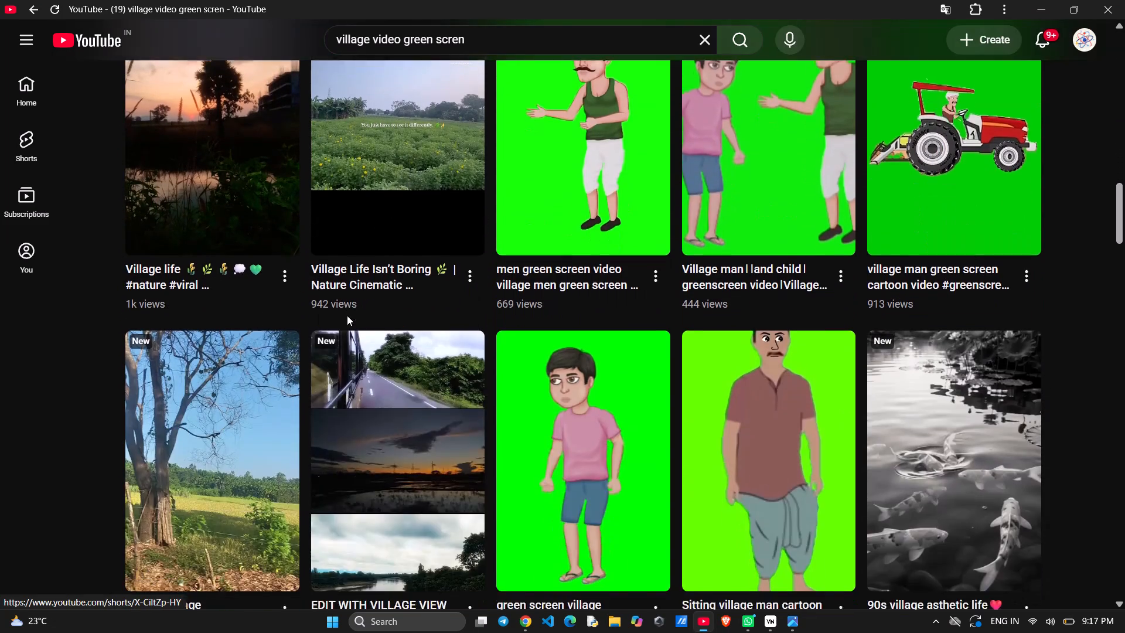
pyautogui.scroll(-4, 347, 315)
pyautogui.scroll(-1, 723, 242)
pyautogui.scroll(-4, 598, 268)
pyautogui.scroll(-2, 487, 313)
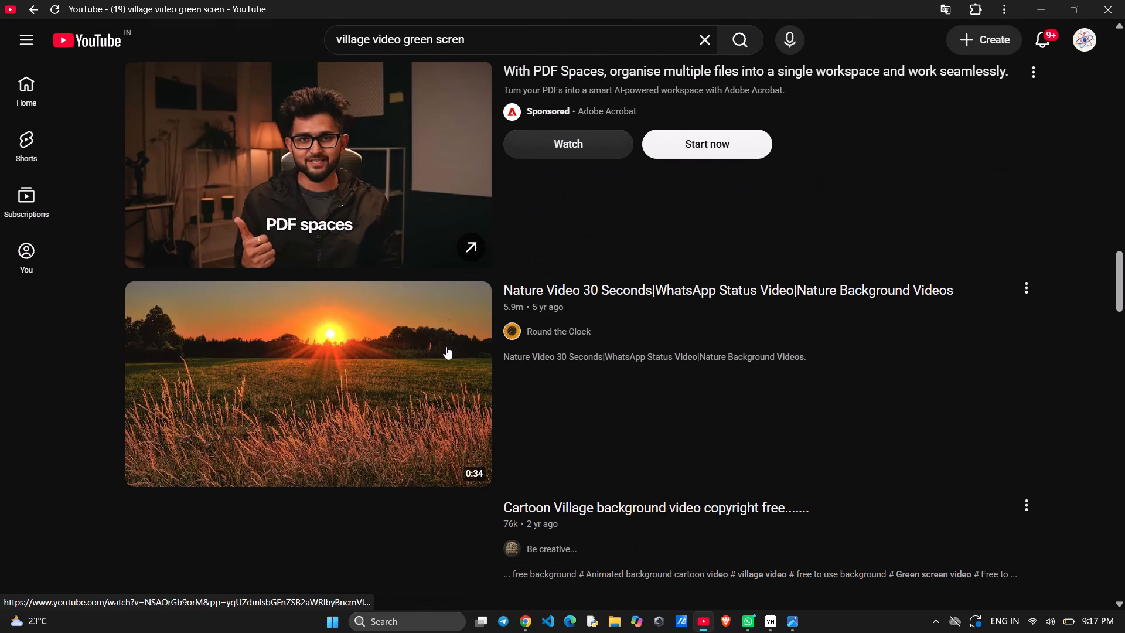
pyautogui.scroll(-2, 446, 346)
pyautogui.scroll(-6, 386, 362)
pyautogui.scroll(2, 386, 362)
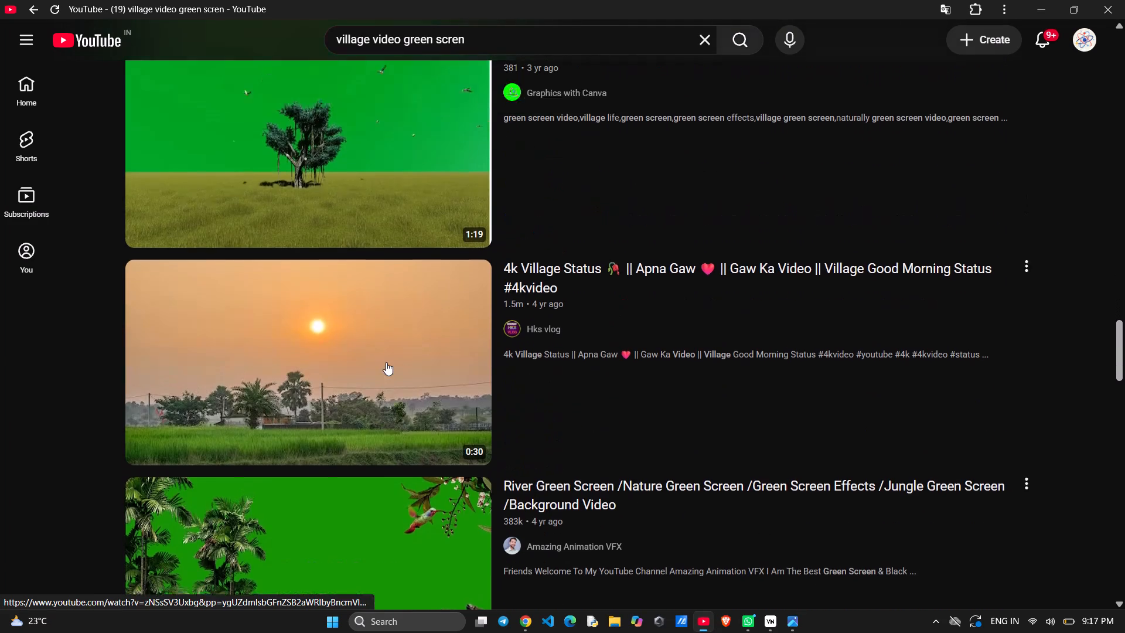
pyautogui.scroll(2, 386, 362)
pyautogui.scroll(-9, 386, 362)
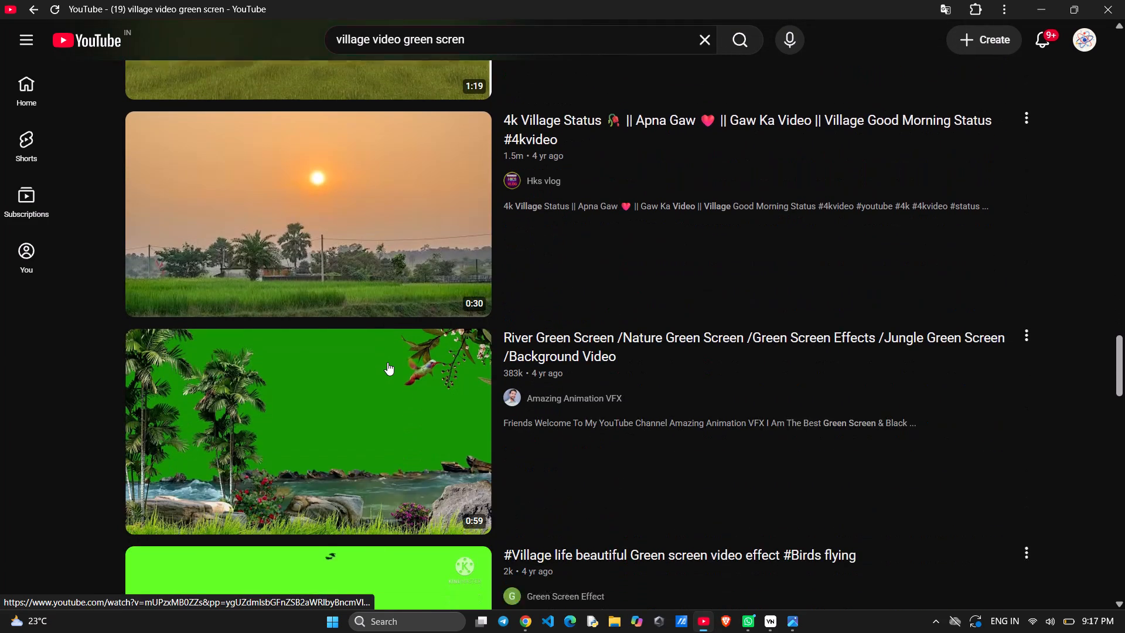
pyautogui.scroll(-1, 387, 362)
pyautogui.scroll(18, 388, 362)
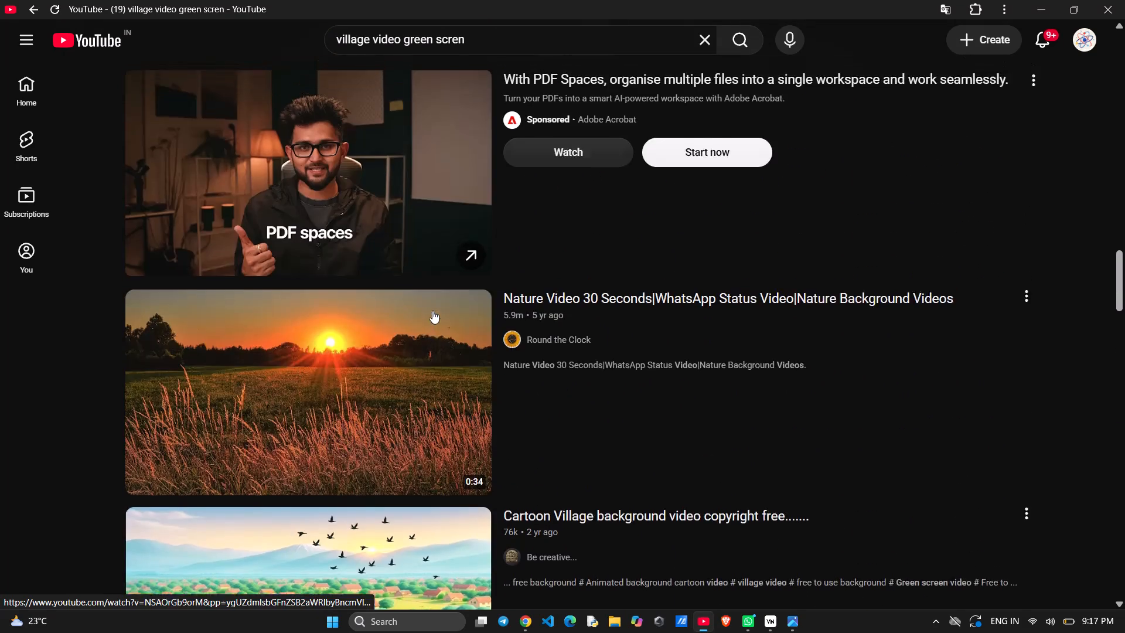
pyautogui.scroll(5, 432, 311)
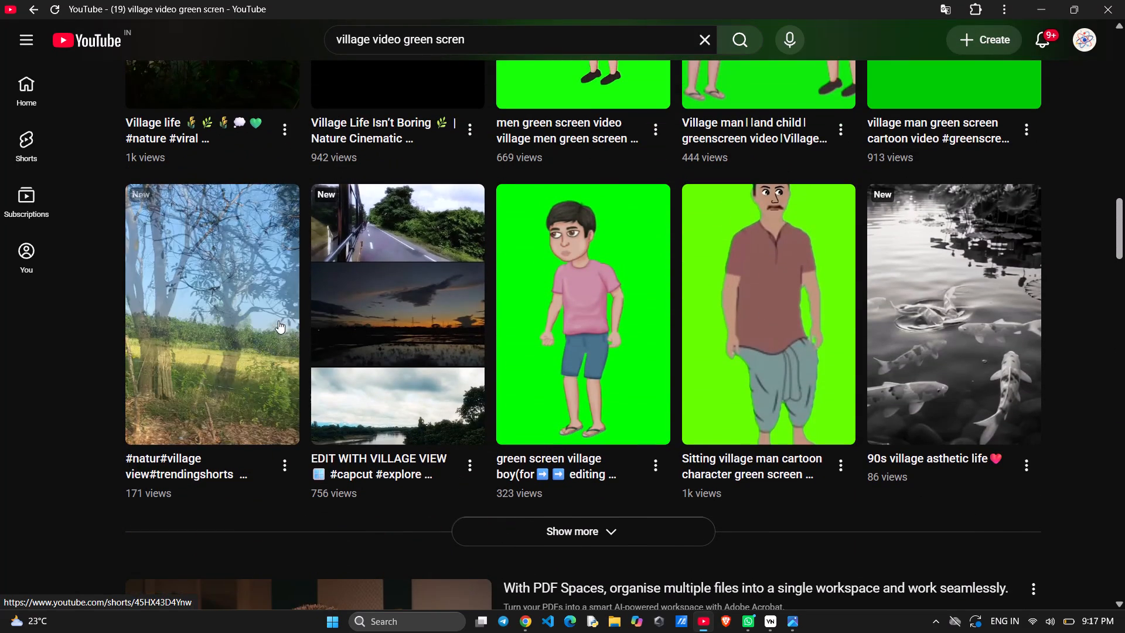
pyautogui.scroll(7, 294, 321)
pyautogui.scroll(-3, 294, 321)
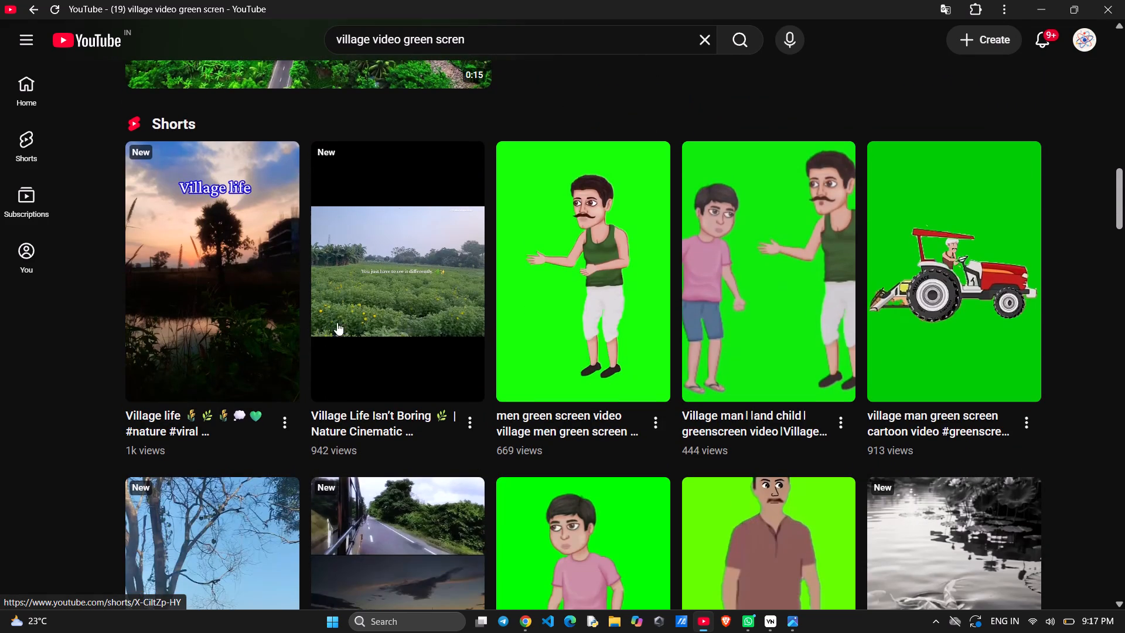
# Watch the "Village Life Isn't Boring" Short to study its on-screen text and framing.
pyautogui.click(372, 320)
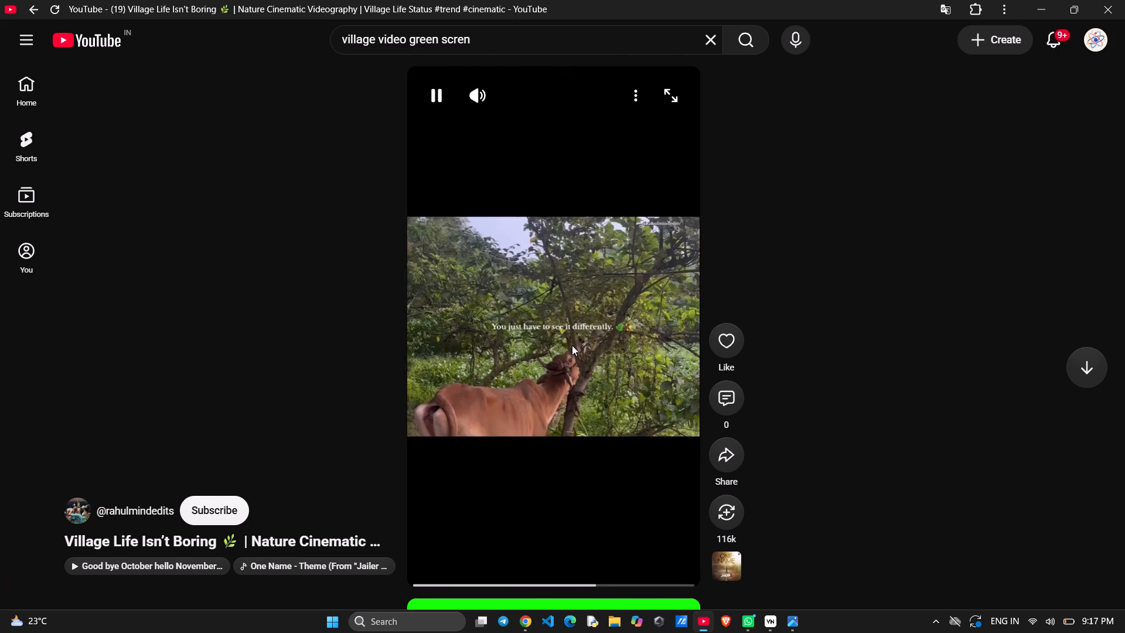
pyautogui.scroll(-4, 571, 343)
pyautogui.scroll(4, 578, 299)
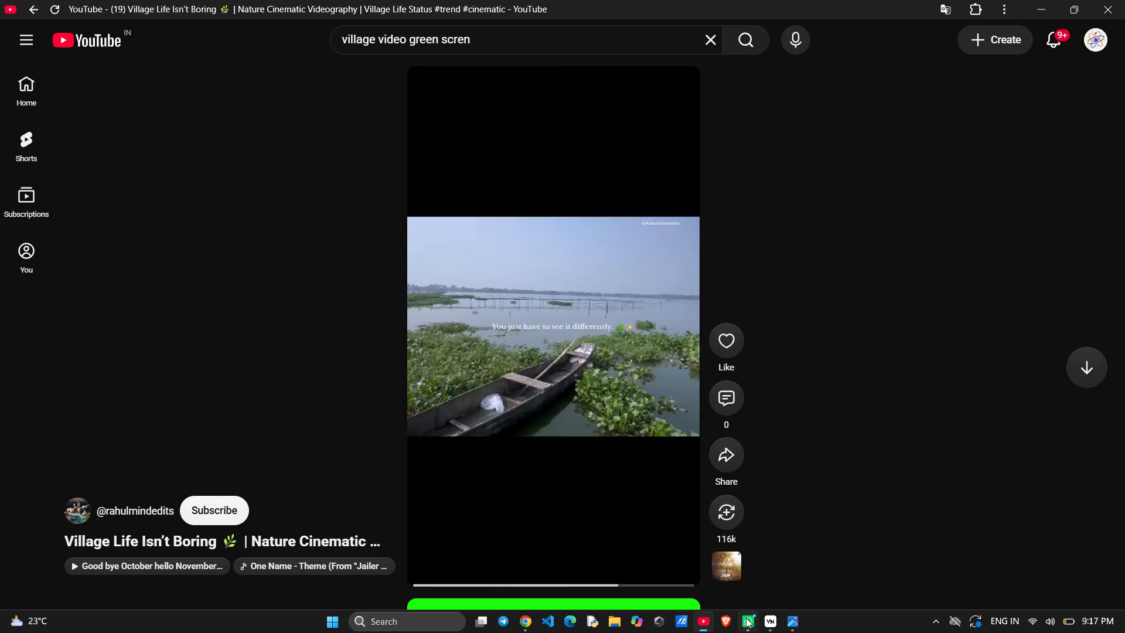
# Switch back to the VN editor and review the end of the aerial village video in the full-screen preview.
pyautogui.click(767, 615)
pyautogui.click(556, 420)
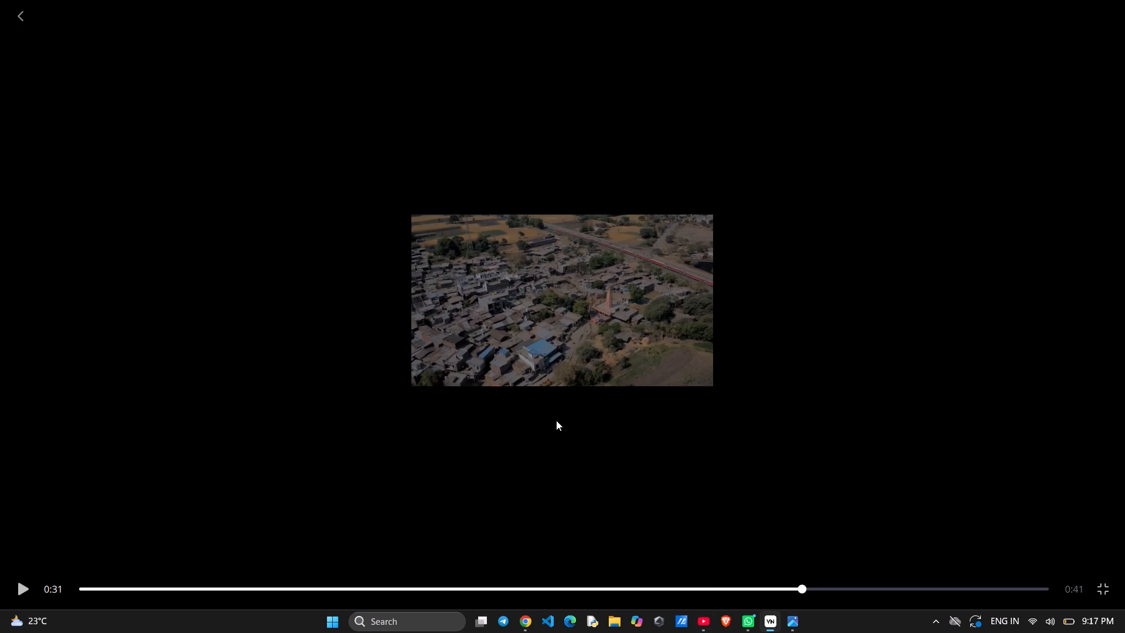
pyautogui.click(17, 588)
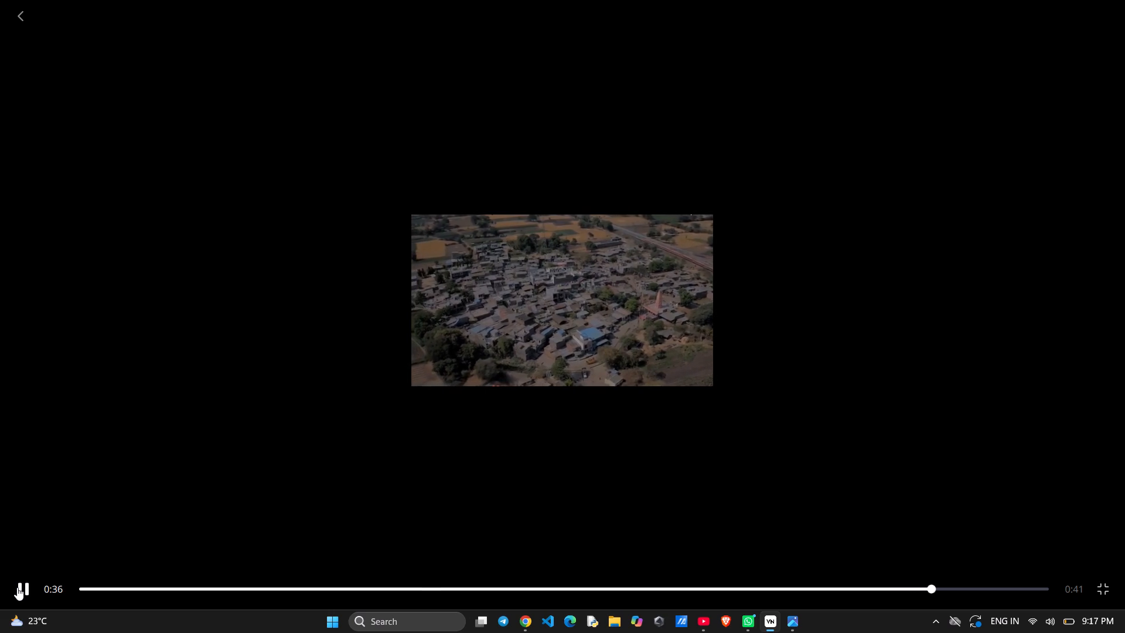
pyautogui.click(18, 586)
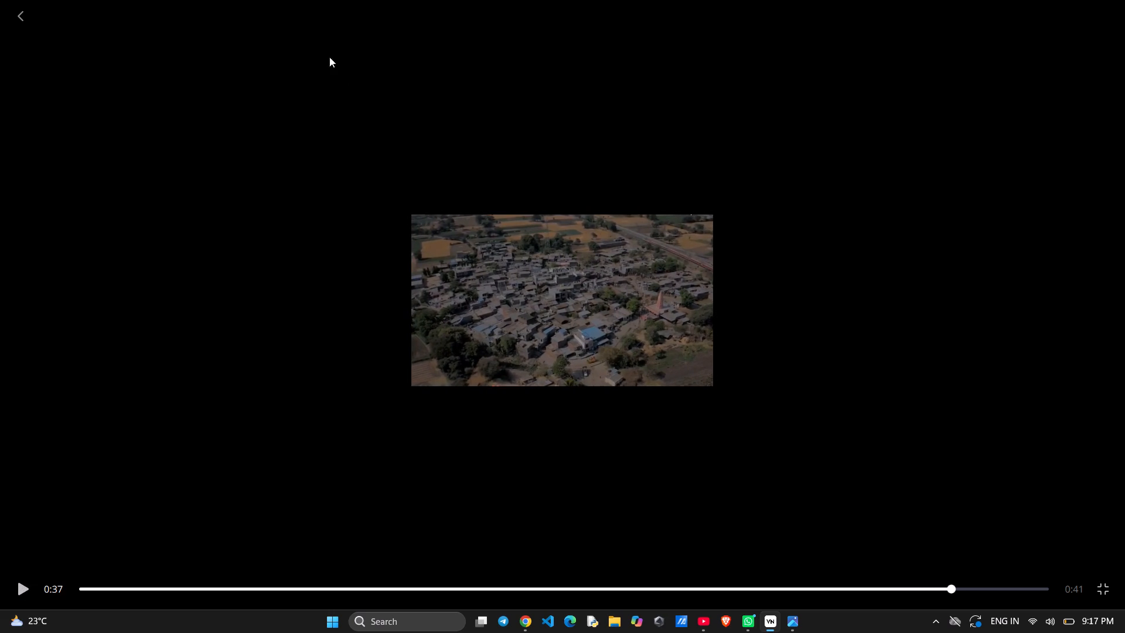
pyautogui.click(21, 16)
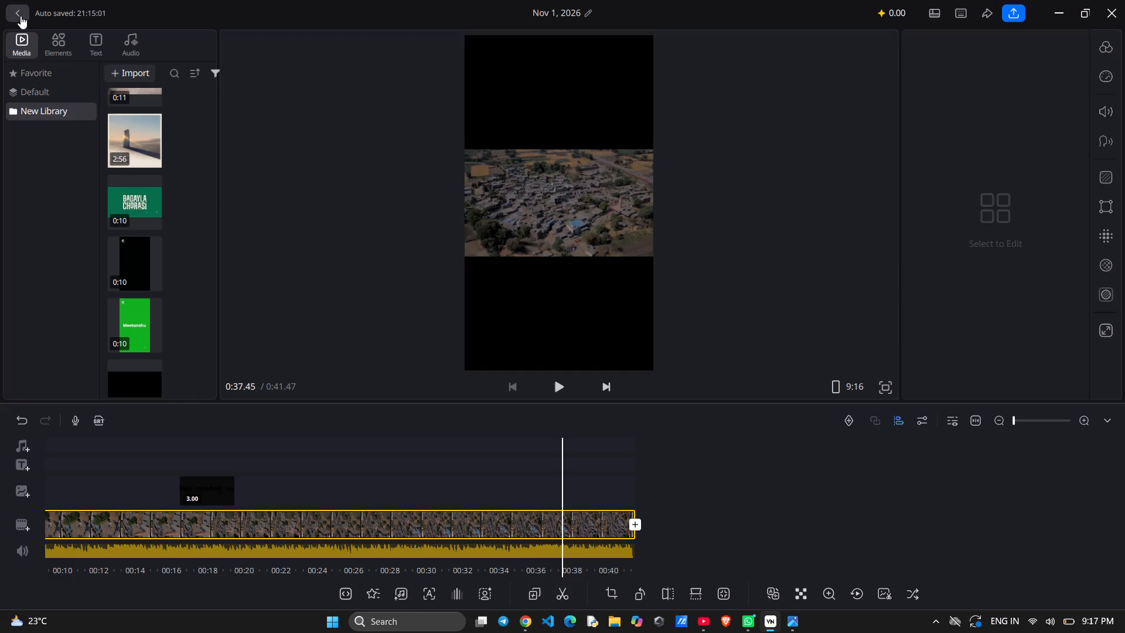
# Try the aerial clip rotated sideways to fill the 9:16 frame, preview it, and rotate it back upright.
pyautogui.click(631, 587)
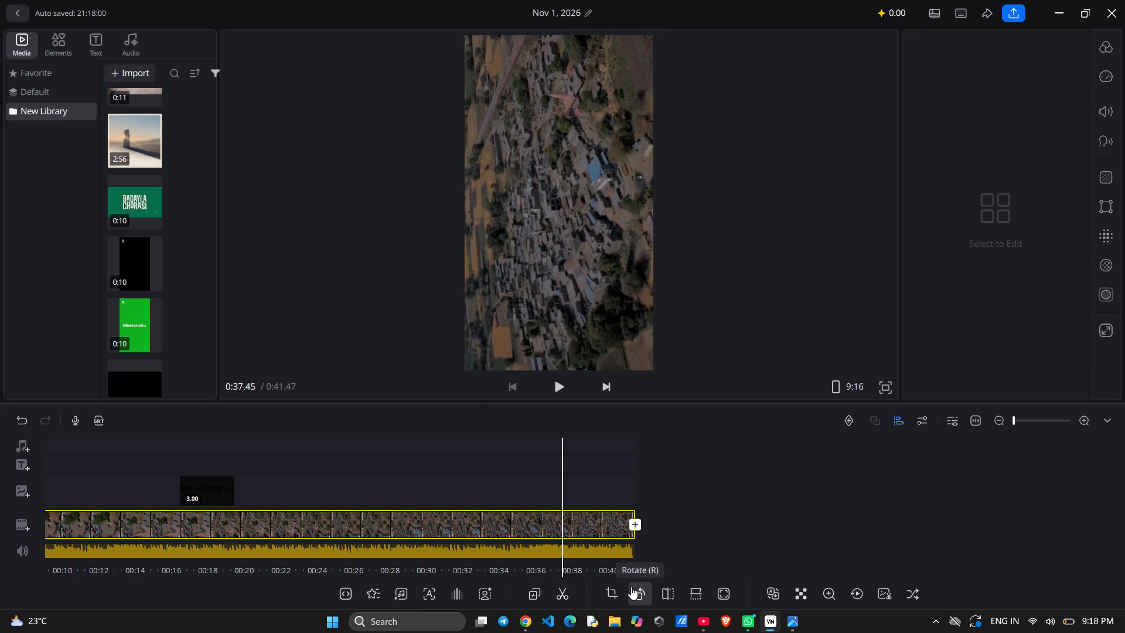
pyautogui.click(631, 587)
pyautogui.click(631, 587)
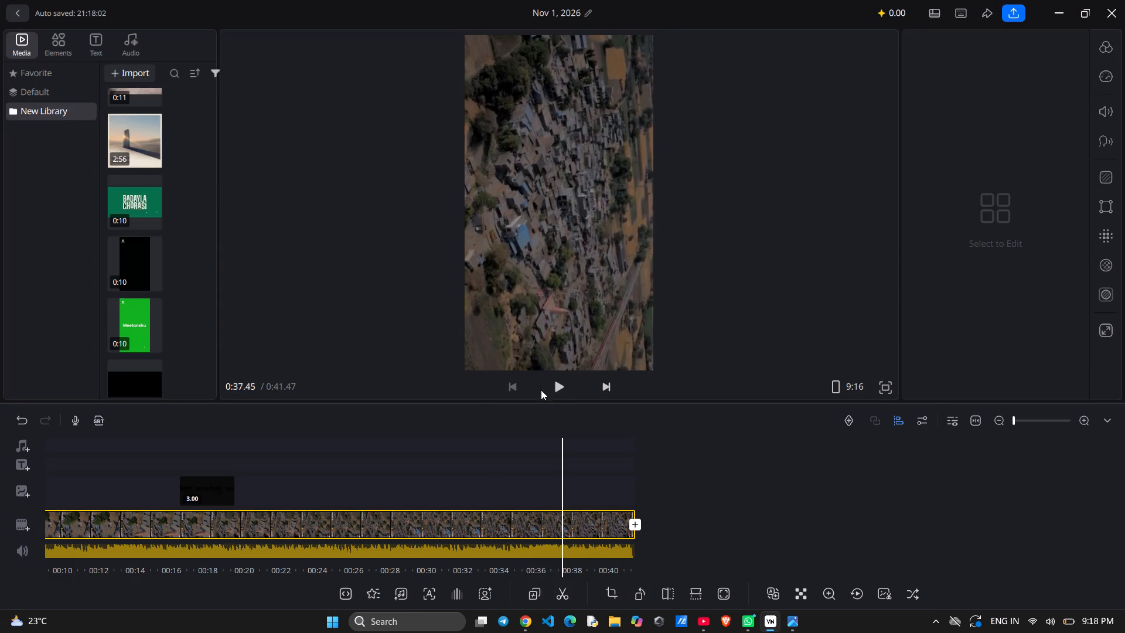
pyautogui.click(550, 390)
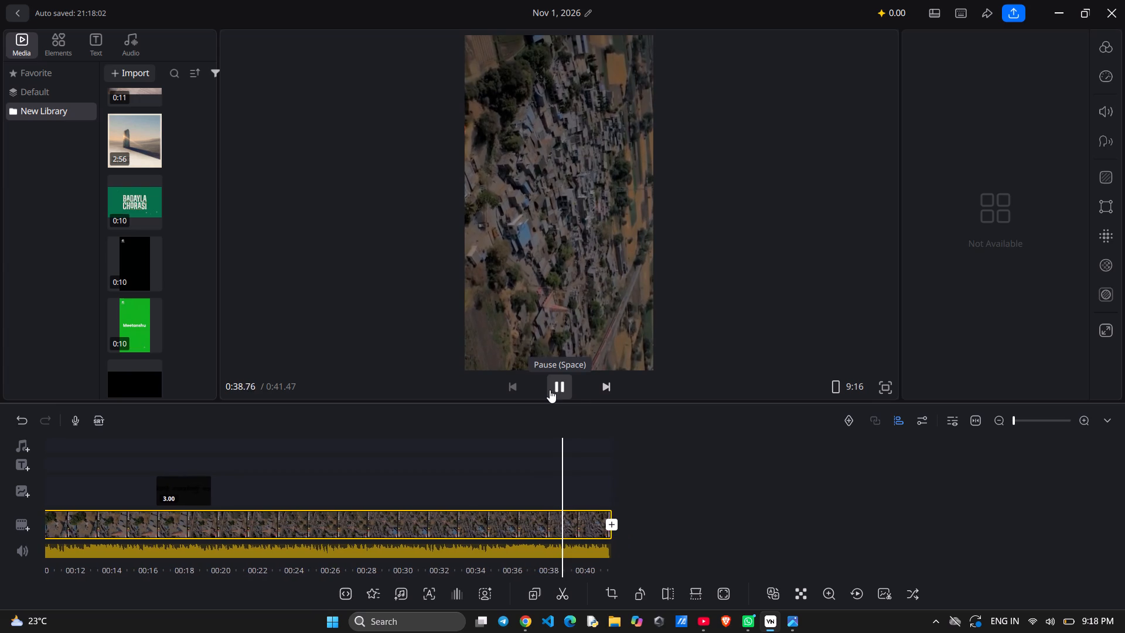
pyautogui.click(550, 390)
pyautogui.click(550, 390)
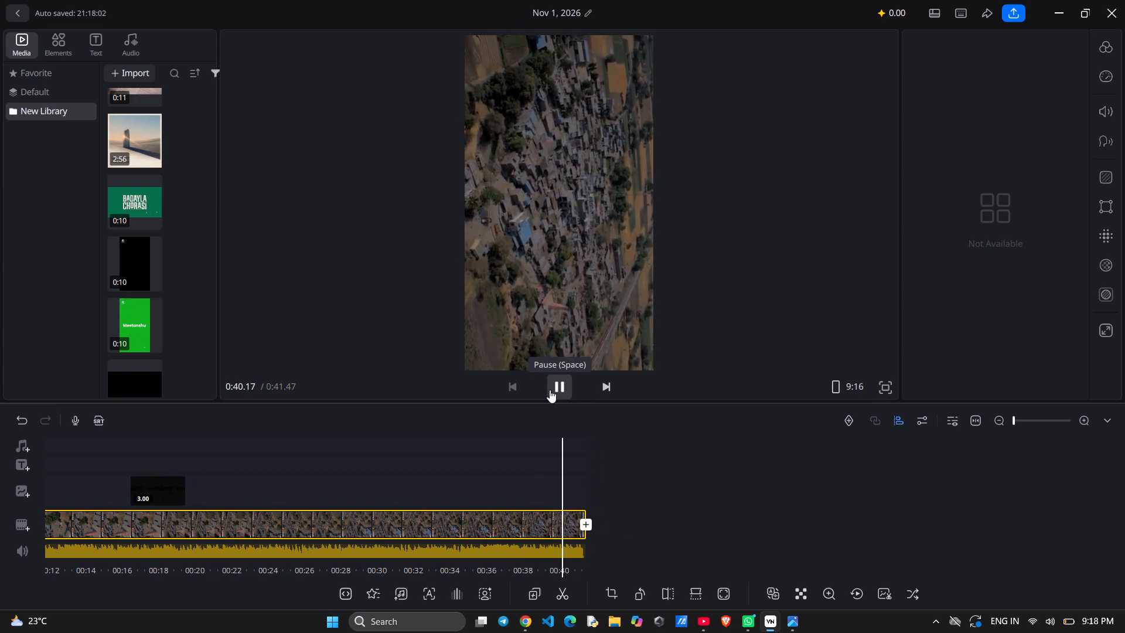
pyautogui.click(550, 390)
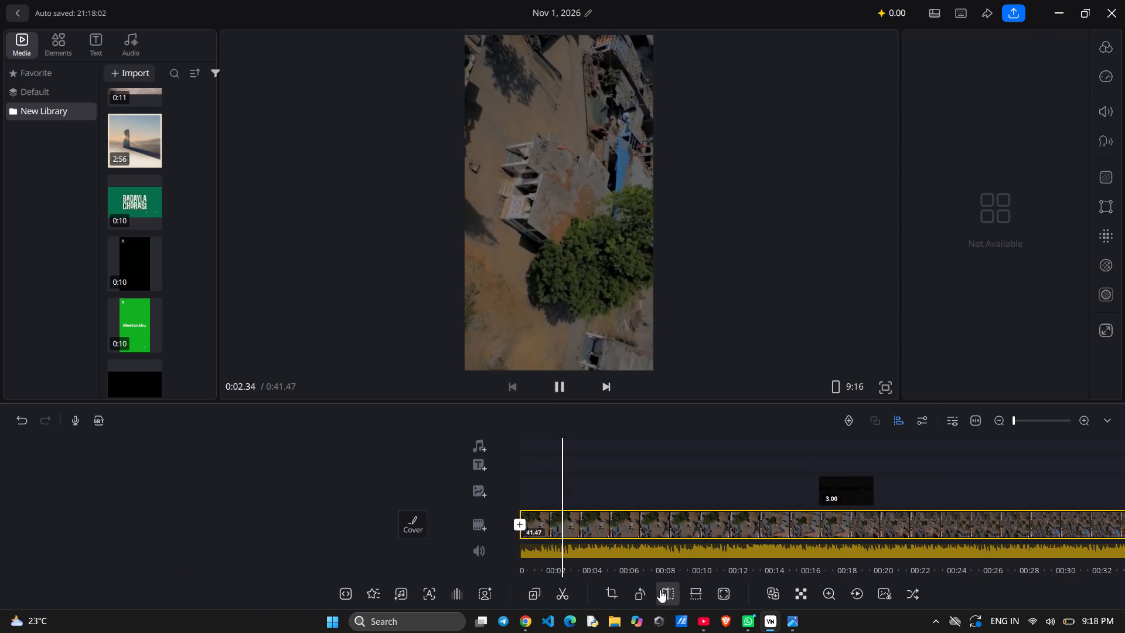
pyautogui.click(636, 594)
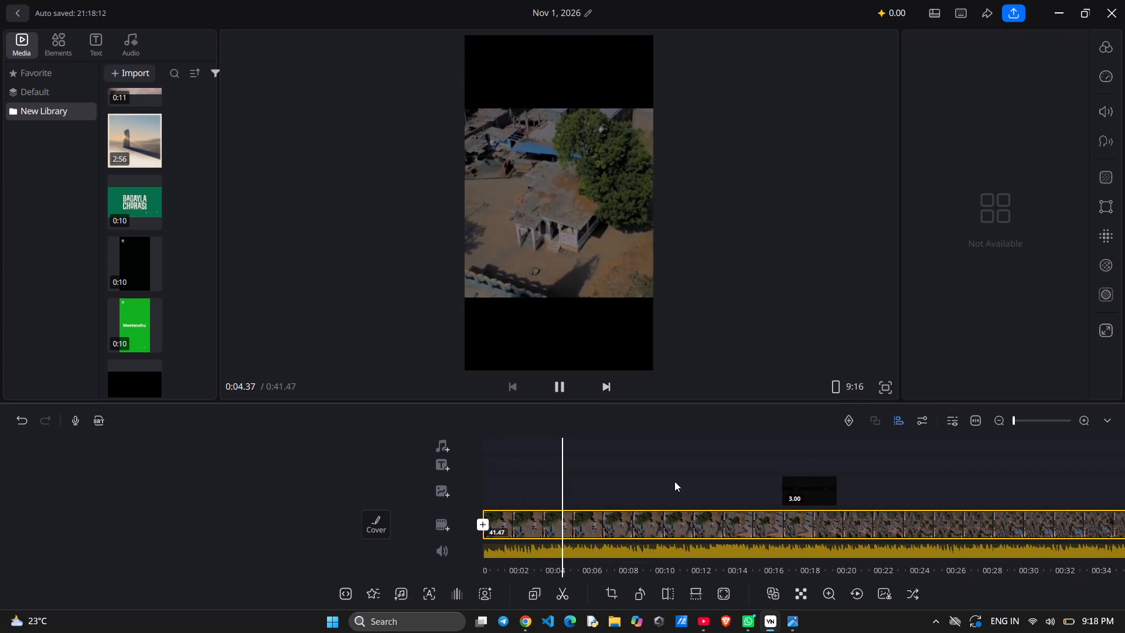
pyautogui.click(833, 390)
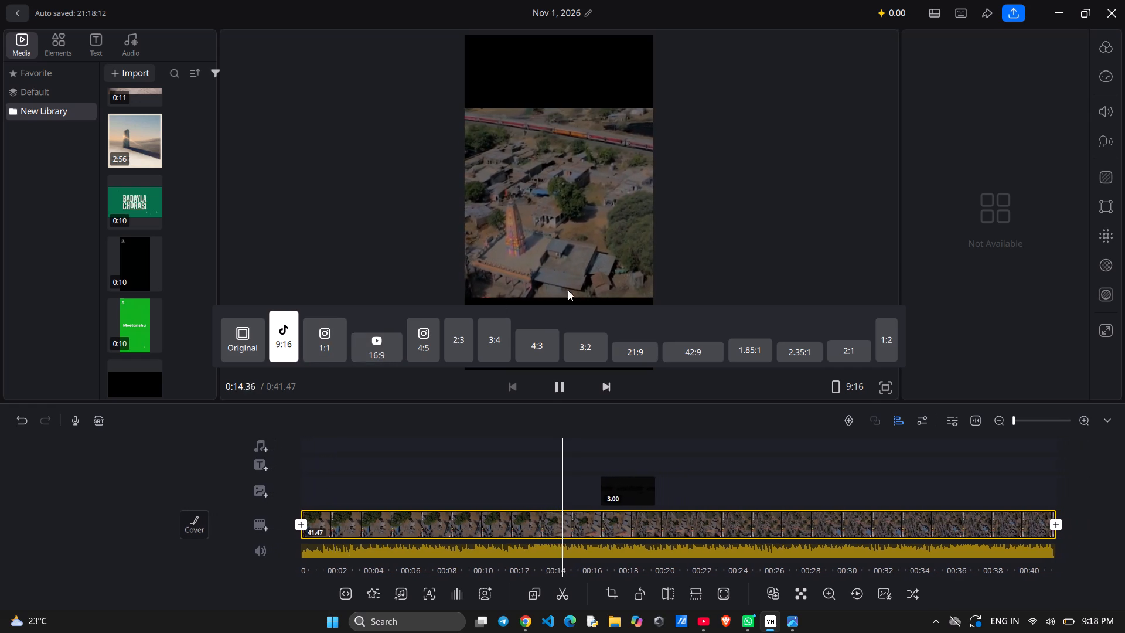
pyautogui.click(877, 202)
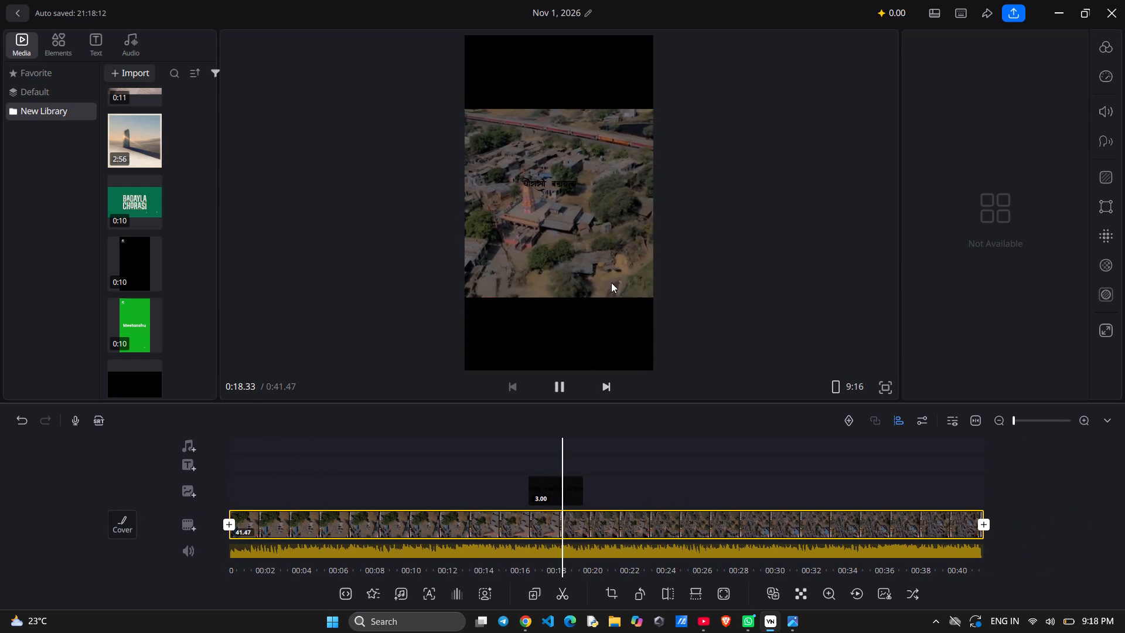
# Scale the aerial clip down so its full width fits exactly across the 9:16 frame.
pyautogui.click(595, 257)
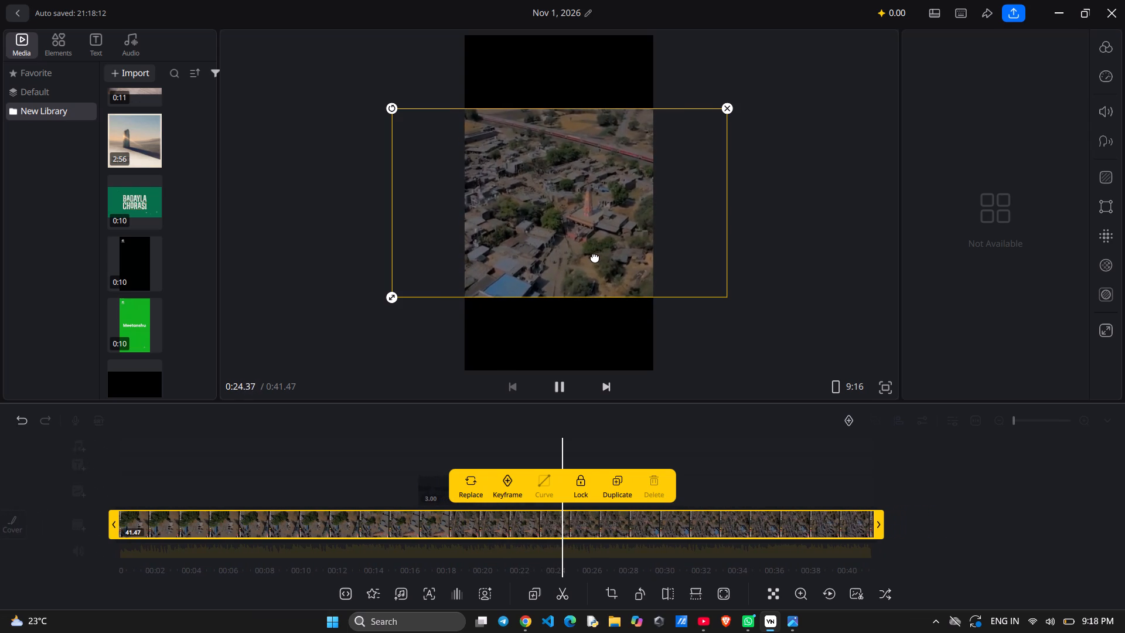
pyautogui.click(724, 598)
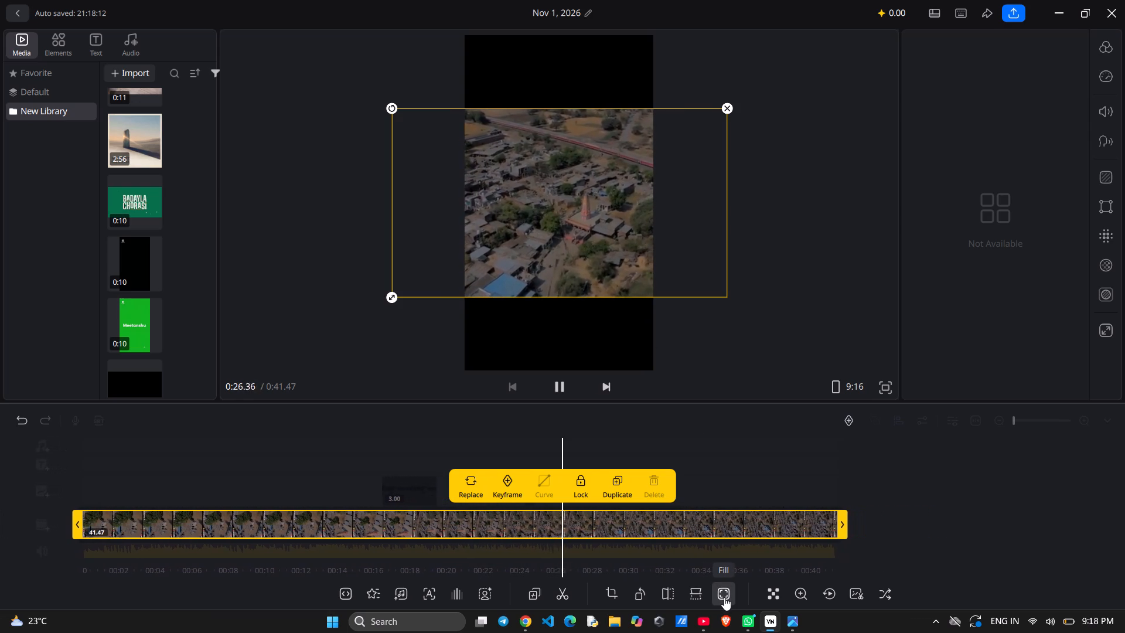
pyautogui.click(724, 597)
pyautogui.doubleClick(724, 597)
pyautogui.moveTo(724, 597); pyautogui.dragTo(735, 577)
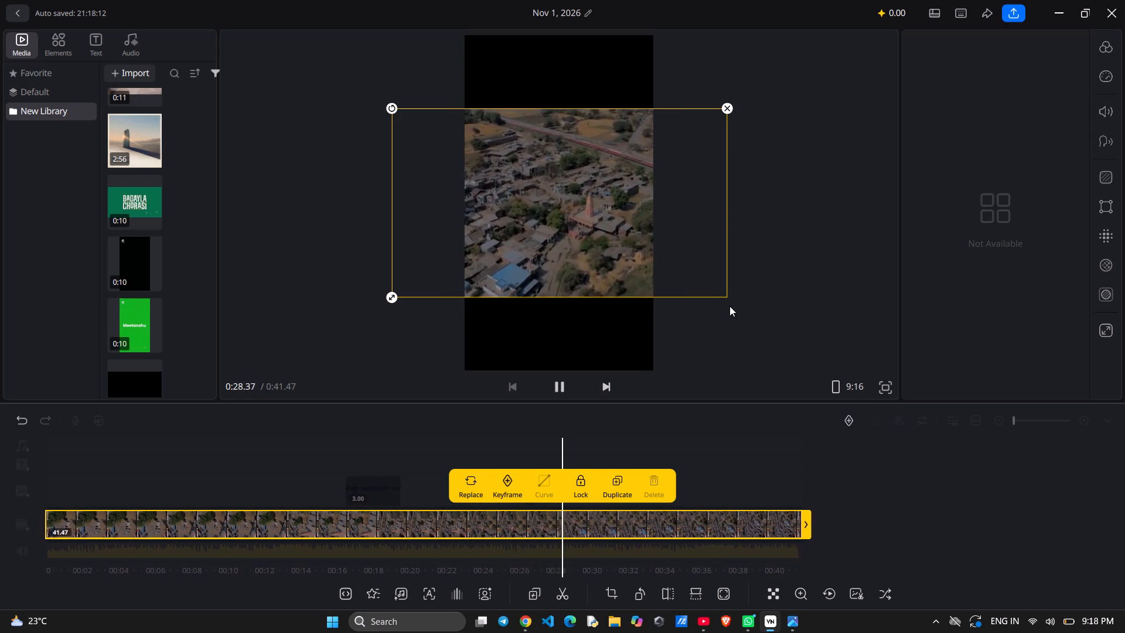
pyautogui.moveTo(388, 298); pyautogui.dragTo(423, 285)
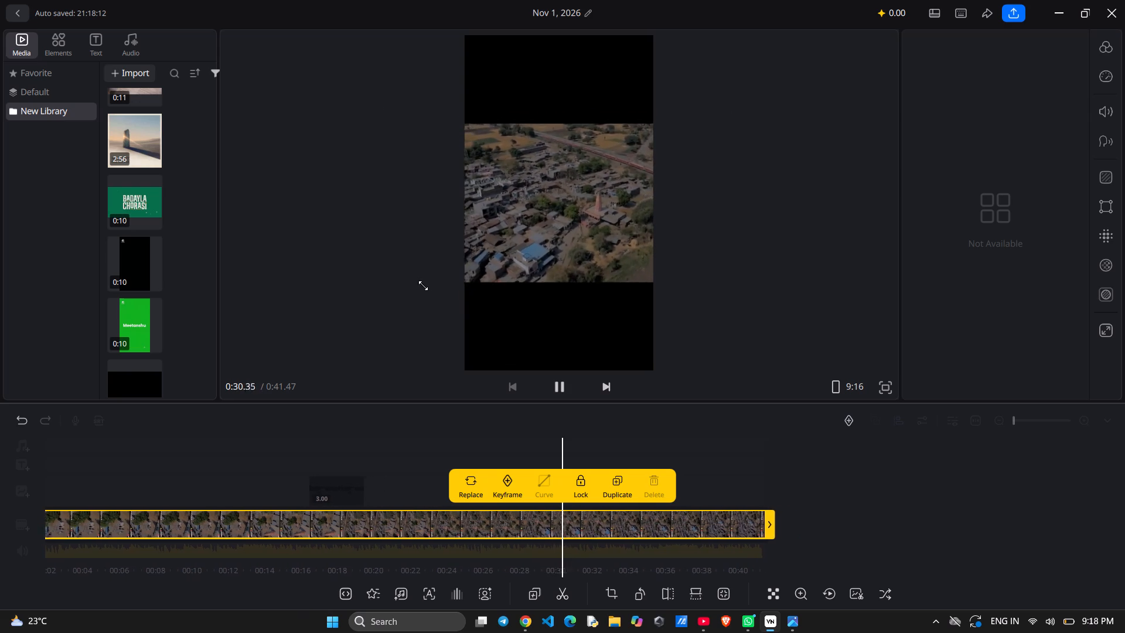
pyautogui.moveTo(423, 285); pyautogui.dragTo(476, 265)
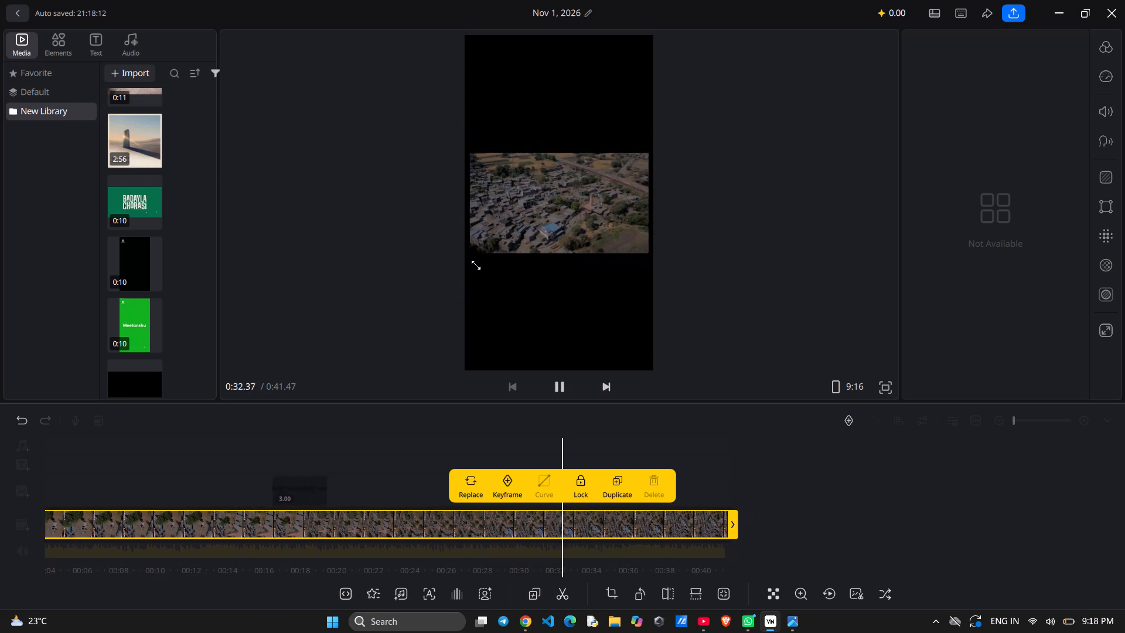
pyautogui.moveTo(476, 265); pyautogui.dragTo(473, 266)
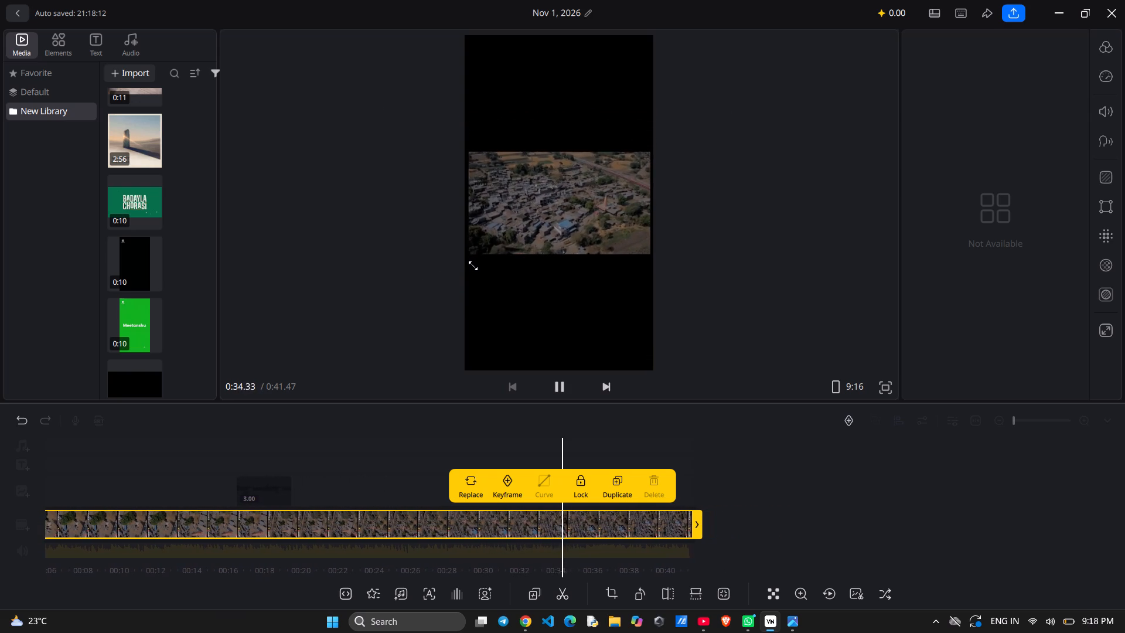
pyautogui.moveTo(473, 266); pyautogui.dragTo(471, 268)
pyautogui.click(568, 328)
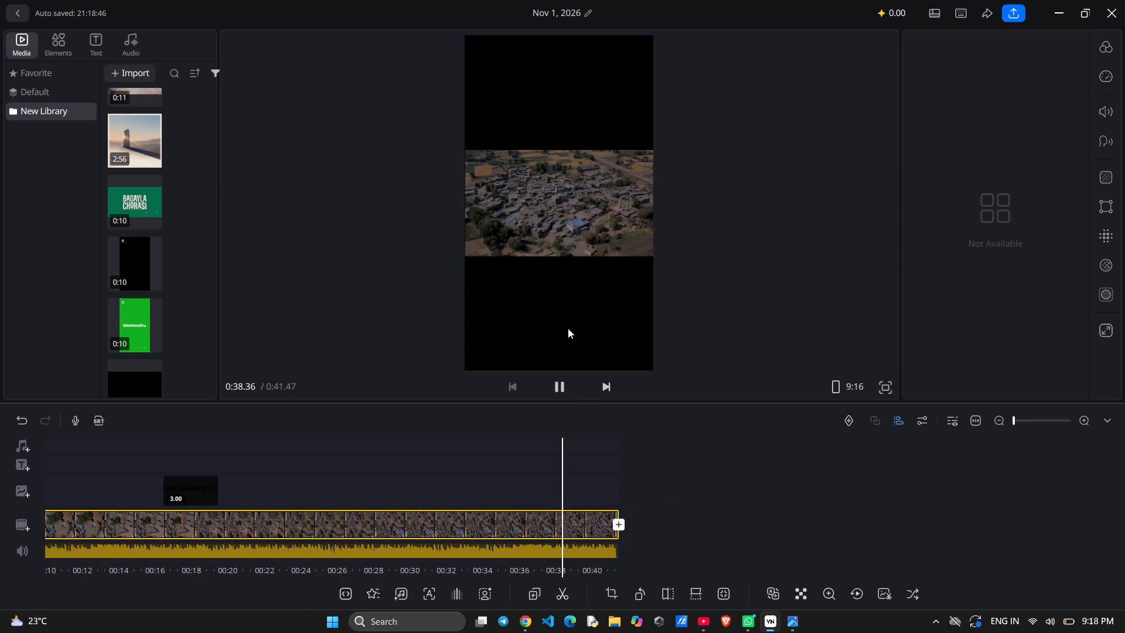
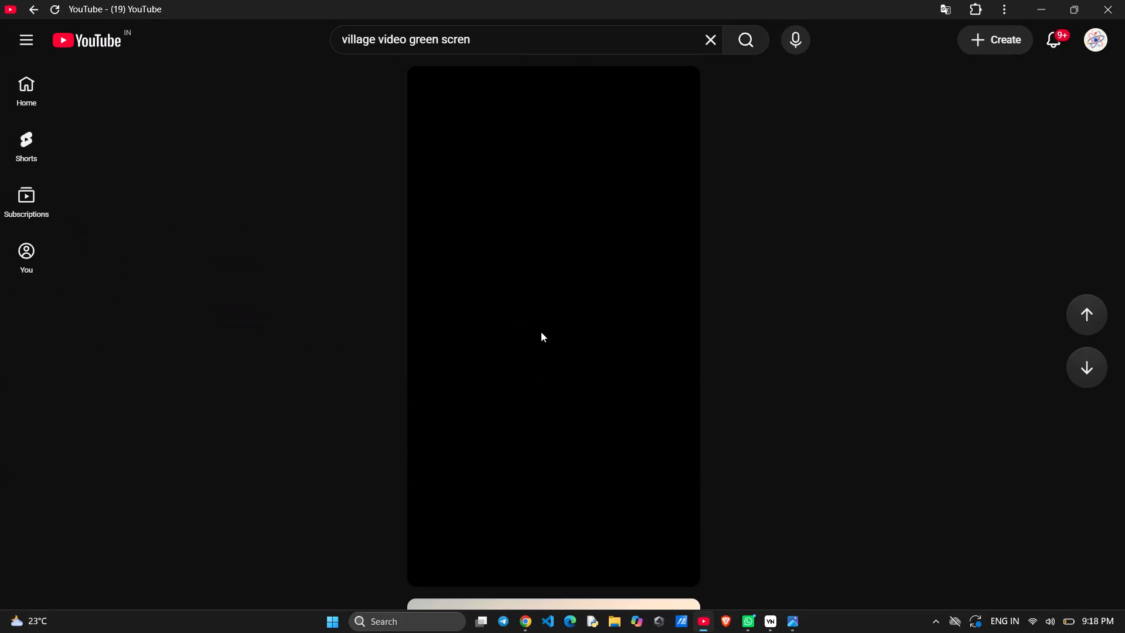
# Return to the "village video green scren" results and watch the "beautiful village view" Short to study its framing.
pyautogui.scroll(-3, 541, 332)
pyautogui.scroll(5, 541, 332)
pyautogui.click(32, 4)
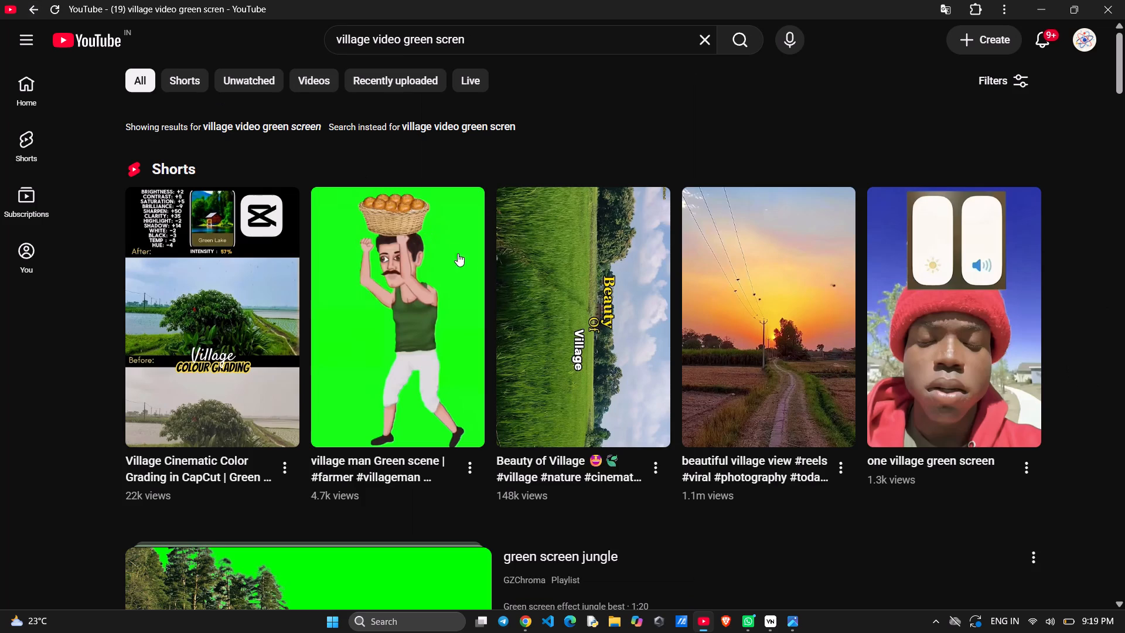
pyautogui.scroll(-4, 534, 284)
pyautogui.scroll(8, 566, 305)
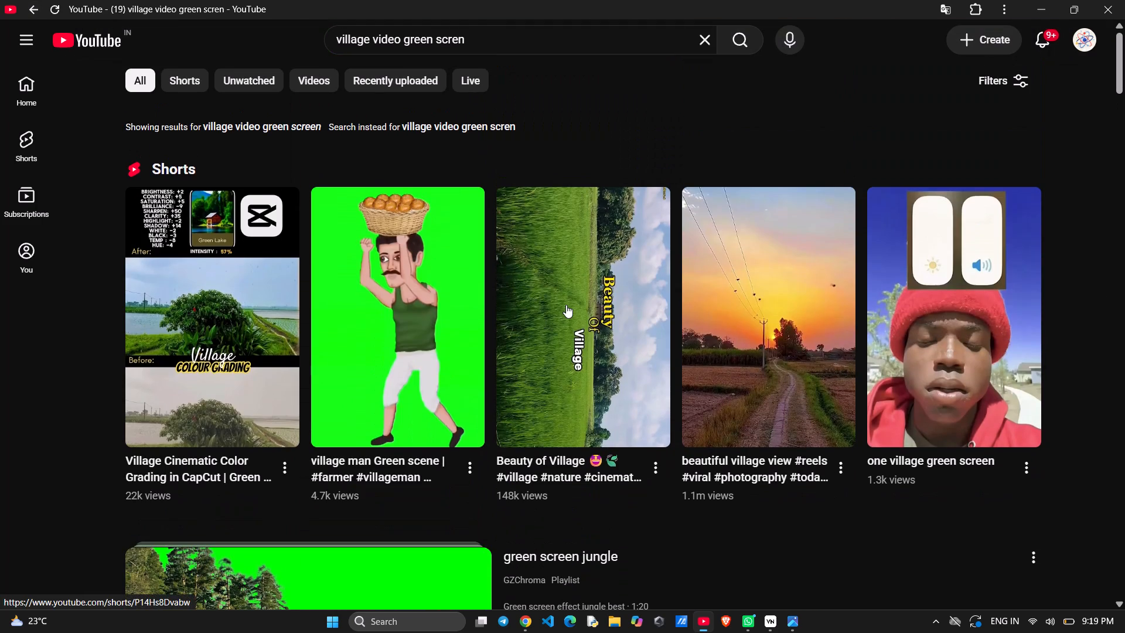
pyautogui.click(773, 315)
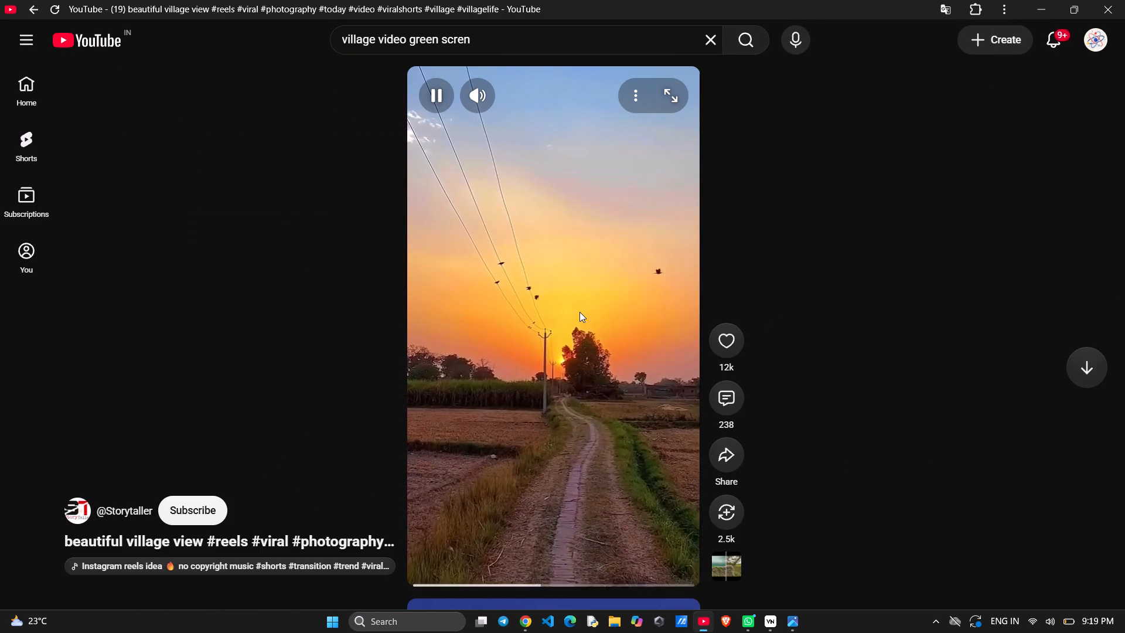
pyautogui.click(33, 6)
pyautogui.scroll(4, 554, 295)
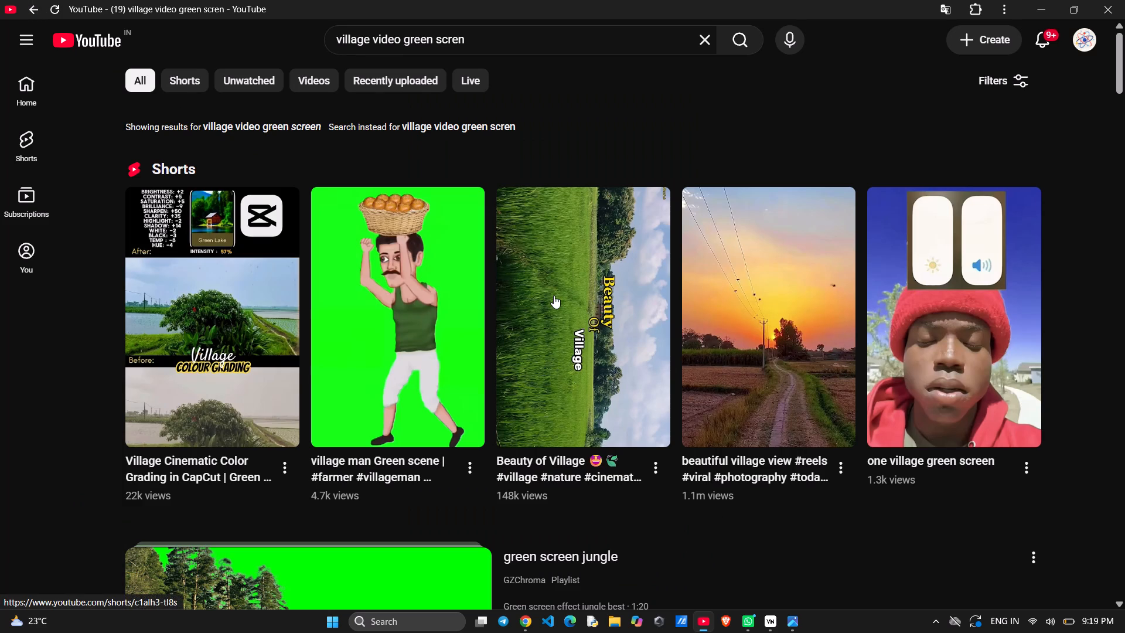
pyautogui.scroll(2, 498, 287)
pyautogui.scroll(-4, 498, 287)
pyautogui.scroll(8, 498, 287)
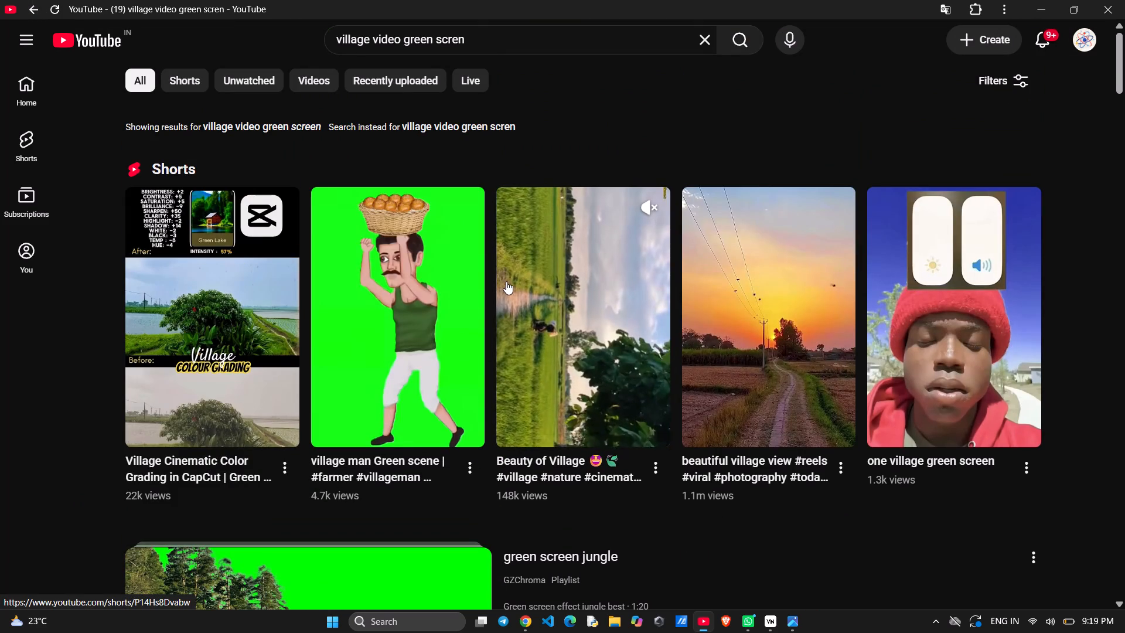
# Switch to the VN editor, rotate the aerial clip sideways to fill the 9:16 frame, and play it back.
pyautogui.click(767, 615)
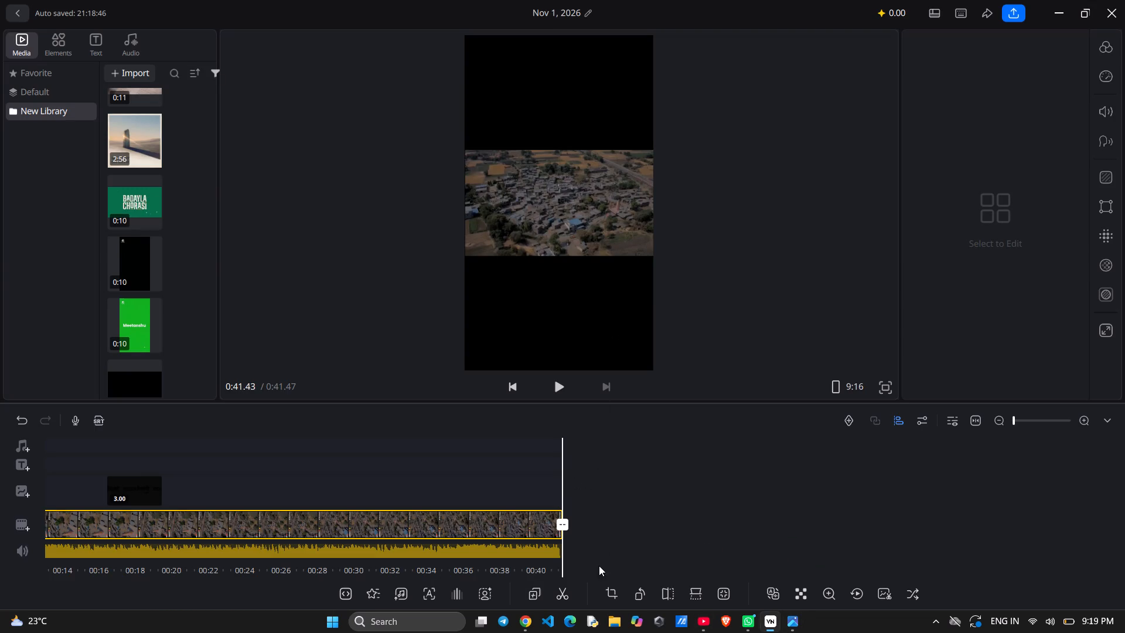
pyautogui.click(637, 596)
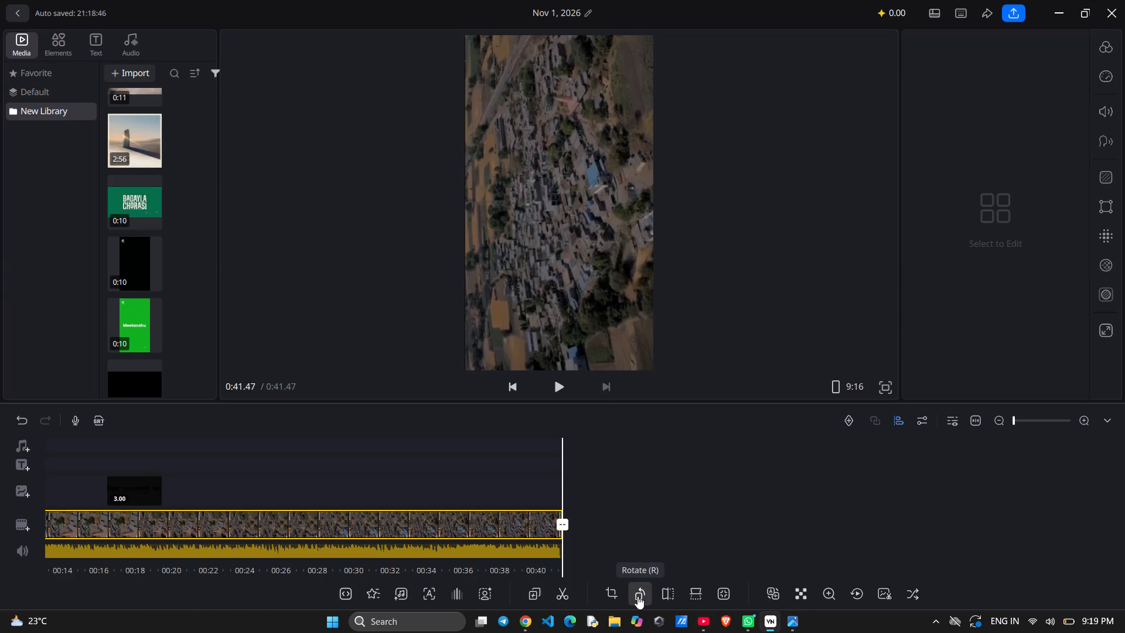
pyautogui.click(558, 390)
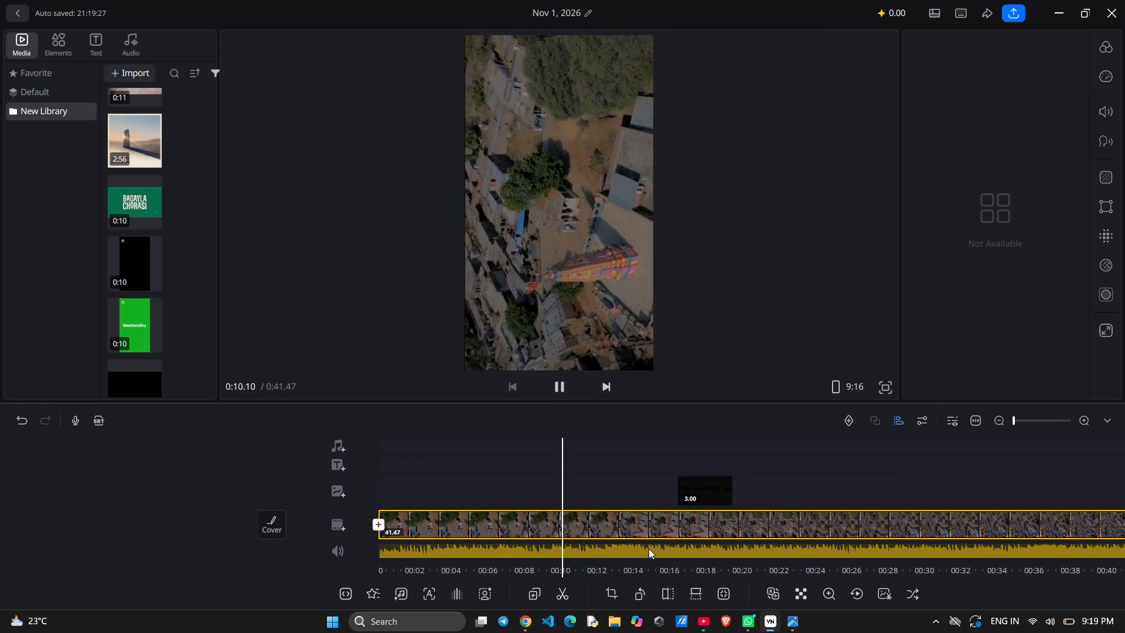
pyautogui.click(724, 594)
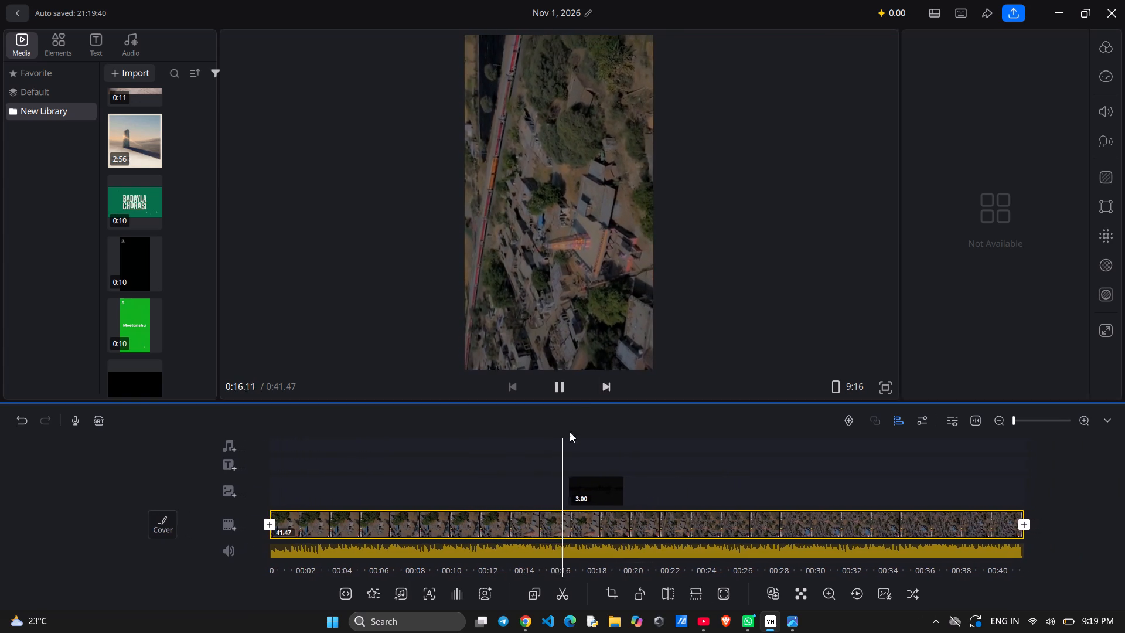
# Extend the Hindi title overlay at both ends to span the whole 41.47-second aerial clip.
pyautogui.click(573, 488)
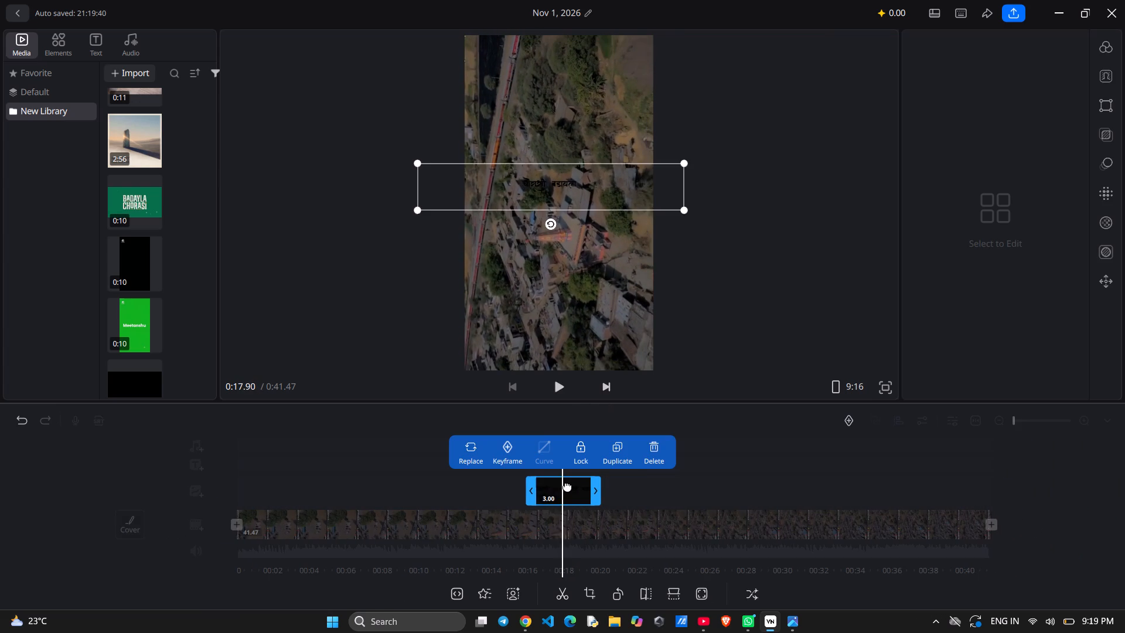
pyautogui.moveTo(534, 493); pyautogui.dragTo(355, 495)
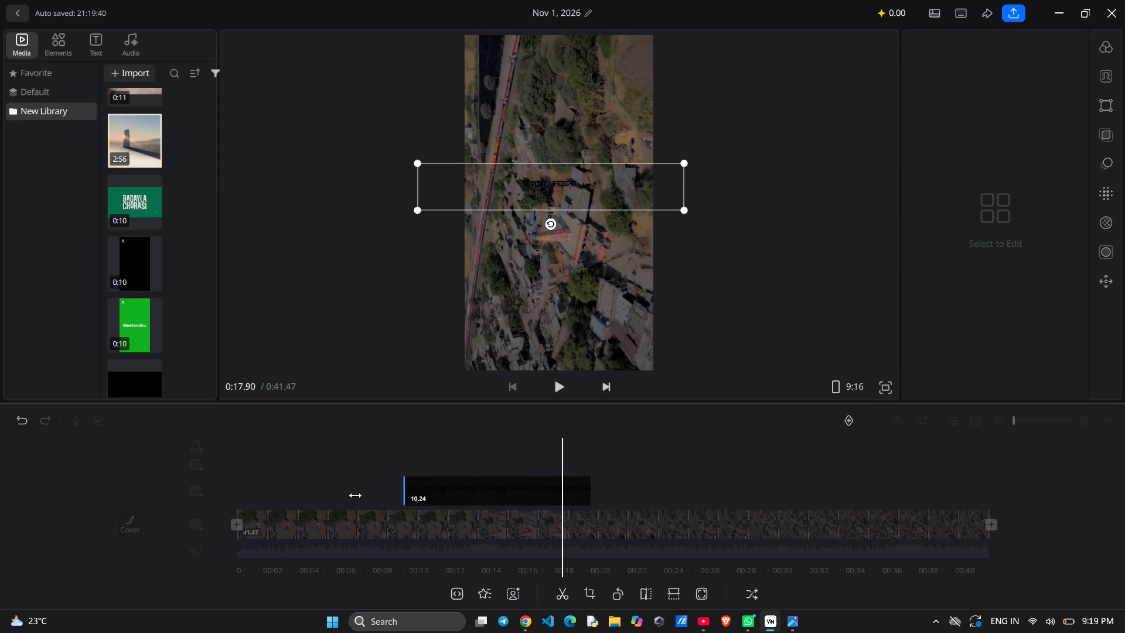
pyautogui.moveTo(355, 495); pyautogui.dragTo(225, 481)
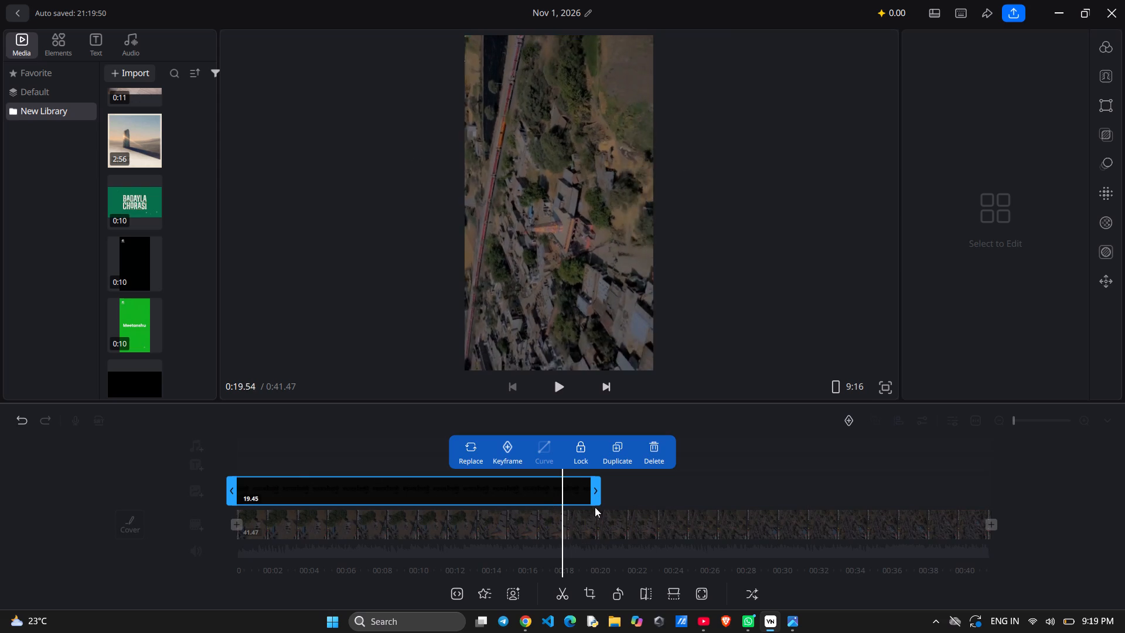
pyautogui.moveTo(594, 487); pyautogui.dragTo(976, 506)
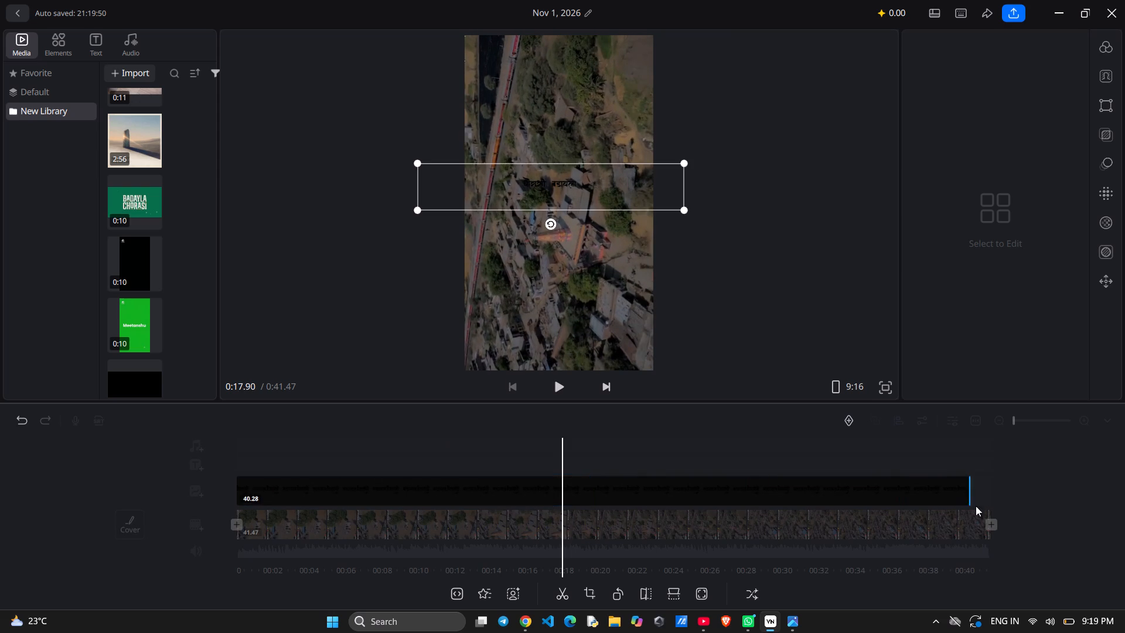
pyautogui.moveTo(976, 506); pyautogui.dragTo(992, 506)
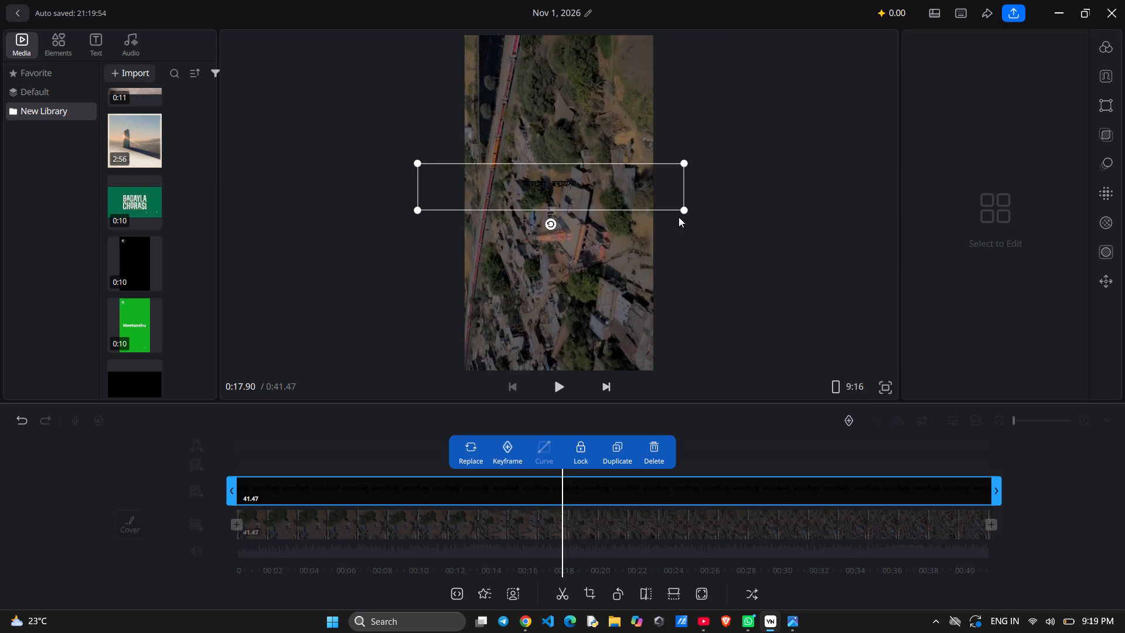
# Rotate the Hindi title overlay to run vertically, enlarge it, and place it vertically centred near the frame's left edge.
pyautogui.moveTo(553, 224); pyautogui.dragTo(608, 181)
pyautogui.moveTo(558, 191); pyautogui.dragTo(499, 212)
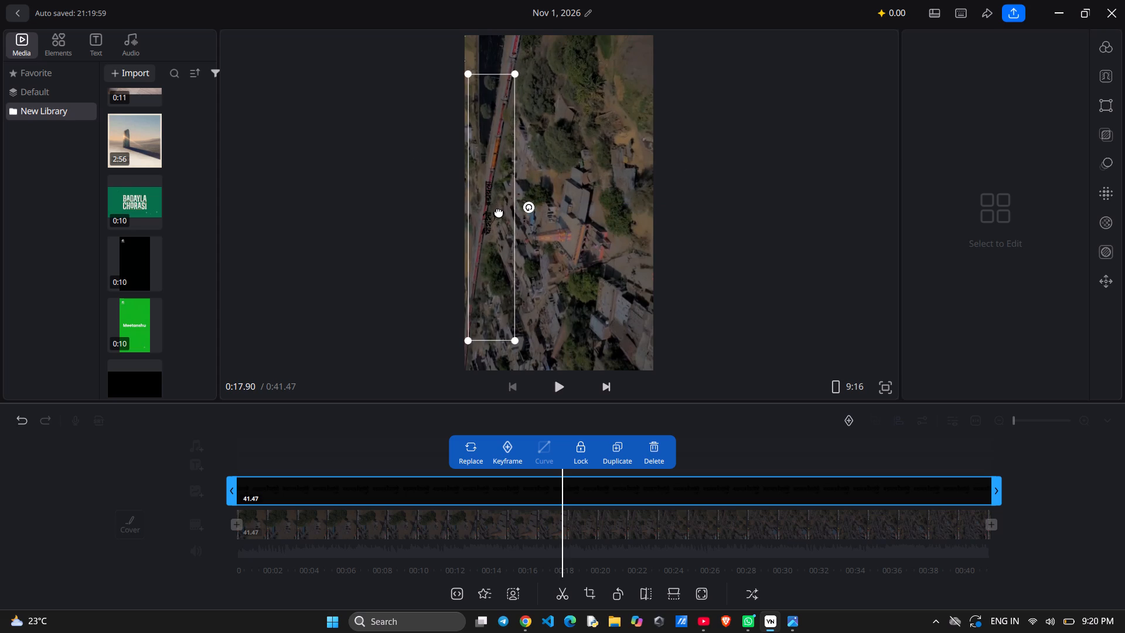
pyautogui.moveTo(499, 212); pyautogui.dragTo(497, 215)
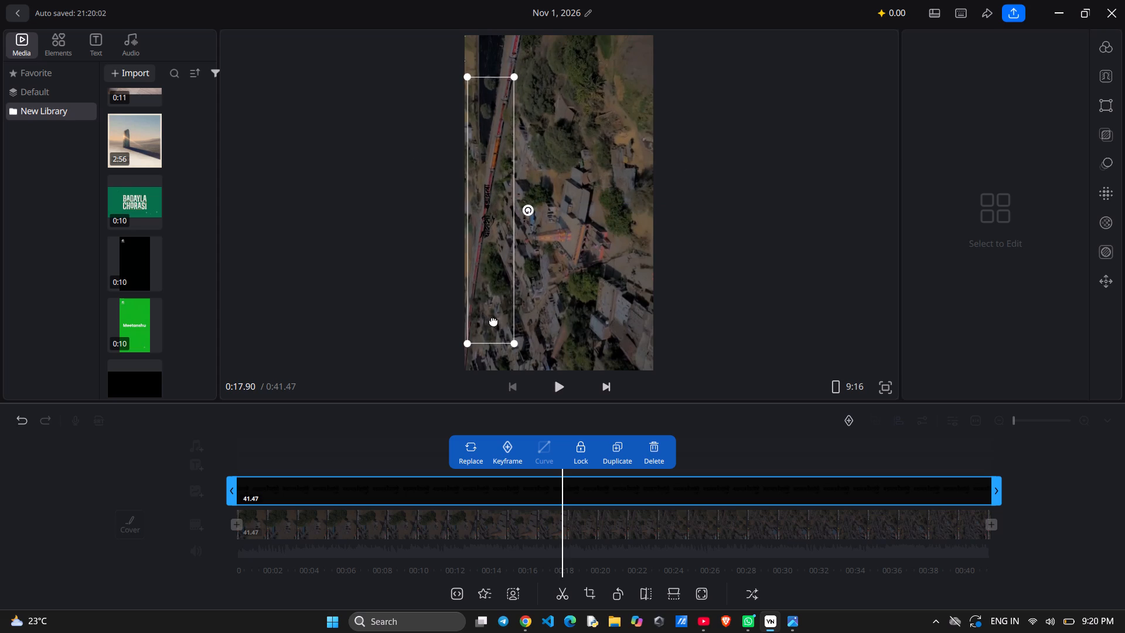
pyautogui.moveTo(513, 342); pyautogui.dragTo(676, 420)
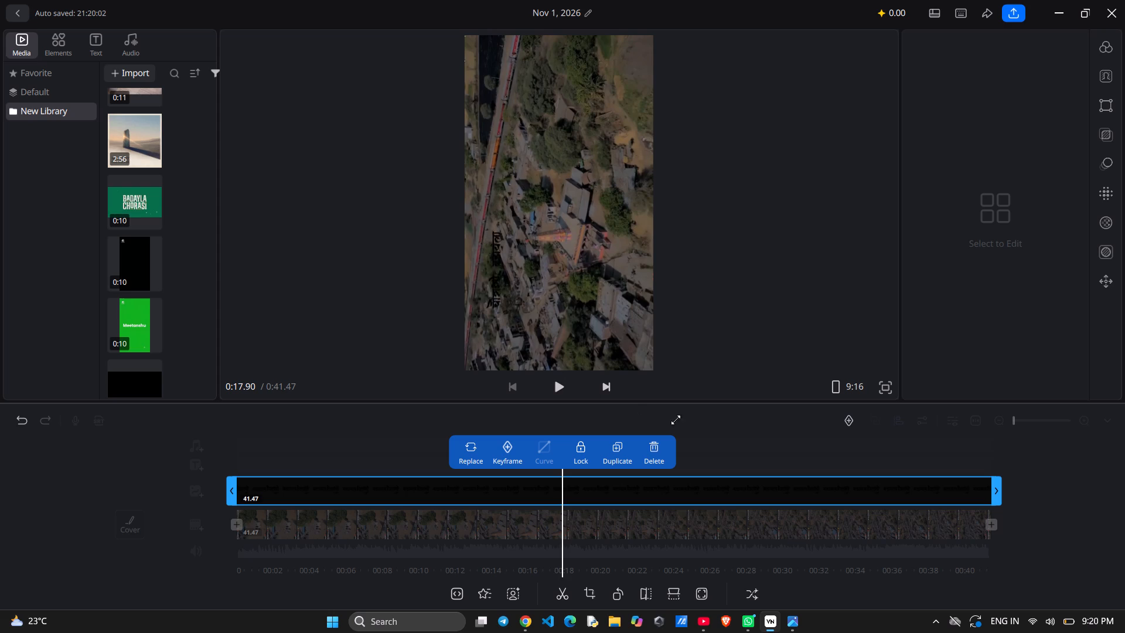
pyautogui.moveTo(676, 420); pyautogui.dragTo(712, 407)
pyautogui.moveTo(497, 314); pyautogui.dragTo(489, 245)
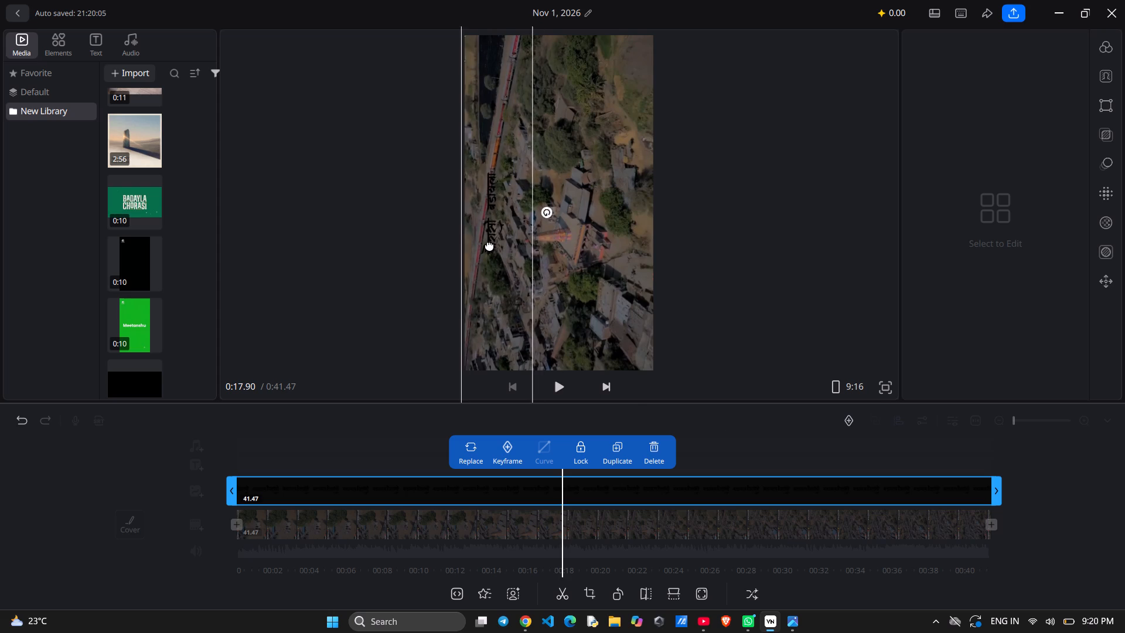
pyautogui.moveTo(489, 245); pyautogui.dragTo(485, 236)
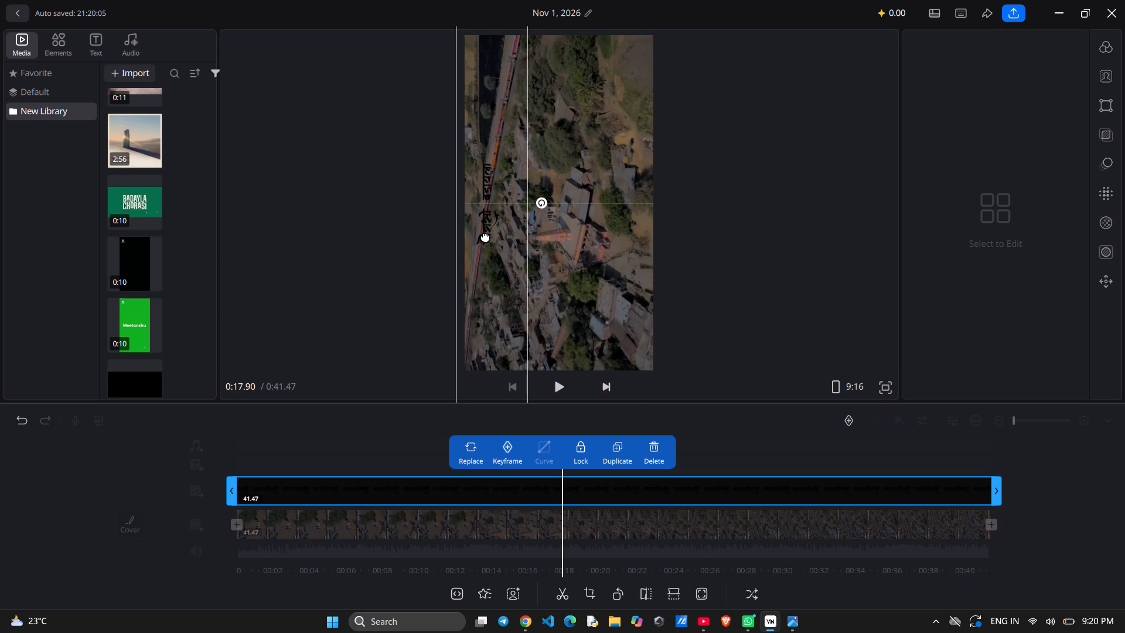
# Review the sideways aerial clip with its vertical Hindi title in the full-screen preview.
pyautogui.click(880, 386)
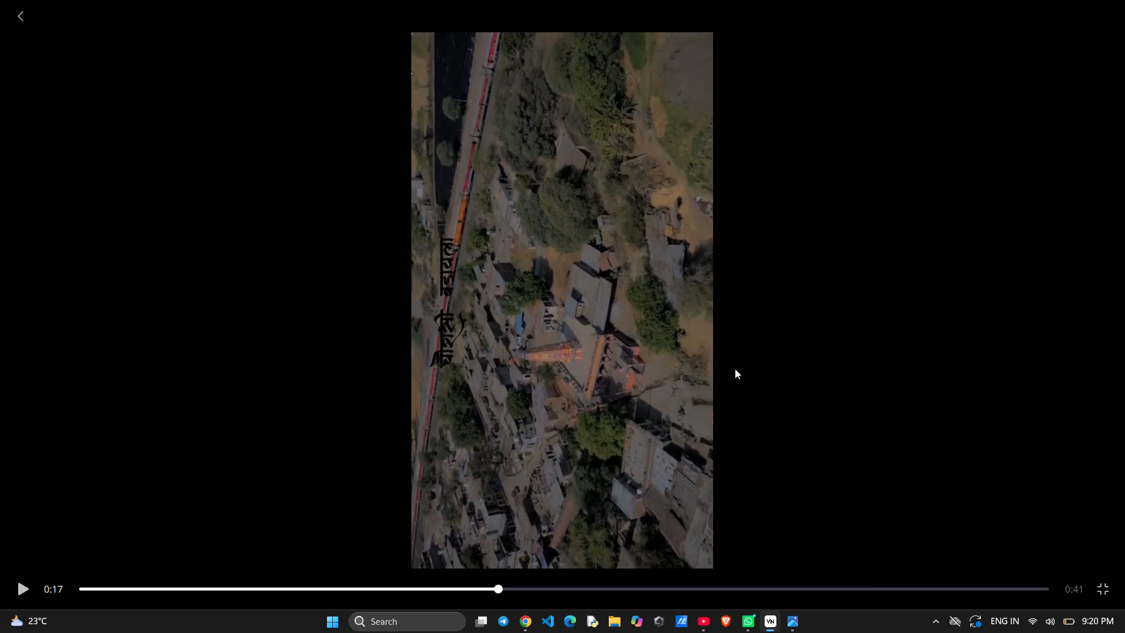
pyautogui.press('space')
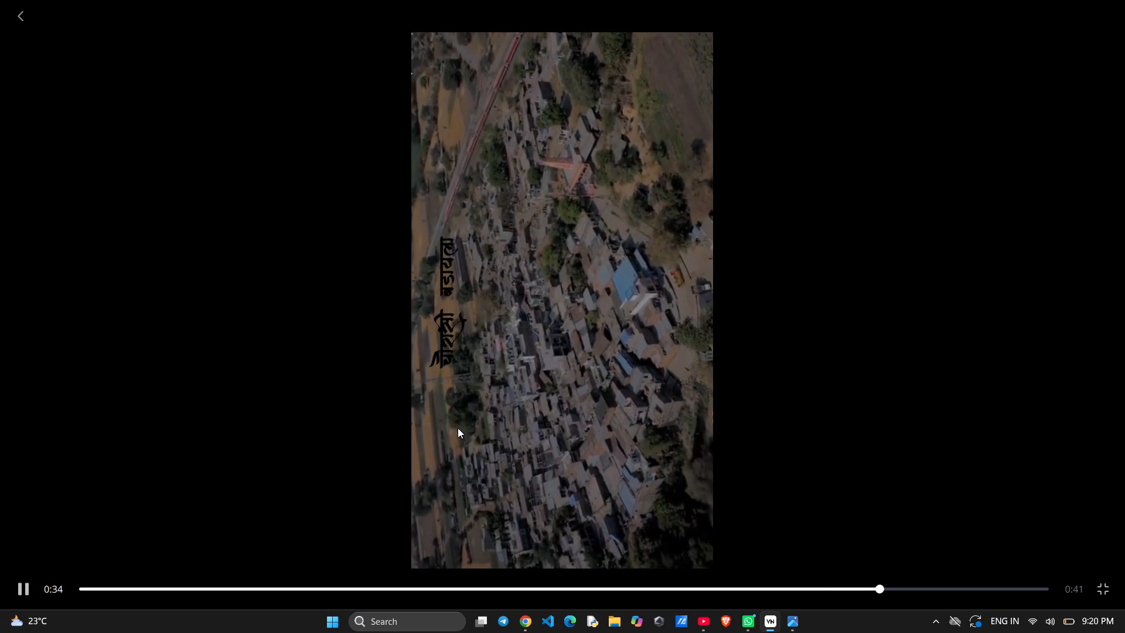
pyautogui.press('space')
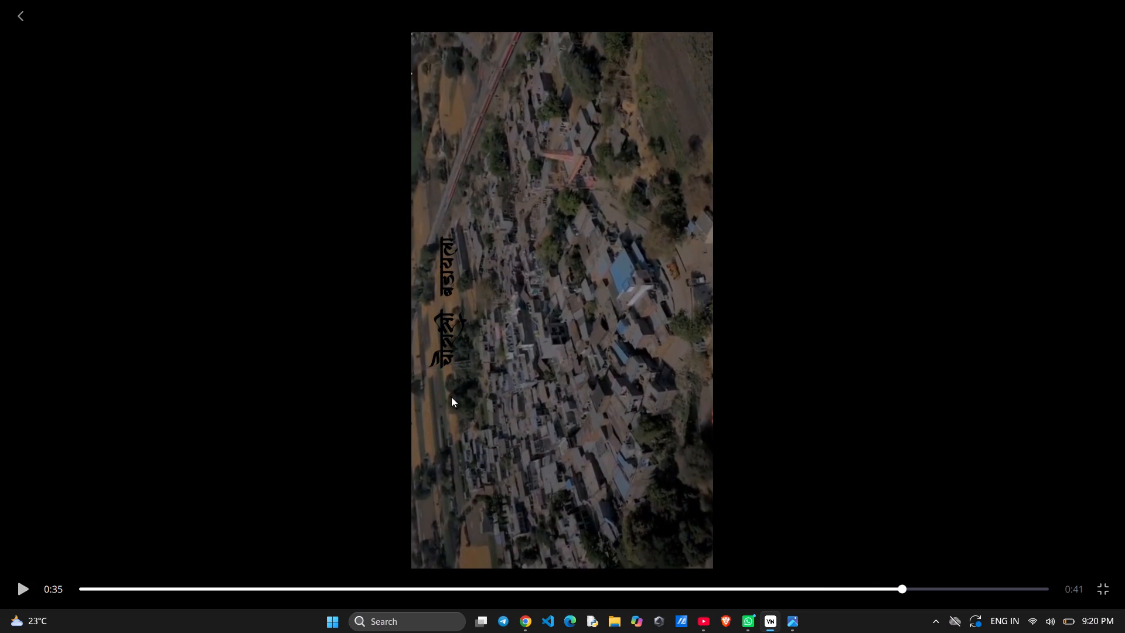
pyautogui.click(444, 335)
pyautogui.click(22, 14)
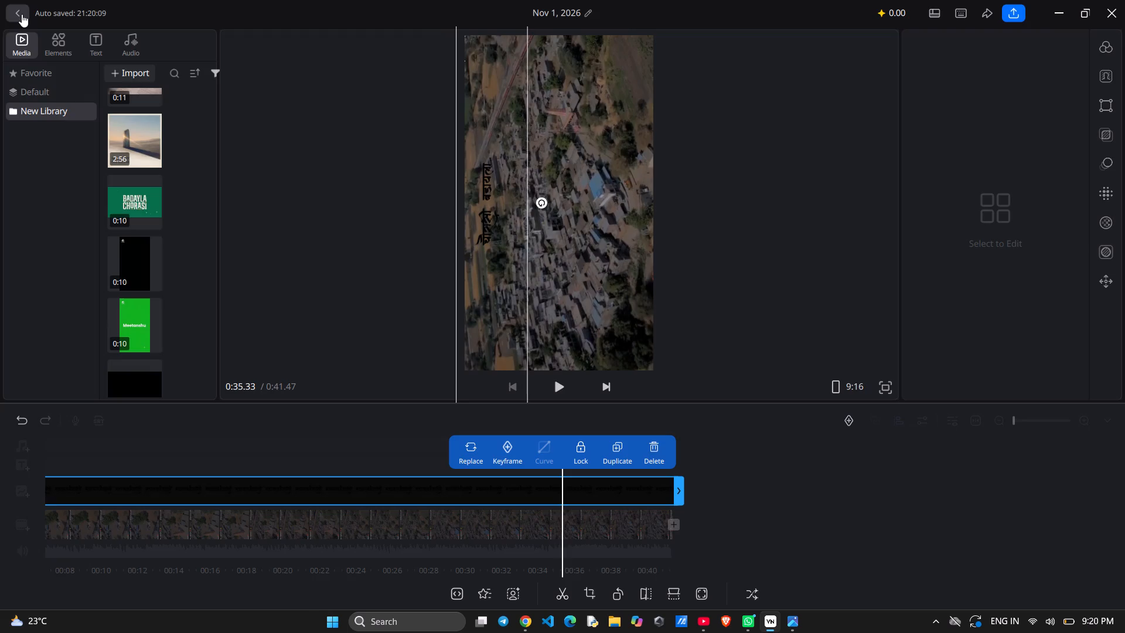
# Leave the aerial village project and create a new project.
pyautogui.scroll(-1, 398, 292)
pyautogui.click(633, 527)
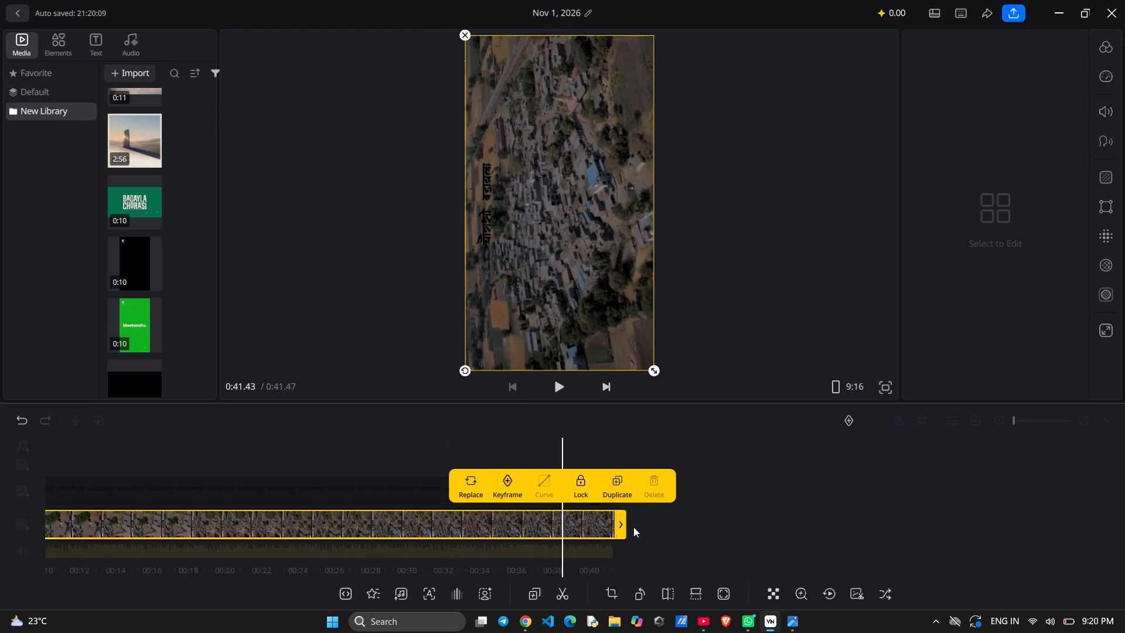
pyautogui.click(14, 12)
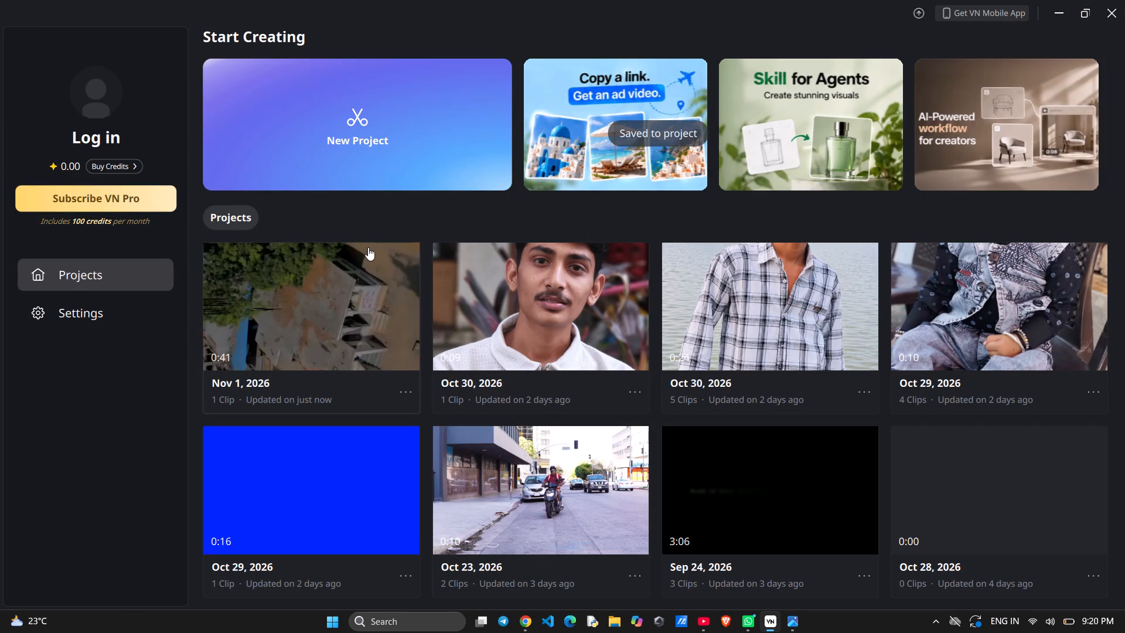
pyautogui.click(341, 153)
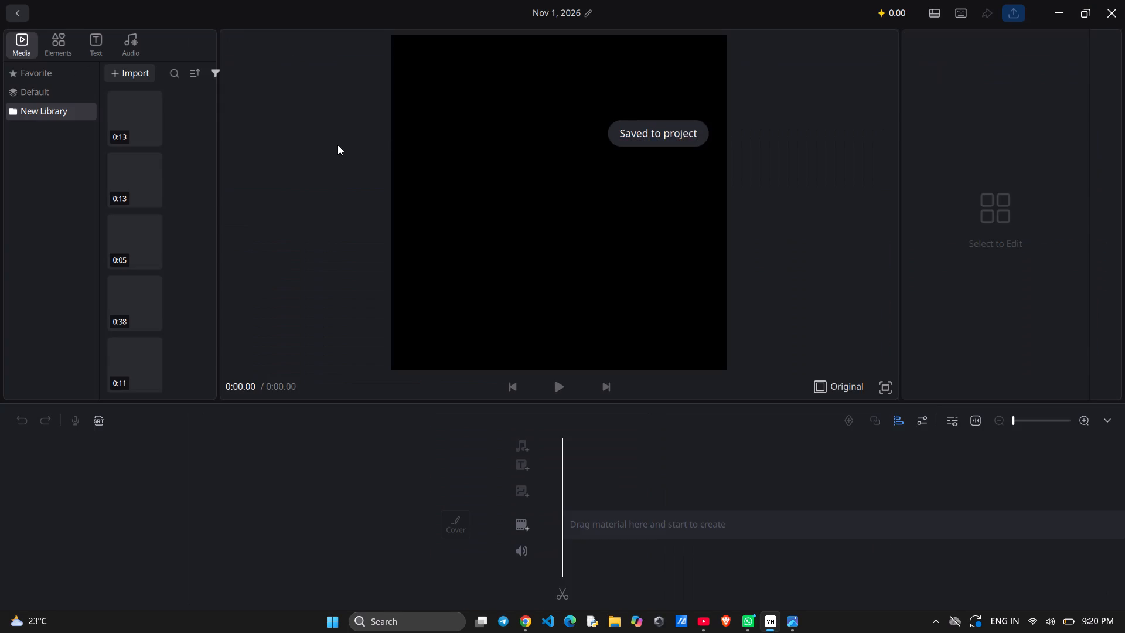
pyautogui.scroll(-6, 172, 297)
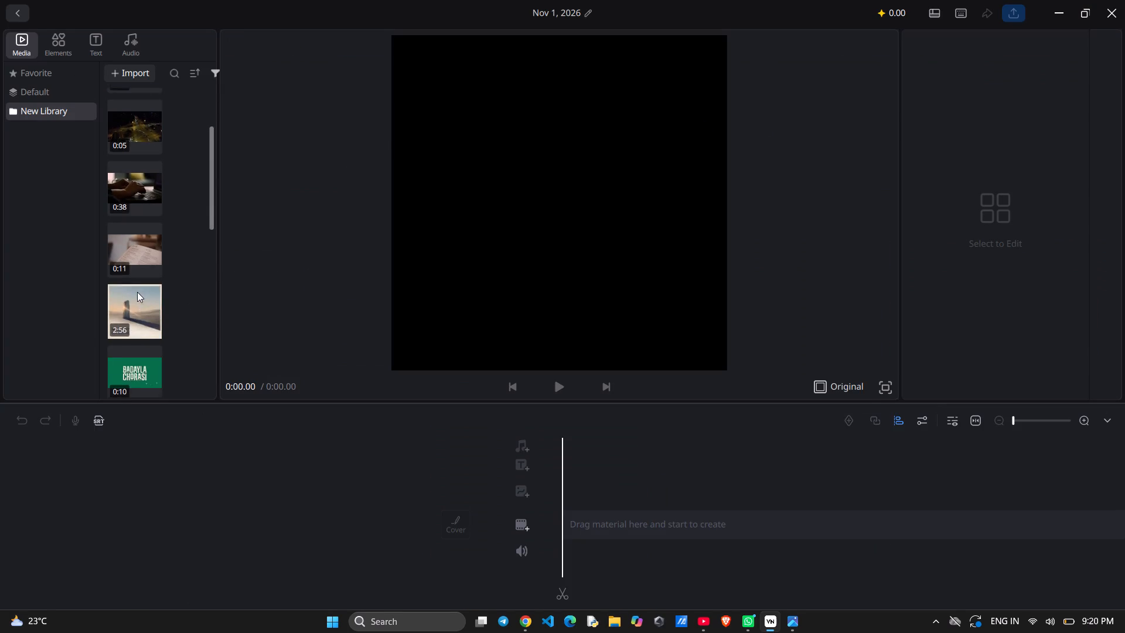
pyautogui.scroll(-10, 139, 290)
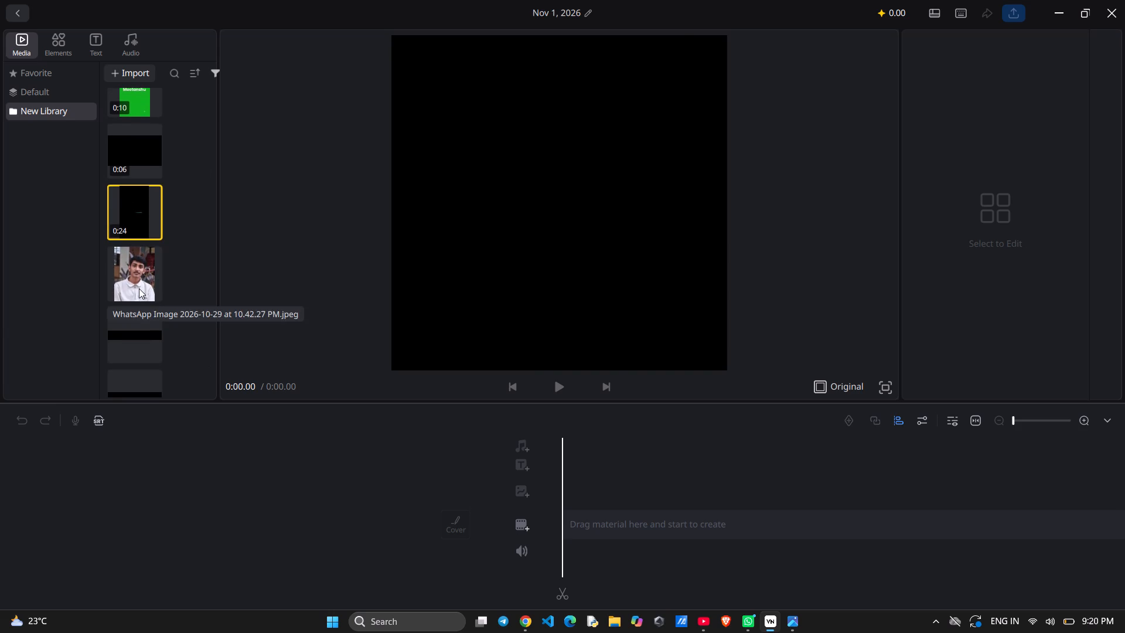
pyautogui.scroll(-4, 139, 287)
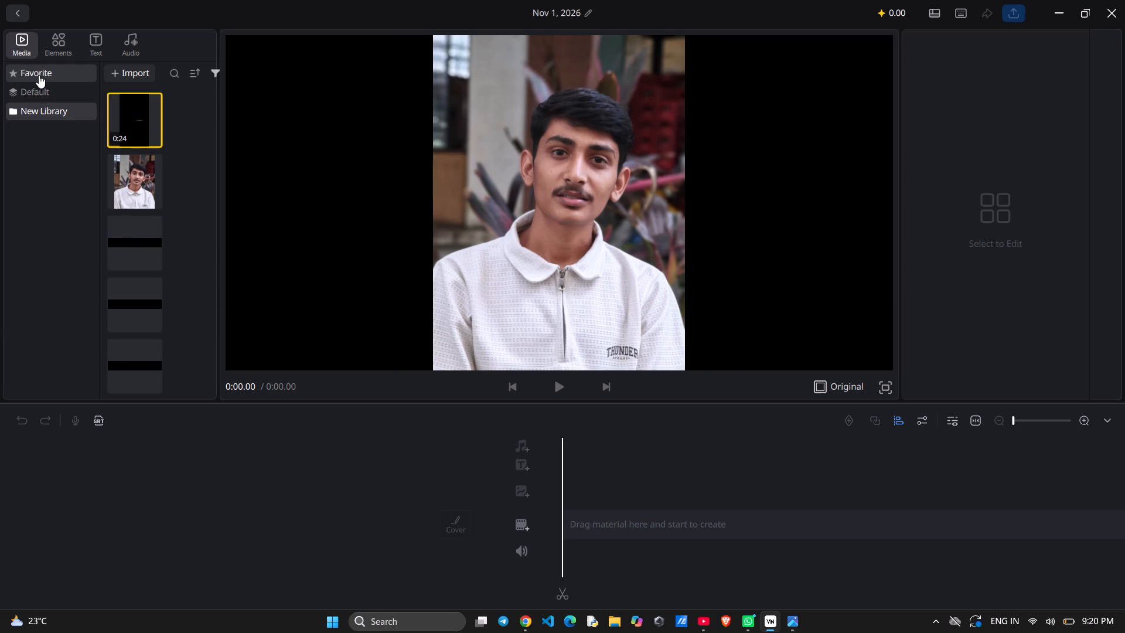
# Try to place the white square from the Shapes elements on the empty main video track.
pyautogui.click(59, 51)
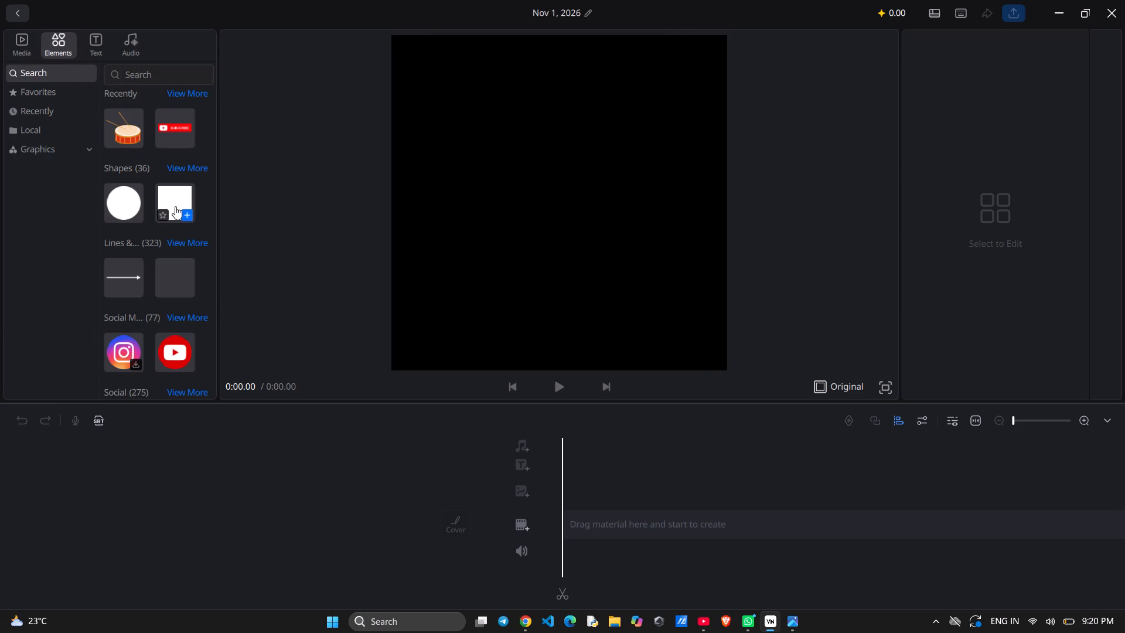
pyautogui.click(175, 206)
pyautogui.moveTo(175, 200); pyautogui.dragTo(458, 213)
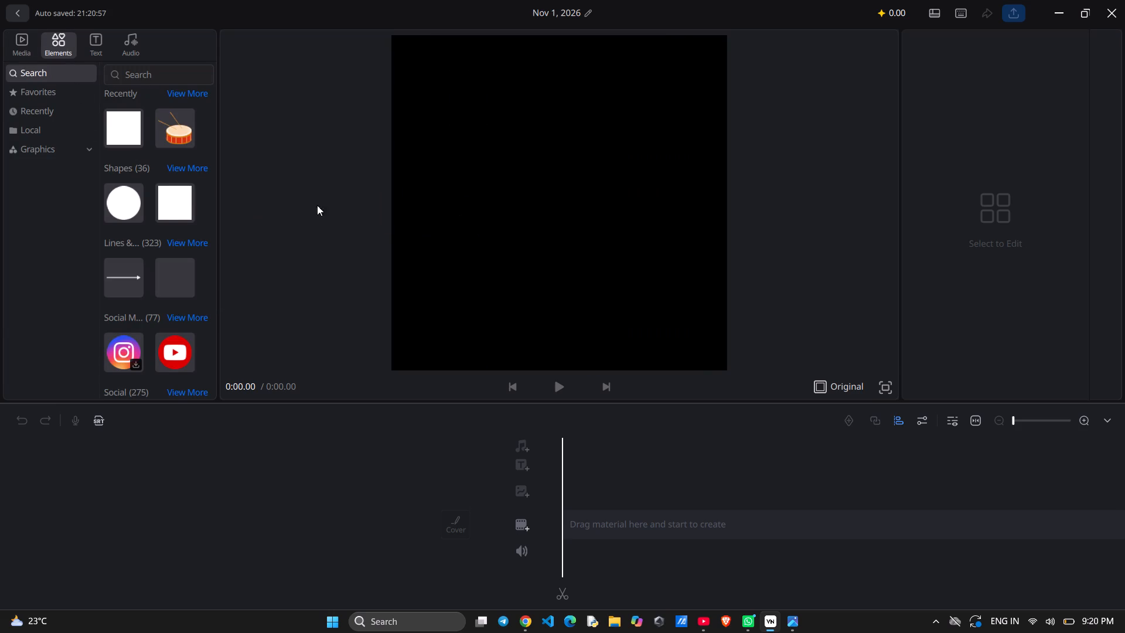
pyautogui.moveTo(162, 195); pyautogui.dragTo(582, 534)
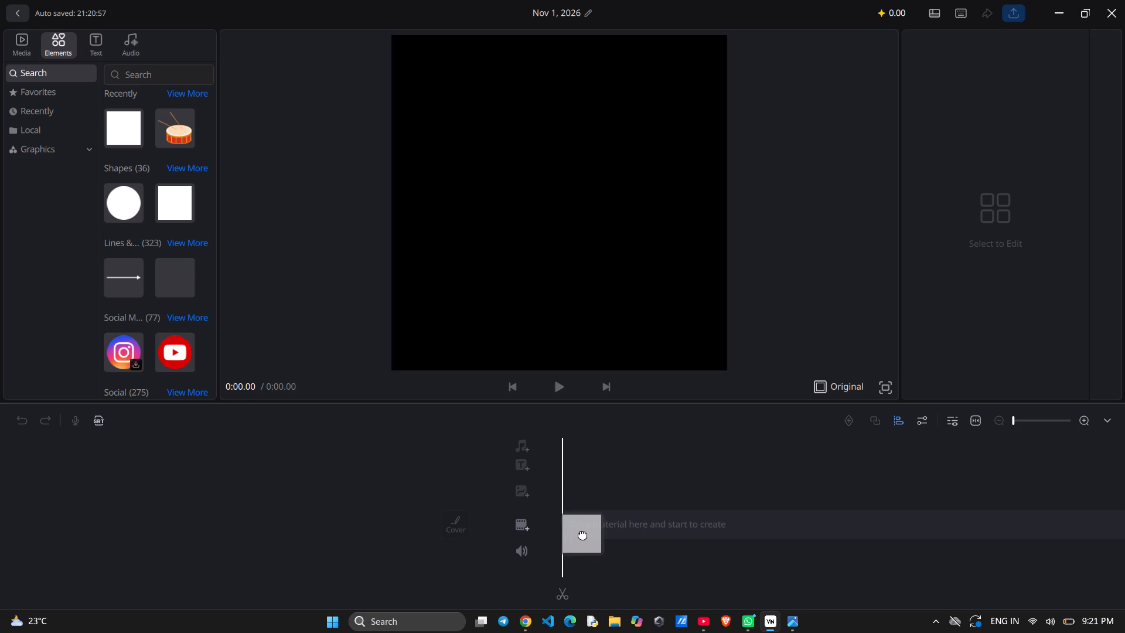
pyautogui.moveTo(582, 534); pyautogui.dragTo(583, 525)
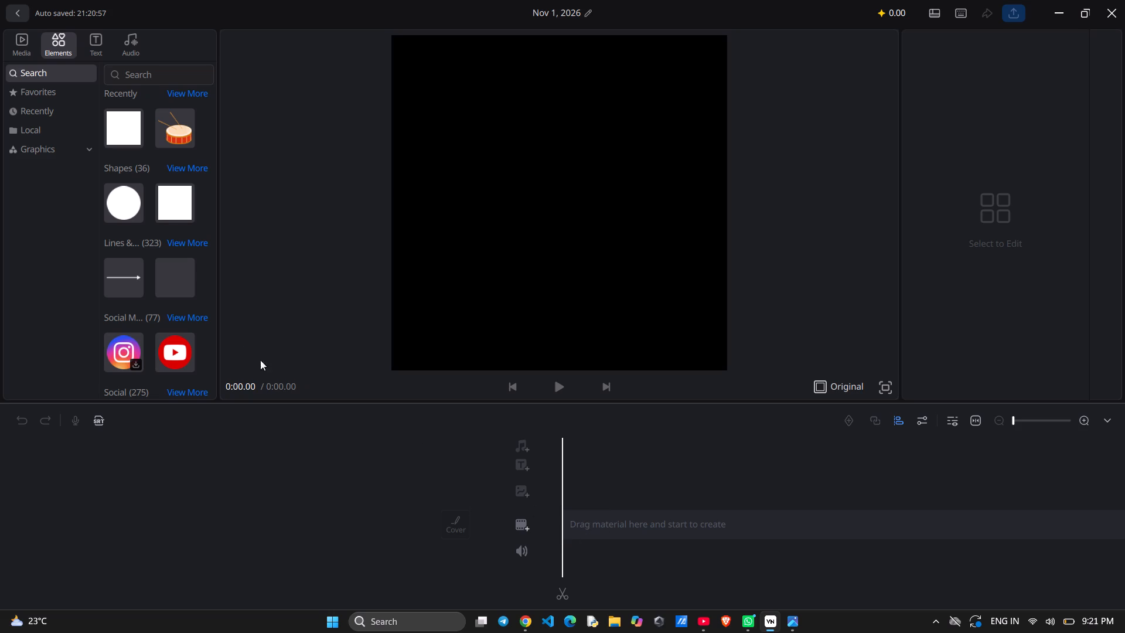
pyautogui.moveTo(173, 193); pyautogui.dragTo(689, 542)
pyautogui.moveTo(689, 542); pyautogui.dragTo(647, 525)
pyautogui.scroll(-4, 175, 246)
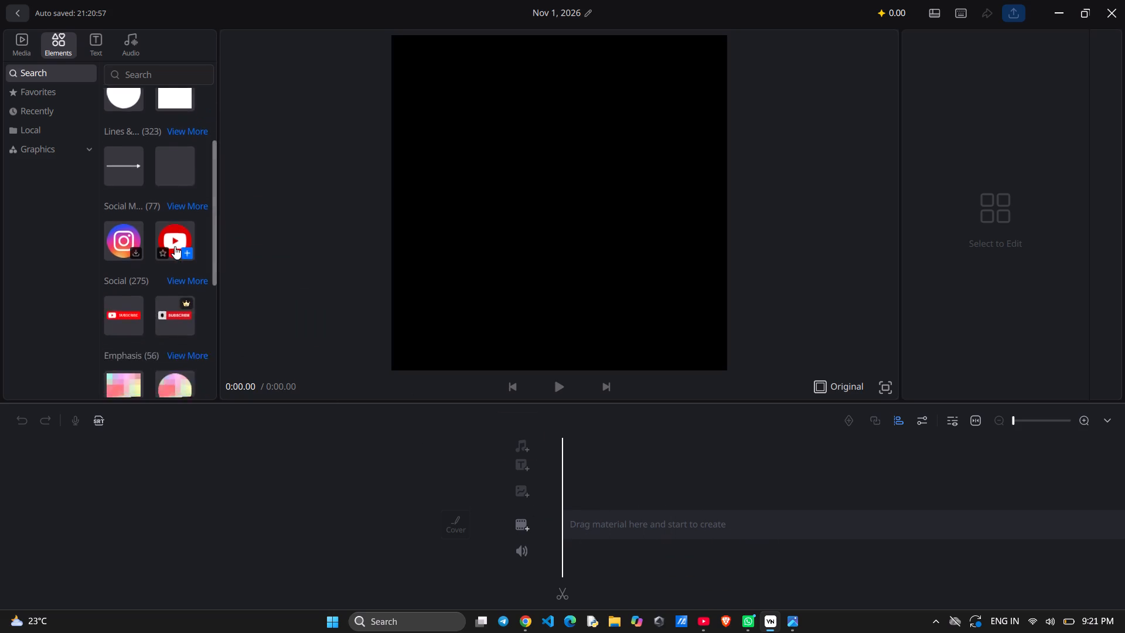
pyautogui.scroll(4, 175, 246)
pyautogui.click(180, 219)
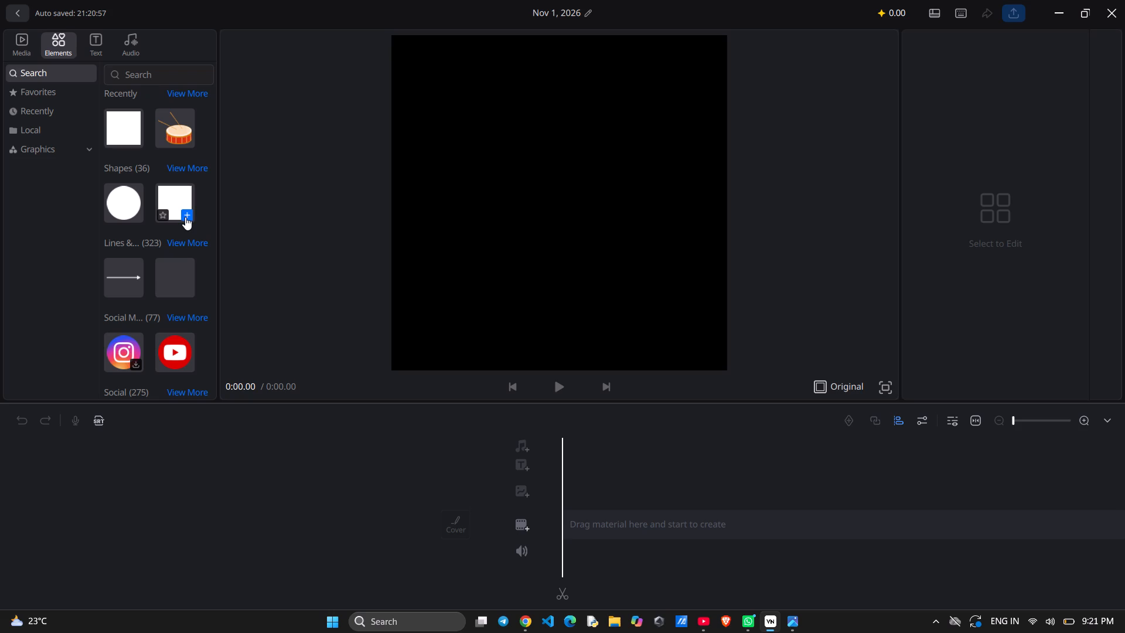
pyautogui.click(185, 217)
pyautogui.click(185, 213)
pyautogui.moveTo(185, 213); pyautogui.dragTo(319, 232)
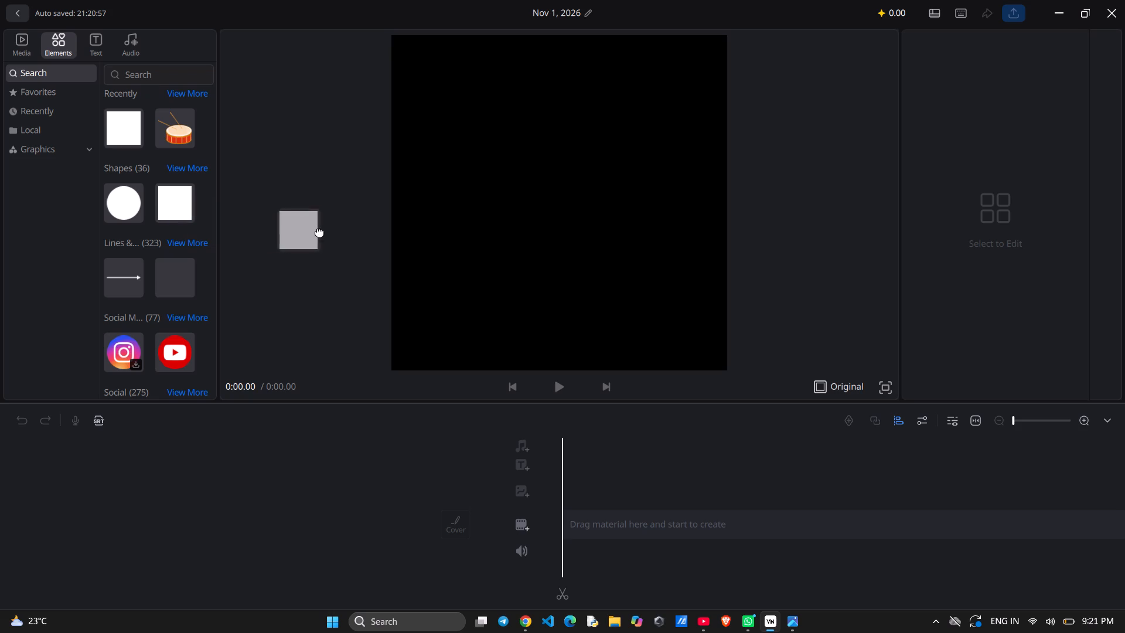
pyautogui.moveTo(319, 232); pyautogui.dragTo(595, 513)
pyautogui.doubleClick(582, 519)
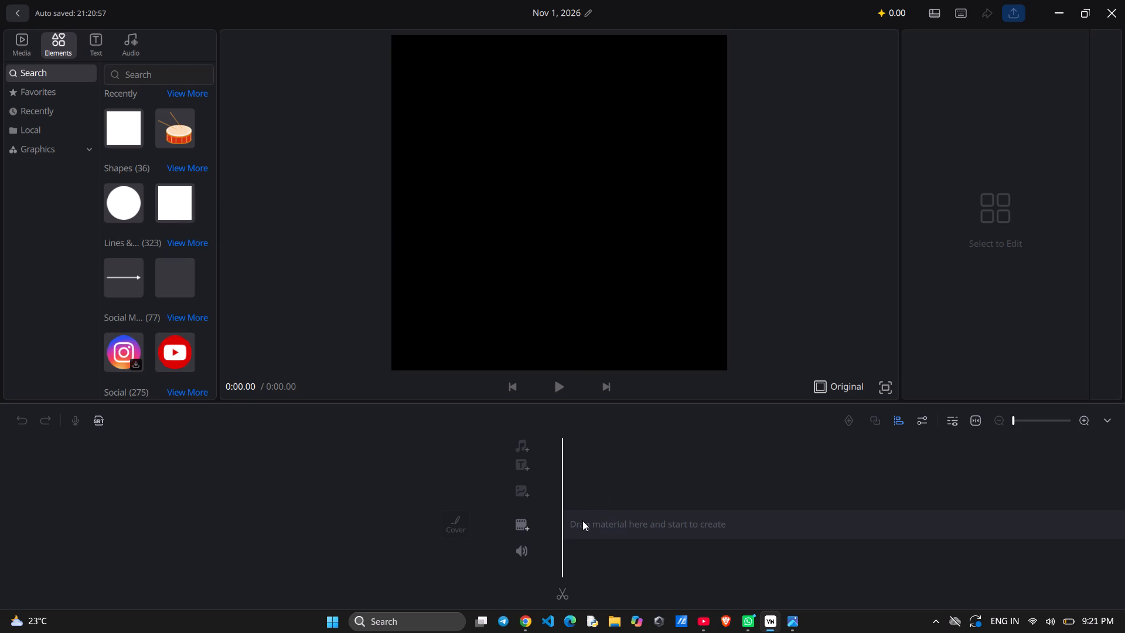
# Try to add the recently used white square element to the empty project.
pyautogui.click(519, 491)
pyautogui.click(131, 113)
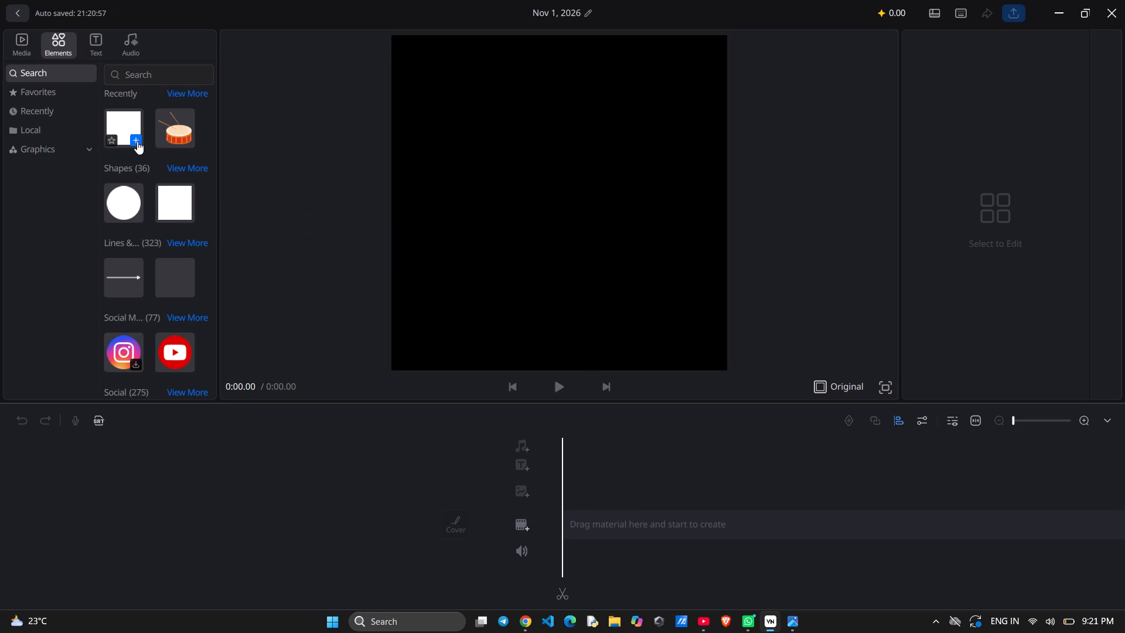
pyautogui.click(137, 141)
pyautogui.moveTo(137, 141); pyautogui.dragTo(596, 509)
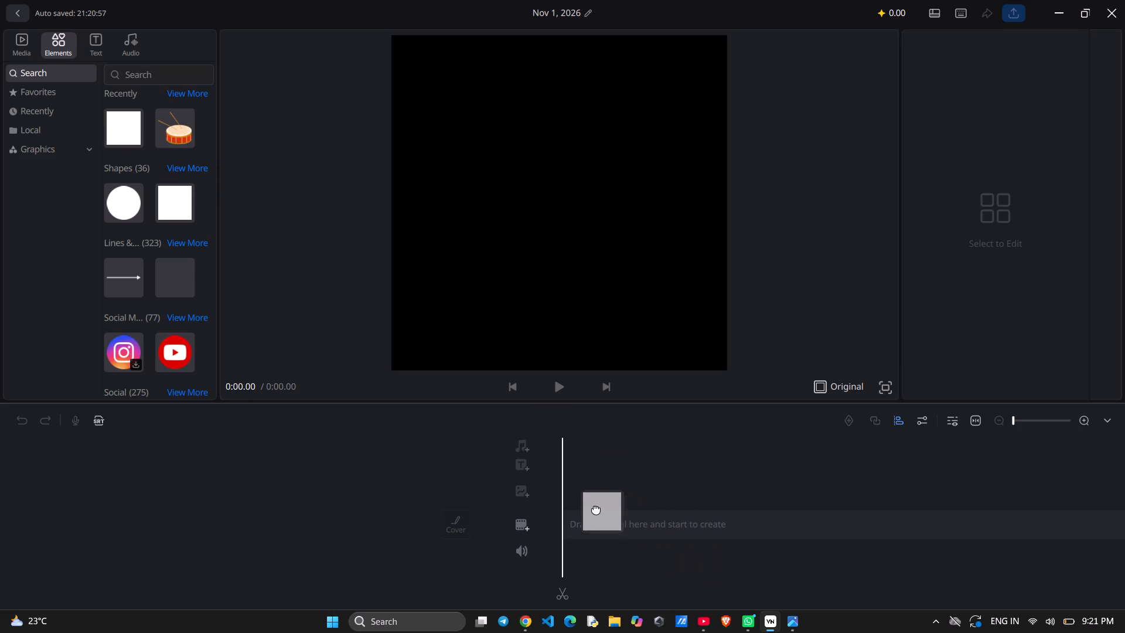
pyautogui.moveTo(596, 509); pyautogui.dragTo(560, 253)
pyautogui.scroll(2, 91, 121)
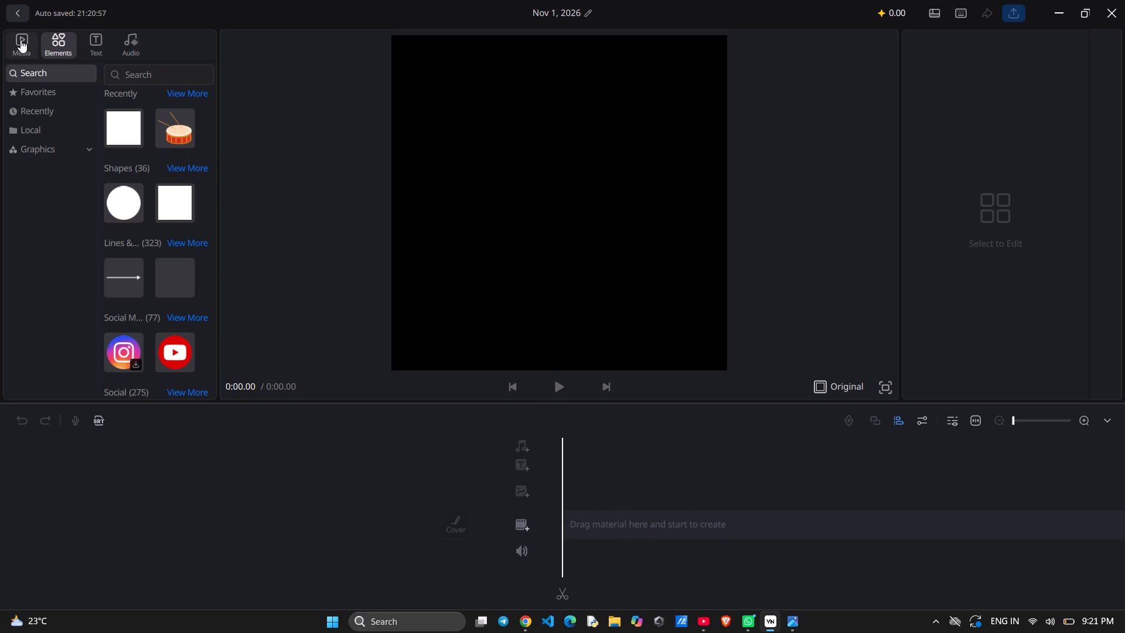
# Import the Ams Manthan_bg PNG from Downloads onto the main video track.
pyautogui.click(21, 40)
pyautogui.click(519, 521)
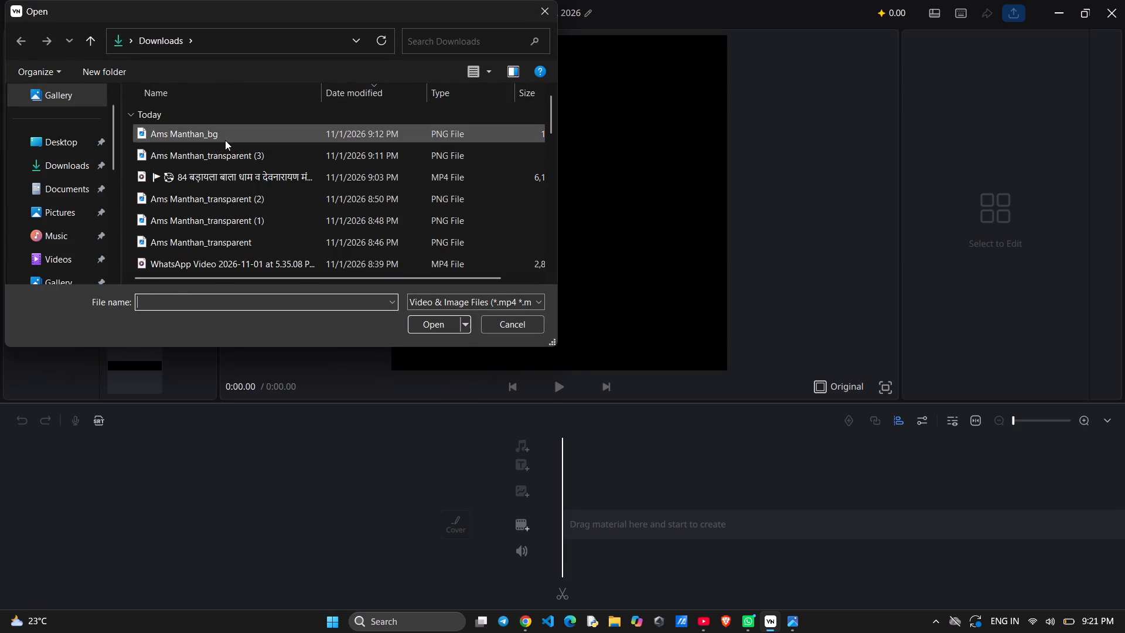
pyautogui.click(225, 140)
pyautogui.press('Return')
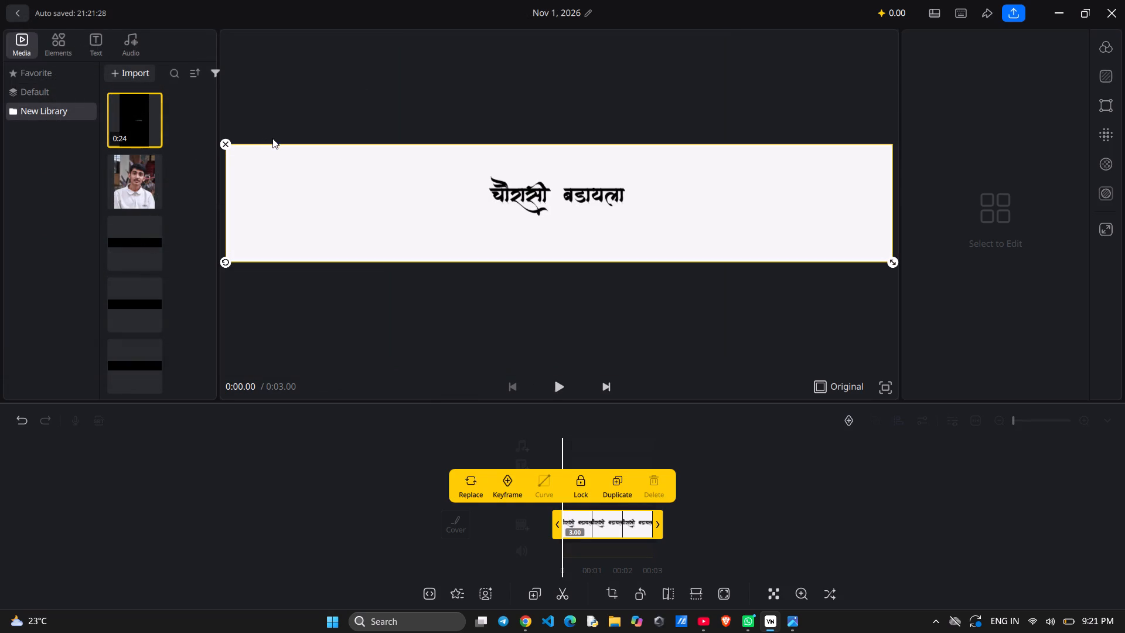
# Set the project's aspect ratio to 9:16.
pyautogui.click(821, 390)
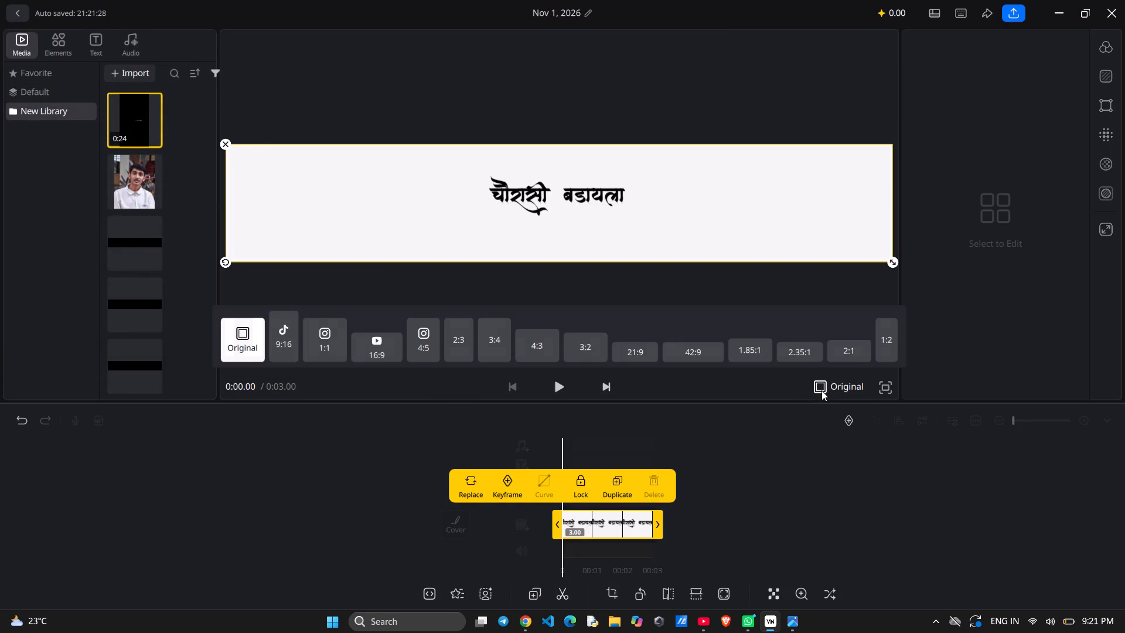
pyautogui.click(282, 338)
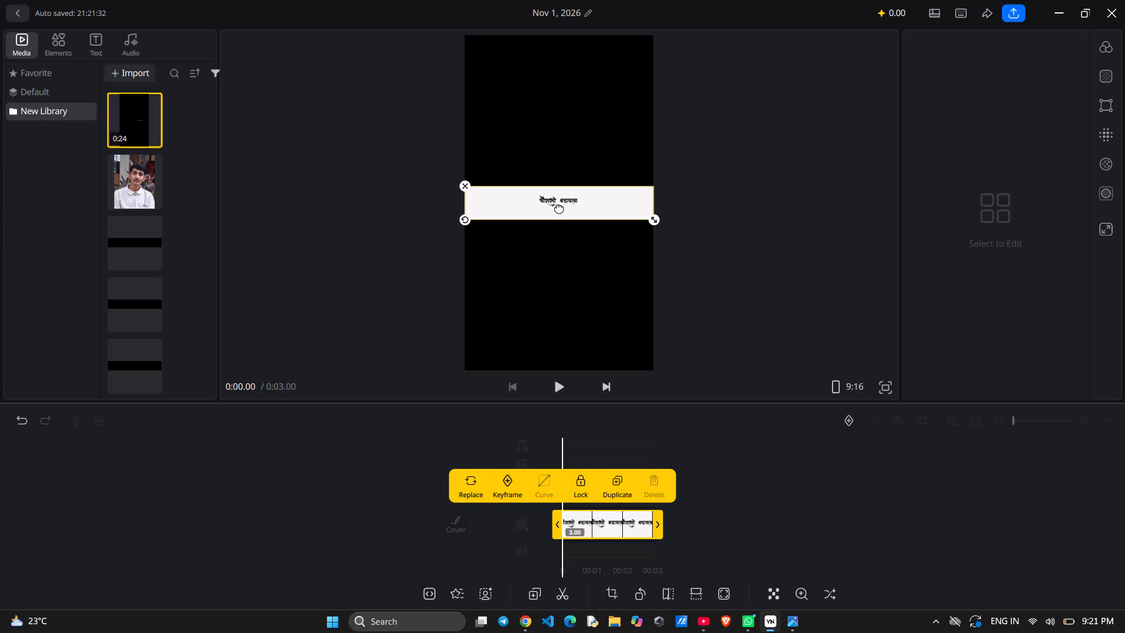
pyautogui.click(579, 259)
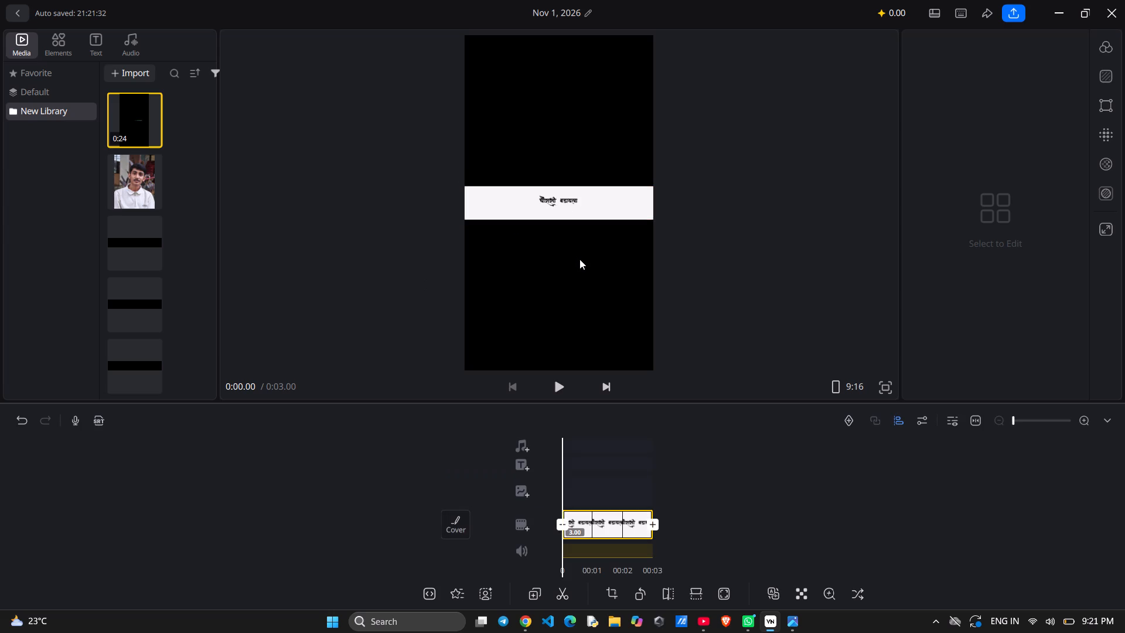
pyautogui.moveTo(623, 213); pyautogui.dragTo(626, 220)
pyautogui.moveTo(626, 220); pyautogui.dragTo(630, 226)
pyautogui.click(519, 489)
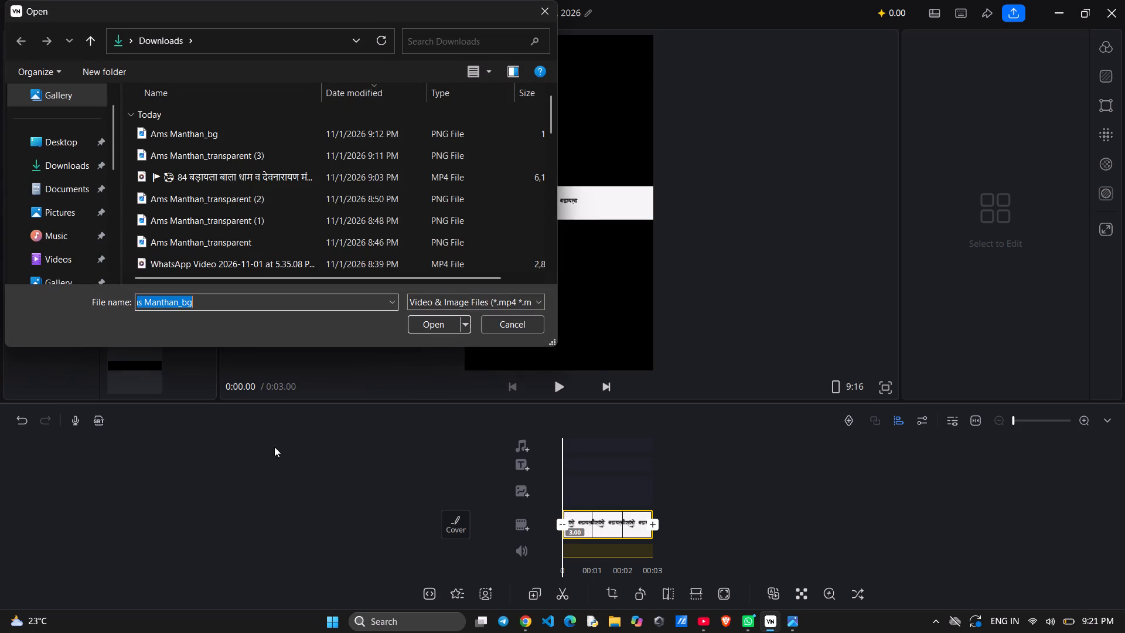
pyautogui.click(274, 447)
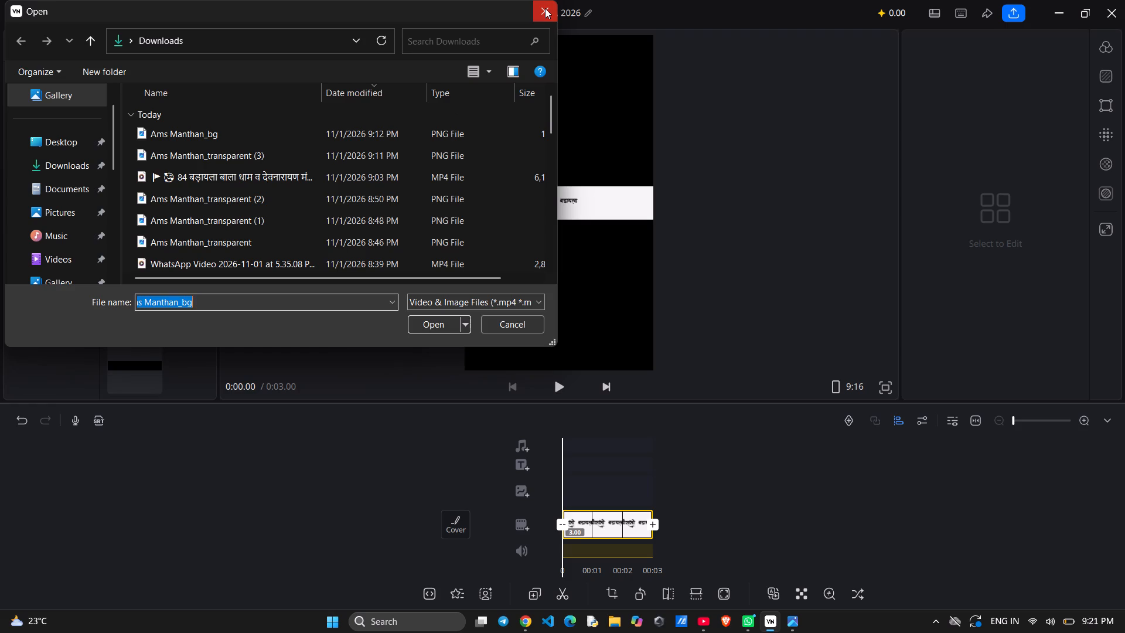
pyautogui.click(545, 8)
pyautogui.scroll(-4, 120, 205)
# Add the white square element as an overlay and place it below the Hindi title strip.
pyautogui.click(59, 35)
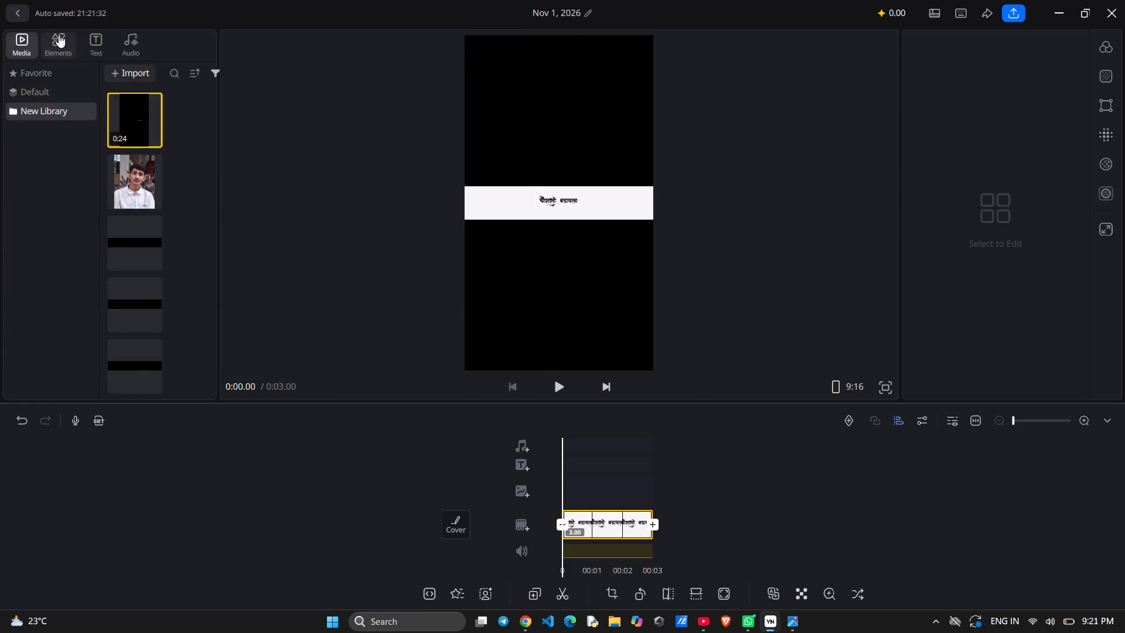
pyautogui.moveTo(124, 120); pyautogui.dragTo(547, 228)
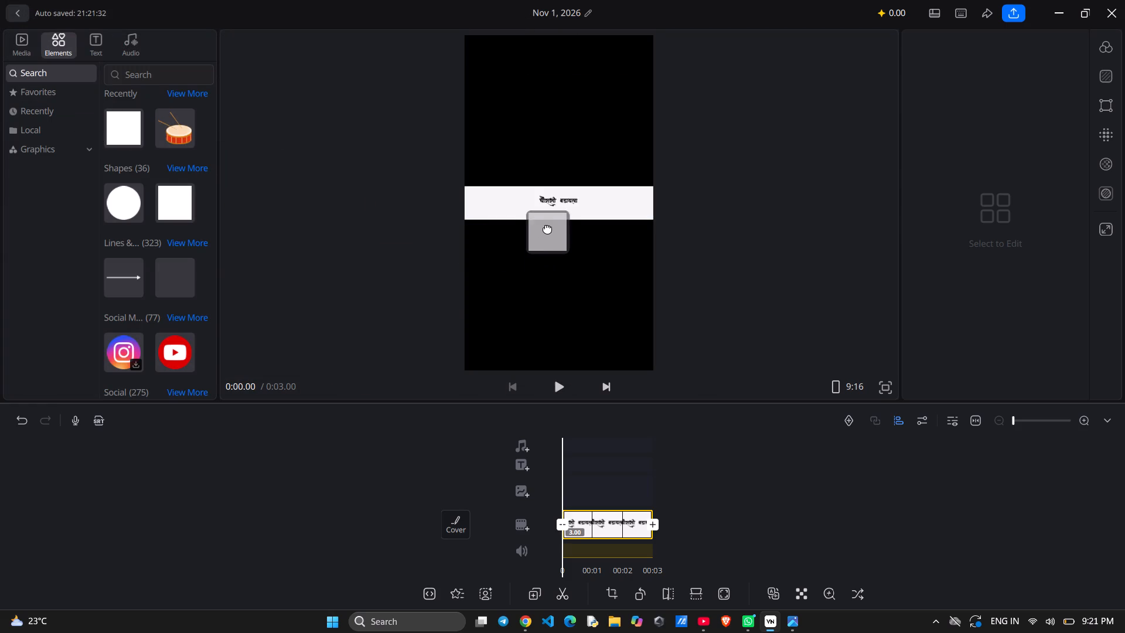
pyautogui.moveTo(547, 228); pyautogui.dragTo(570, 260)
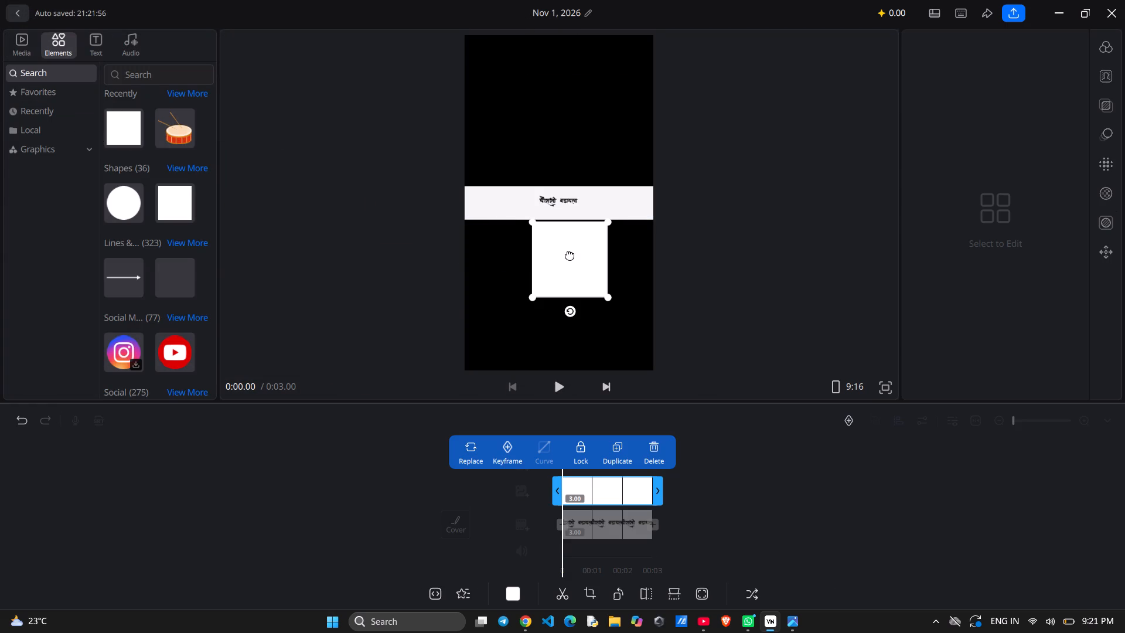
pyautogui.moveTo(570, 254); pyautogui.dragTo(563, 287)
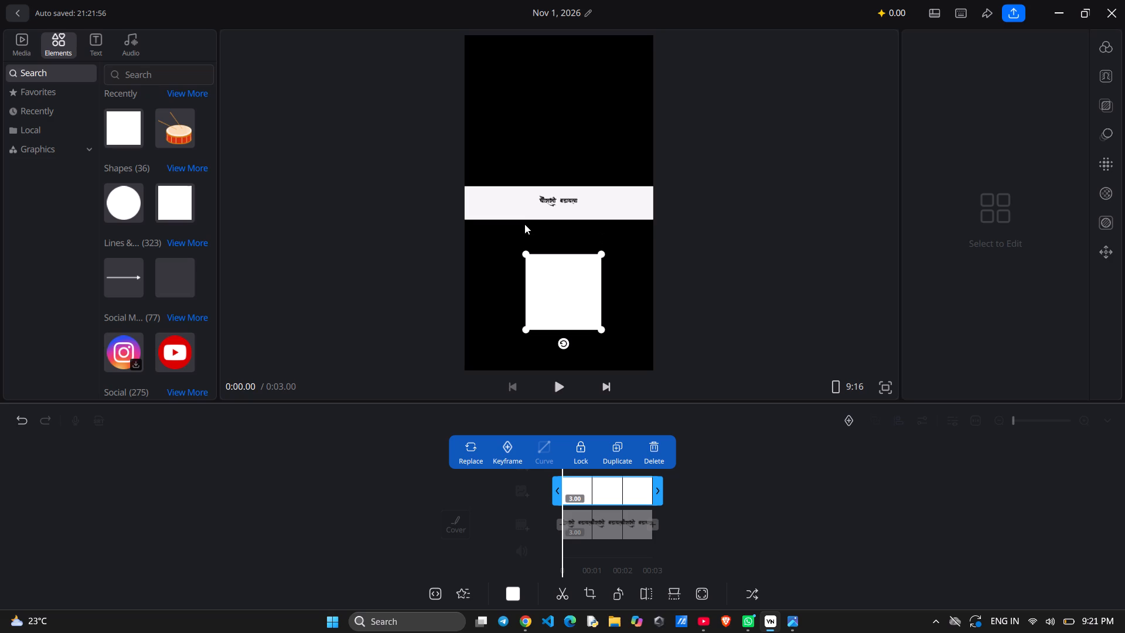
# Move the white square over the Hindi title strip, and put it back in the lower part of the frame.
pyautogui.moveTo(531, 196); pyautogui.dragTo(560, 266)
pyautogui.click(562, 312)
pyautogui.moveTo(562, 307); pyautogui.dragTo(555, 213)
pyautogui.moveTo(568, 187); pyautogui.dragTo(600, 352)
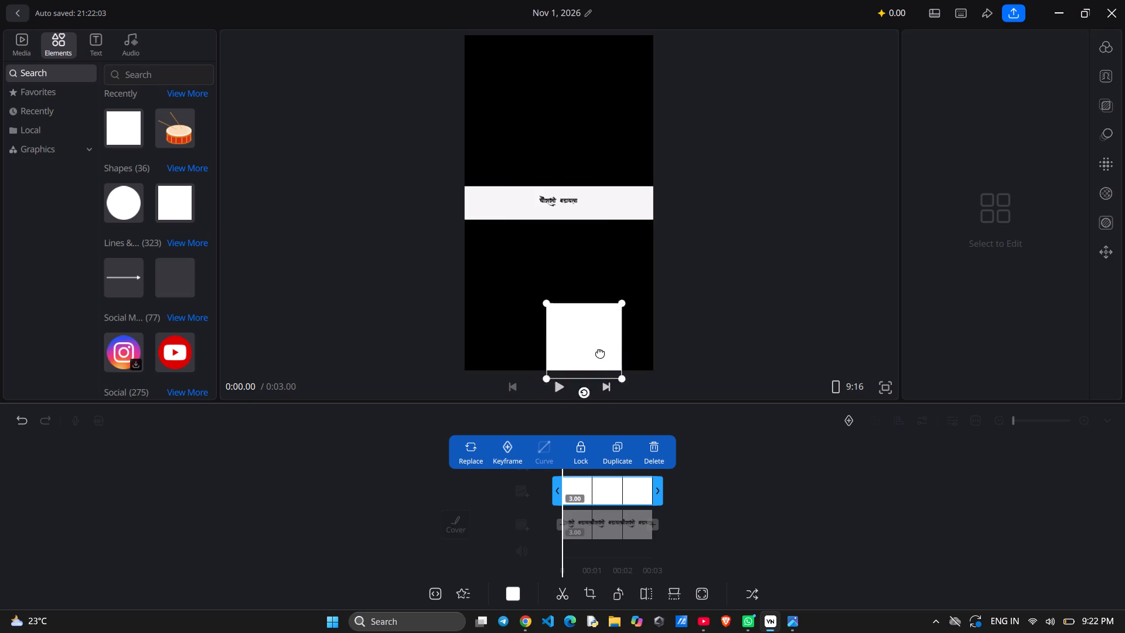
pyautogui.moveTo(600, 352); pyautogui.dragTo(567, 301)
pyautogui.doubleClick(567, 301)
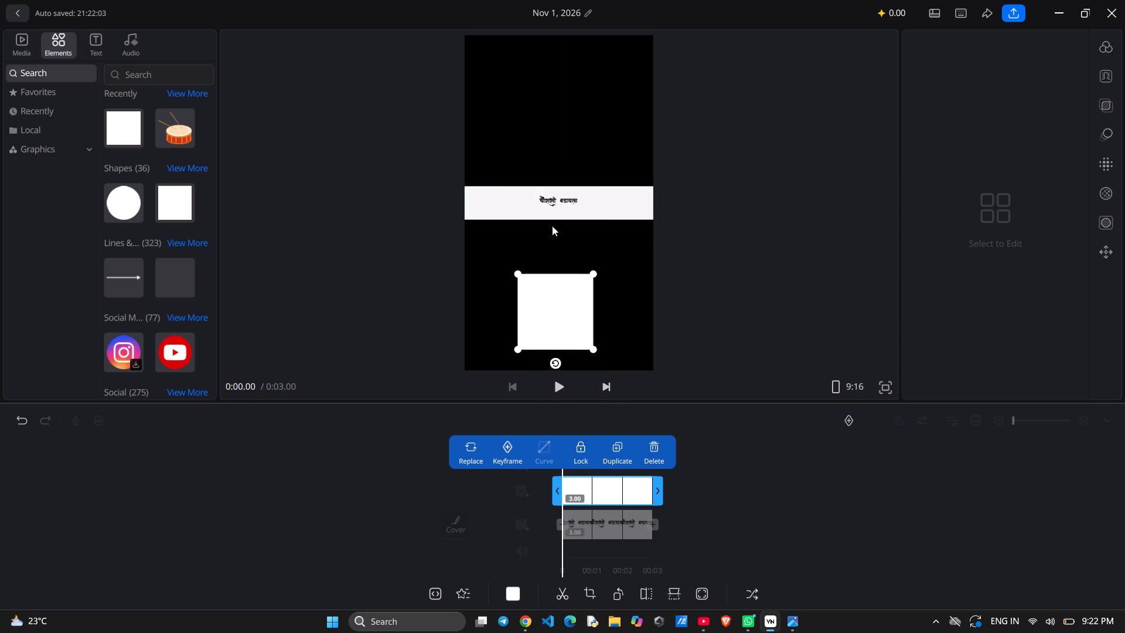
# Move the Hindi title strip down to the white square, and return it to just below the frame's middle.
pyautogui.click(551, 210)
pyautogui.moveTo(551, 206); pyautogui.dragTo(553, 306)
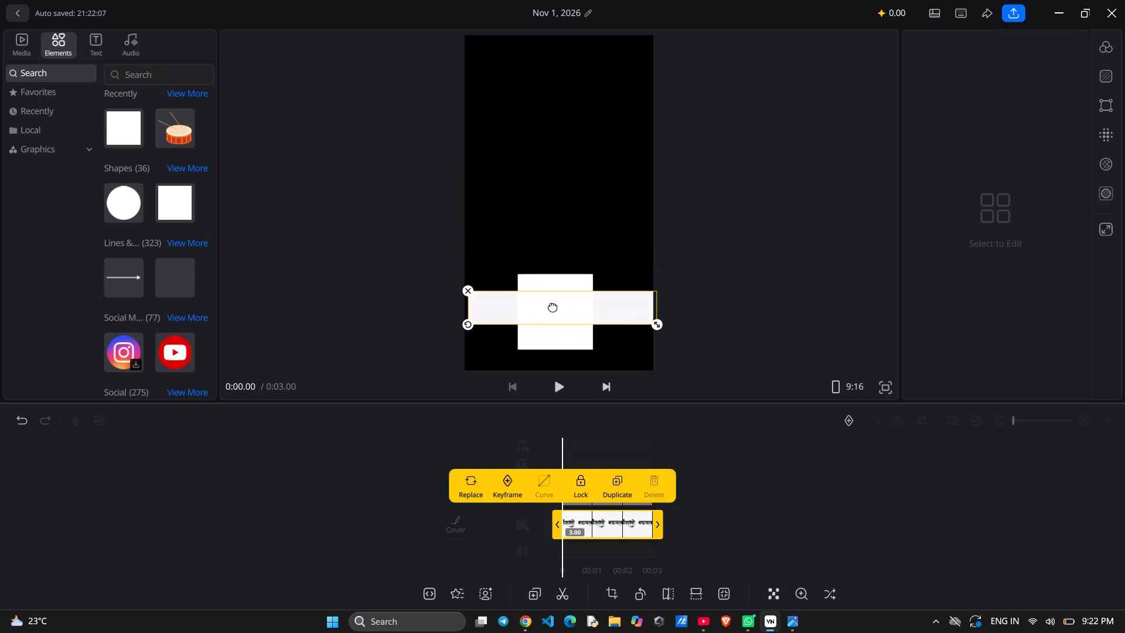
pyautogui.moveTo(553, 306); pyautogui.dragTo(546, 222)
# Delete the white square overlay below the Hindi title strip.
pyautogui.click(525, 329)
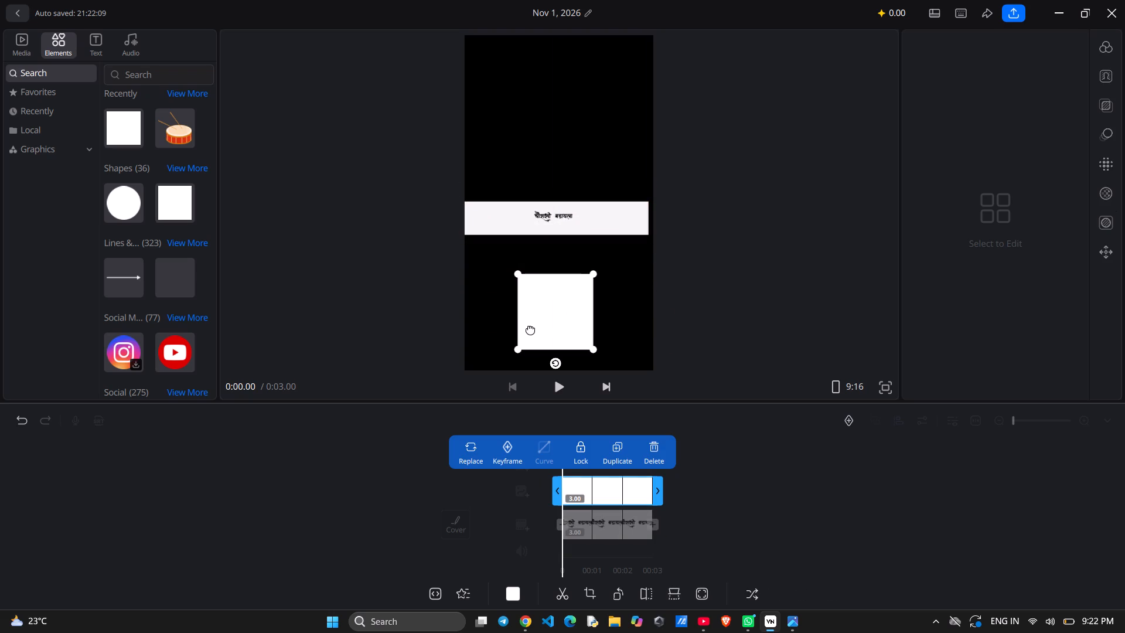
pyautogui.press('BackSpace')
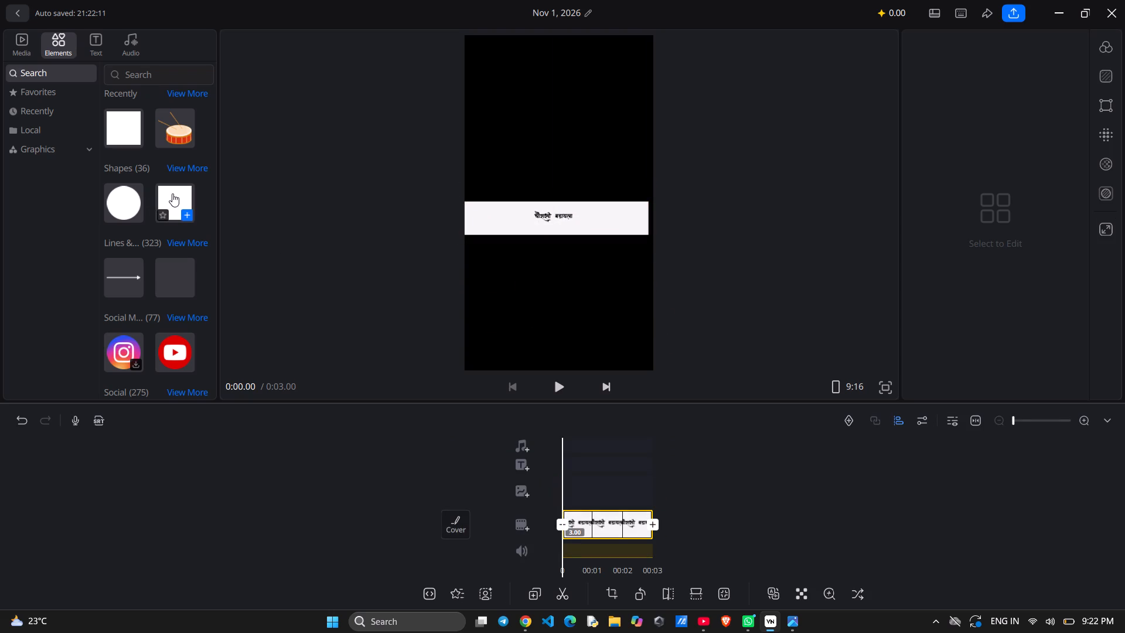
# Add a white square element as an overlay and place it over the Hindi title strip near the frame's middle.
pyautogui.moveTo(172, 193); pyautogui.dragTo(561, 311)
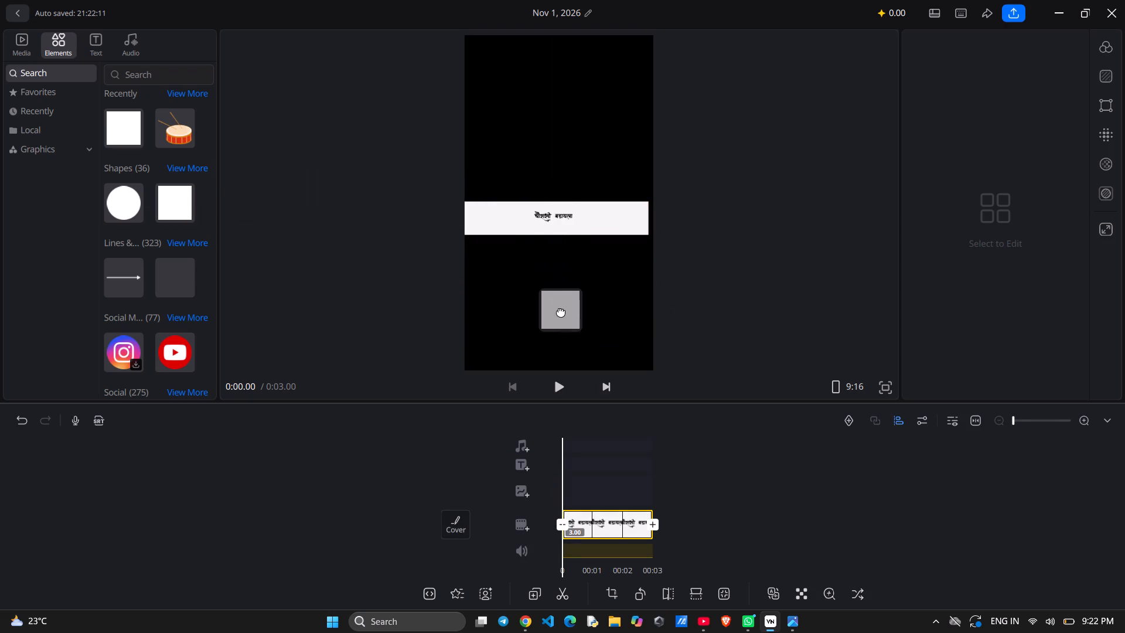
pyautogui.moveTo(561, 311); pyautogui.dragTo(553, 226)
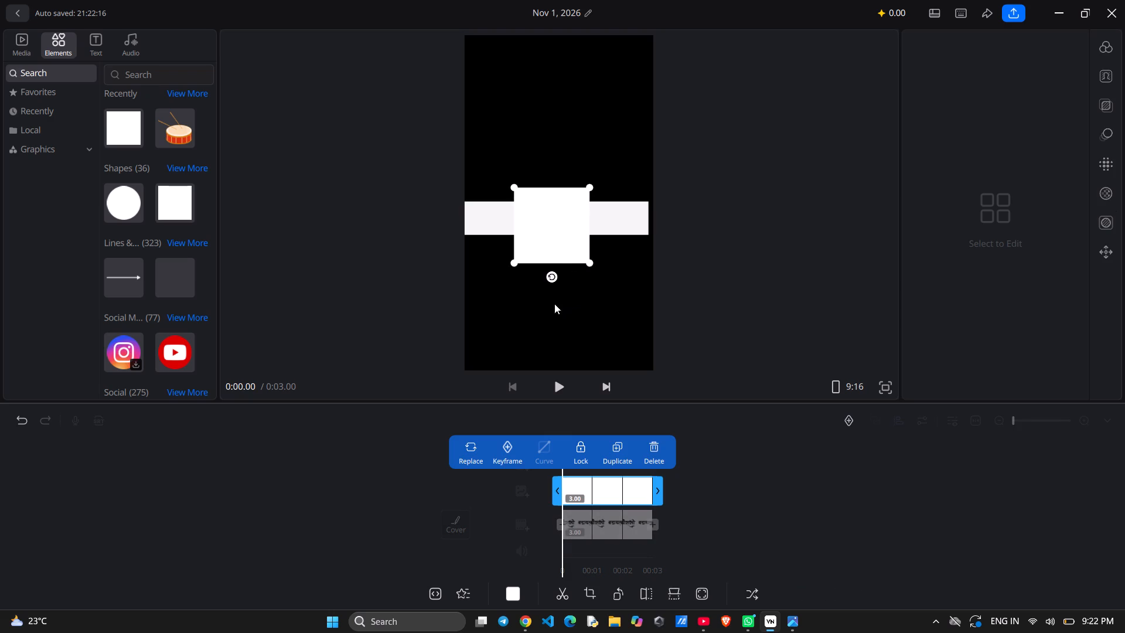
# Move the main-track Hindi title strip down past the white square until it is outside the frame.
pyautogui.click(600, 533)
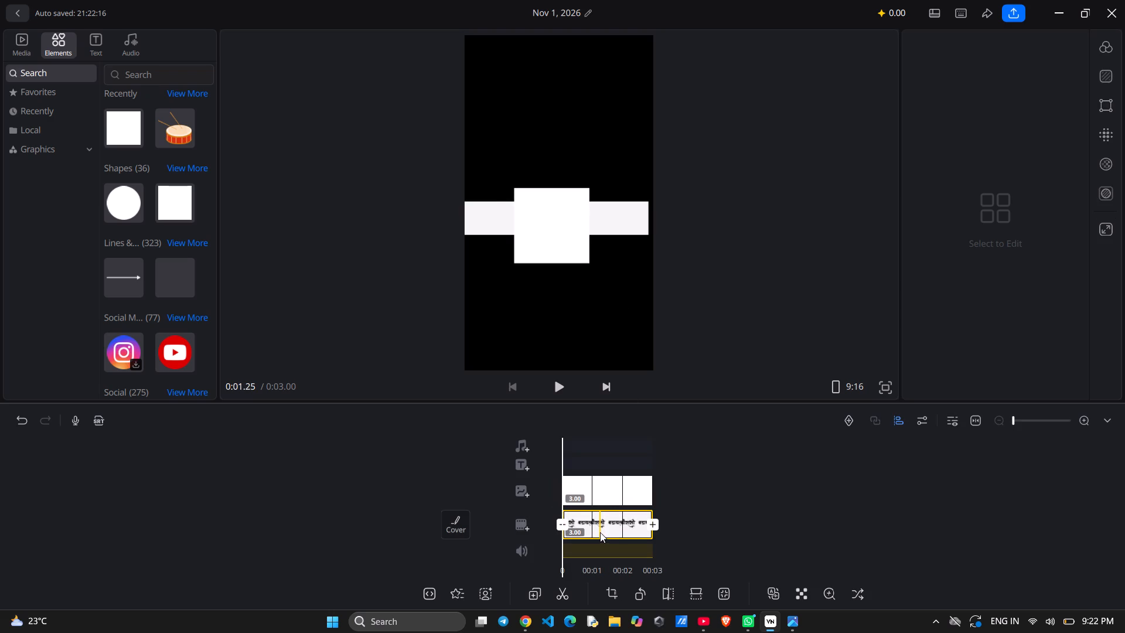
pyautogui.click(604, 523)
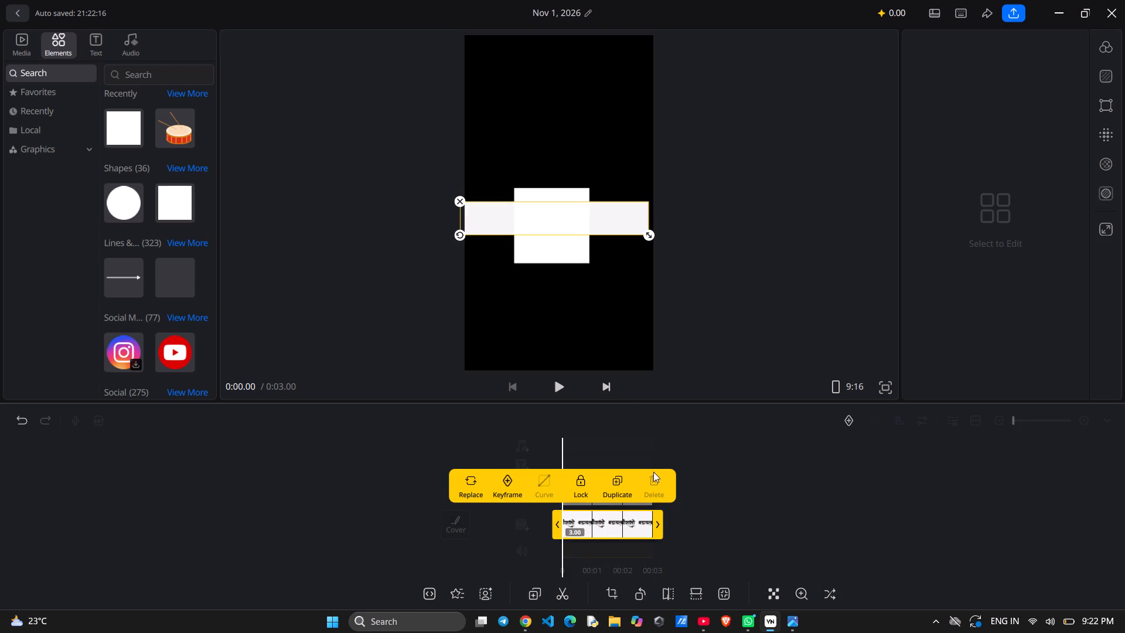
pyautogui.moveTo(653, 472); pyautogui.dragTo(642, 480)
pyautogui.click(599, 524)
pyautogui.rightClick(599, 524)
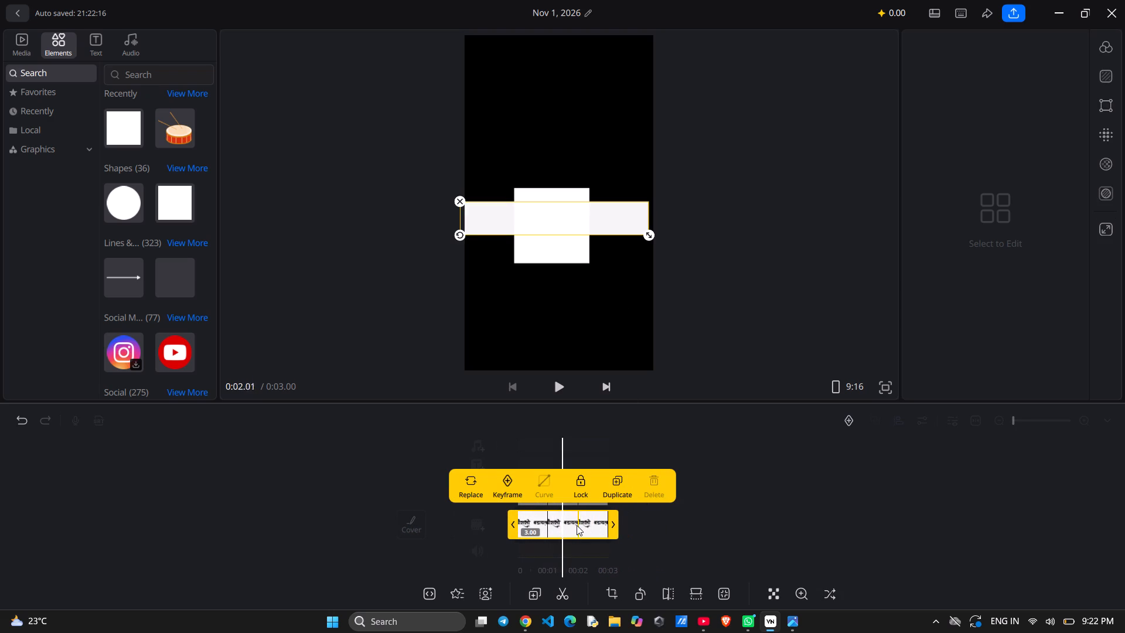
pyautogui.moveTo(577, 525); pyautogui.dragTo(567, 281)
pyautogui.moveTo(544, 226); pyautogui.dragTo(544, 294)
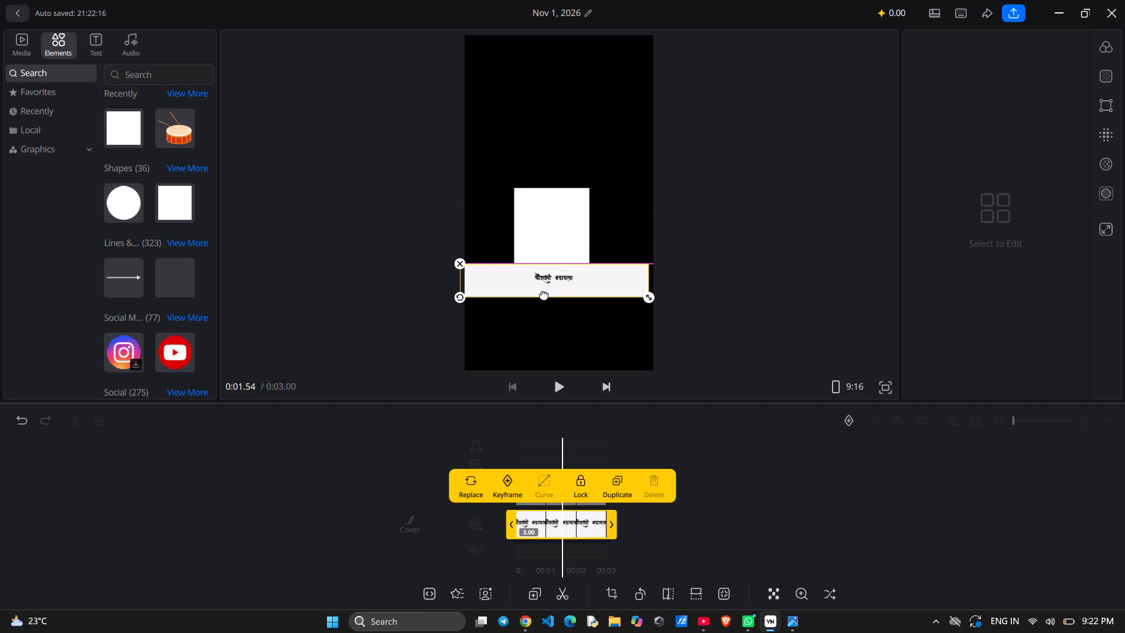
pyautogui.moveTo(544, 294); pyautogui.dragTo(535, 494)
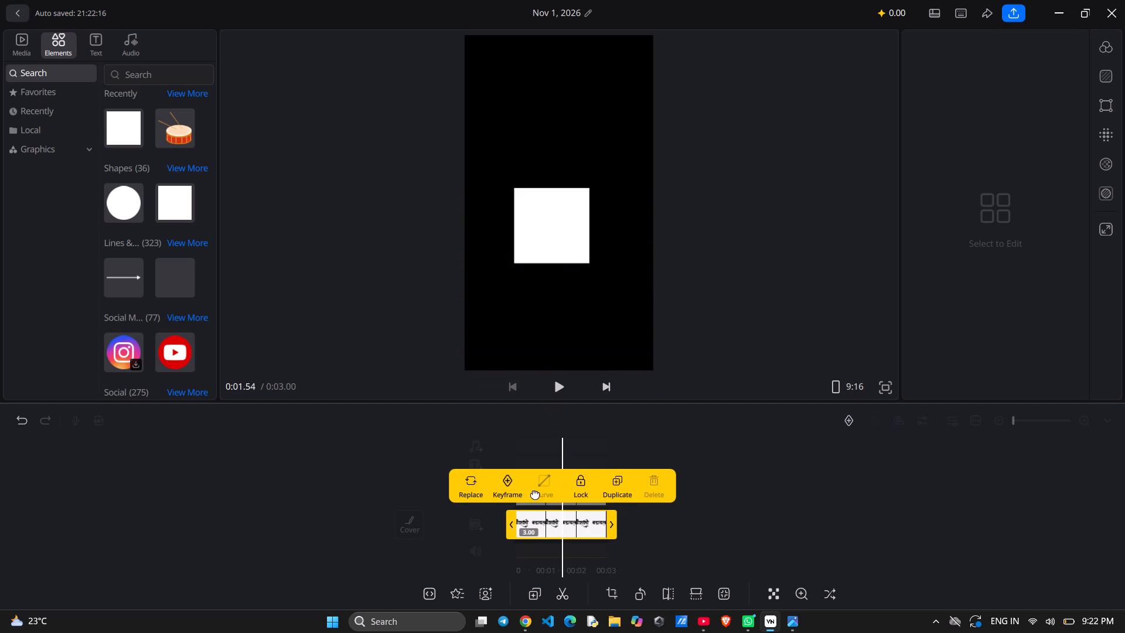
pyautogui.moveTo(535, 494); pyautogui.dragTo(519, 447)
# Scale the white square overlay to fill the whole 9:16 frame as a white background.
pyautogui.click(556, 223)
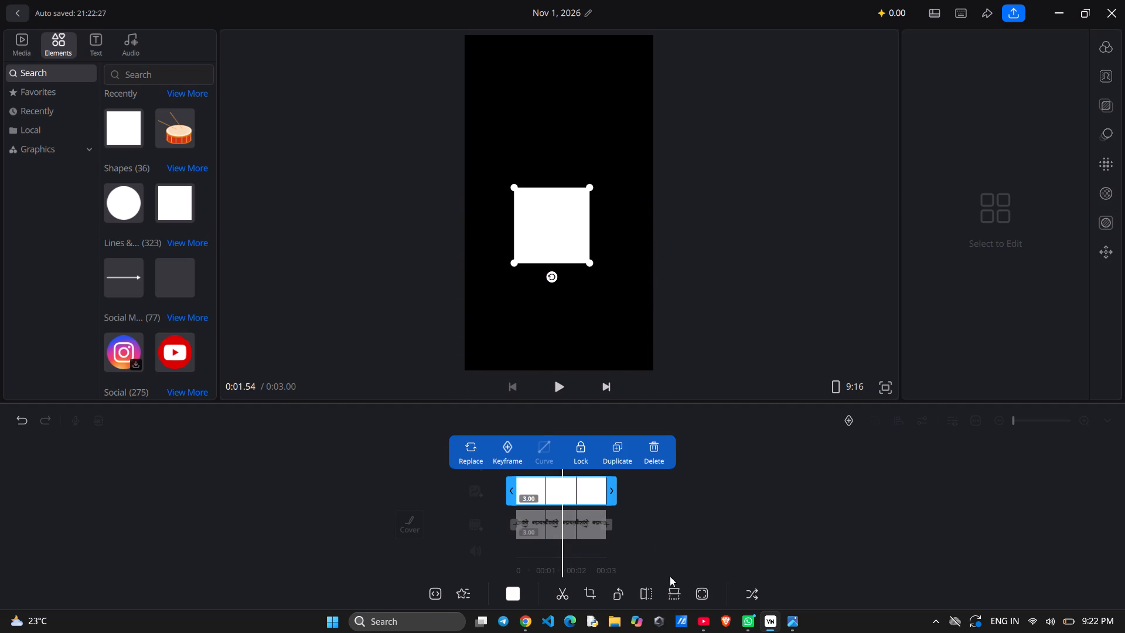
pyautogui.click(703, 589)
pyautogui.click(727, 501)
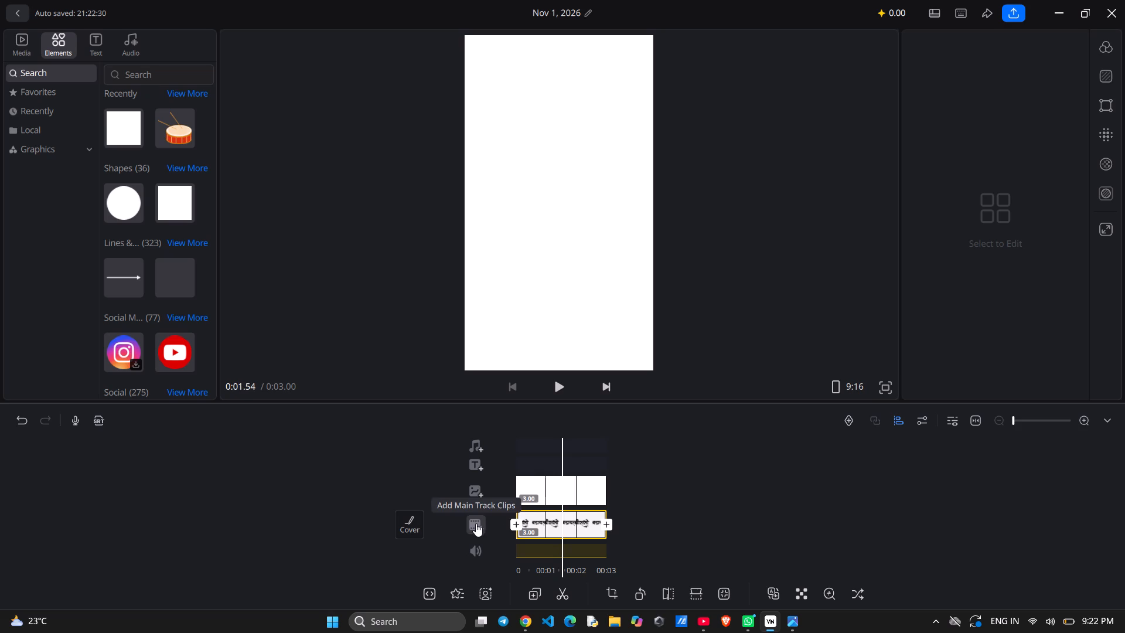
# Import the image Ams Manthan_bg from the Downloads folder into the media library.
pyautogui.click(26, 33)
pyautogui.scroll(-10, 212, 164)
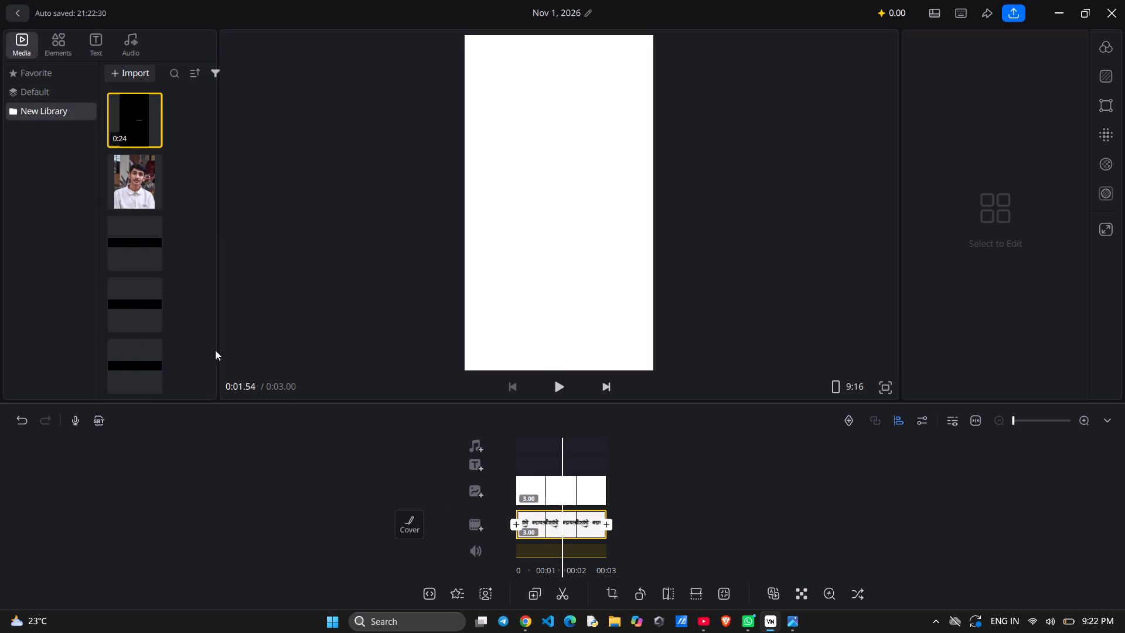
pyautogui.click(136, 65)
pyautogui.click(138, 74)
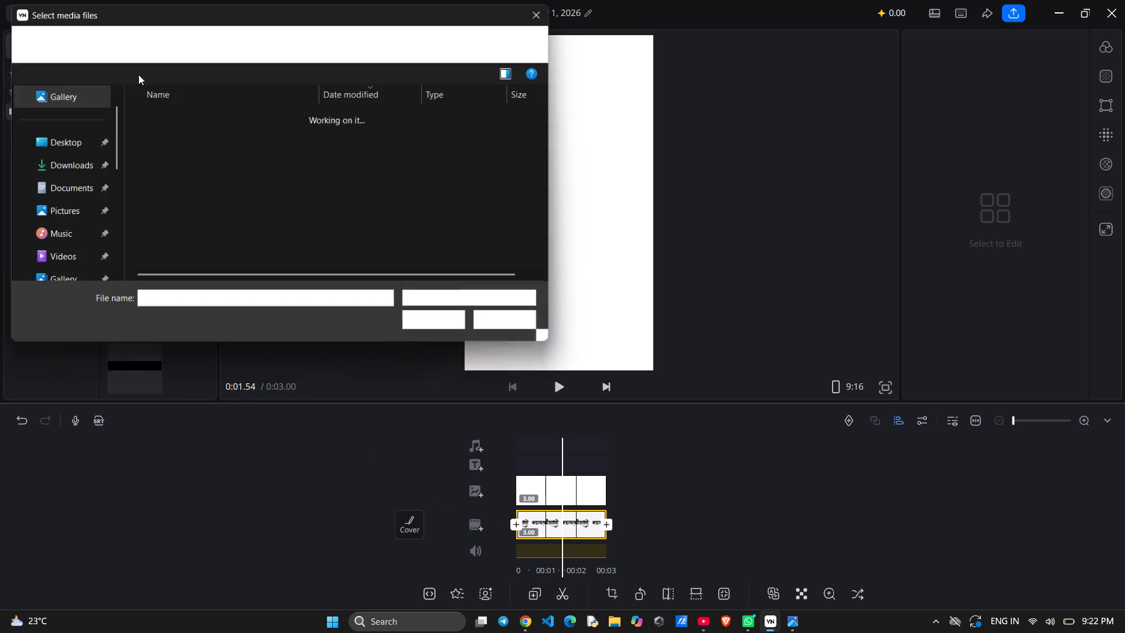
pyautogui.click(151, 131)
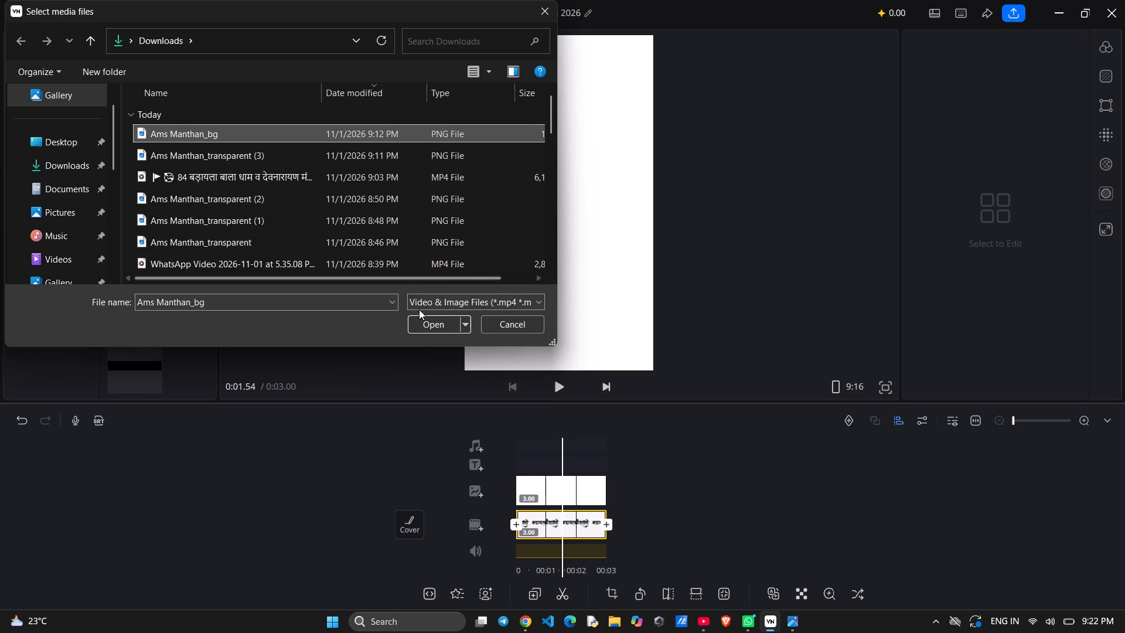
pyautogui.click(428, 323)
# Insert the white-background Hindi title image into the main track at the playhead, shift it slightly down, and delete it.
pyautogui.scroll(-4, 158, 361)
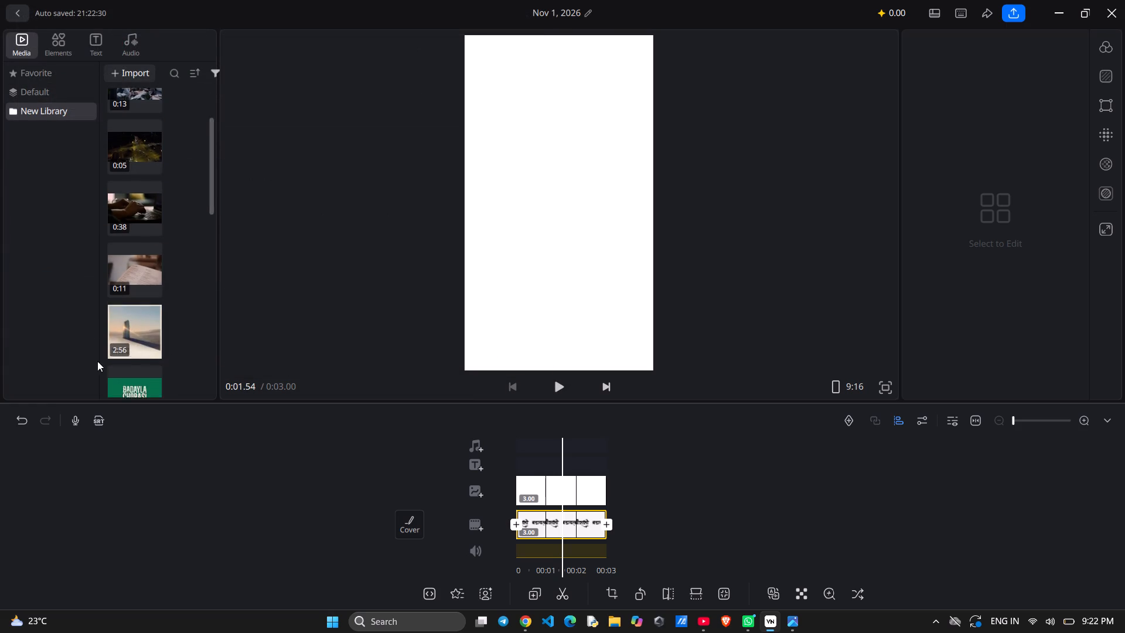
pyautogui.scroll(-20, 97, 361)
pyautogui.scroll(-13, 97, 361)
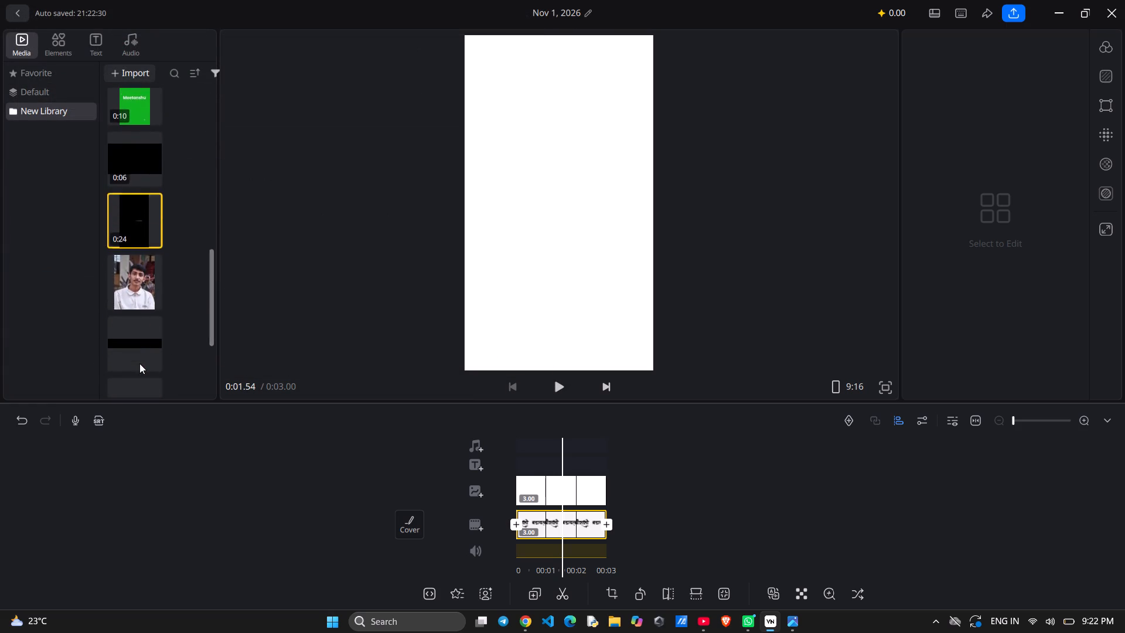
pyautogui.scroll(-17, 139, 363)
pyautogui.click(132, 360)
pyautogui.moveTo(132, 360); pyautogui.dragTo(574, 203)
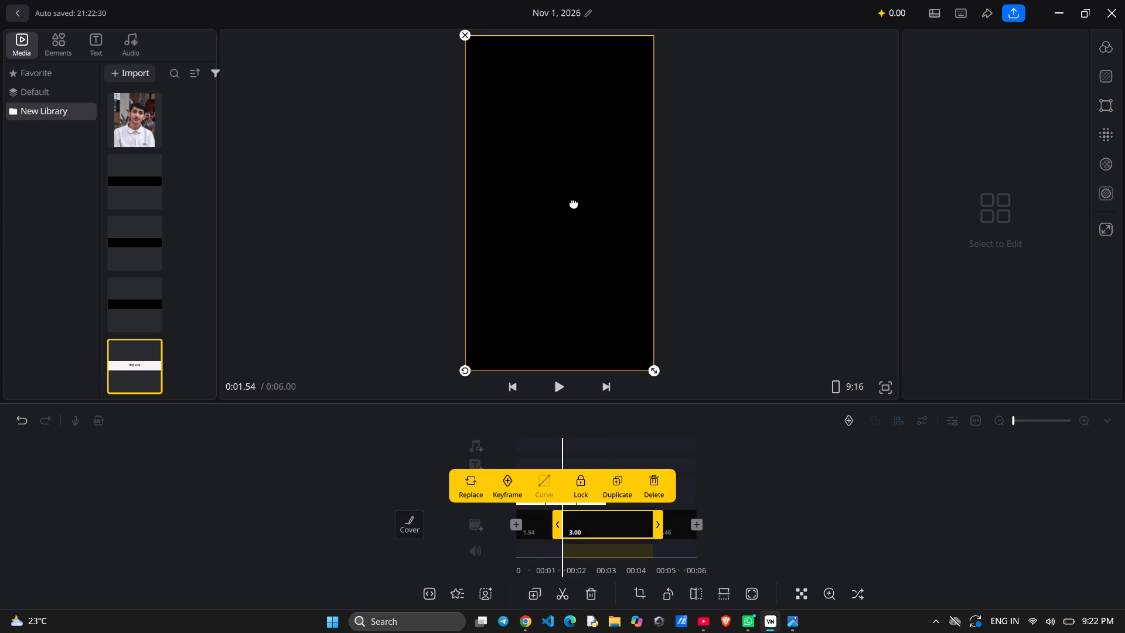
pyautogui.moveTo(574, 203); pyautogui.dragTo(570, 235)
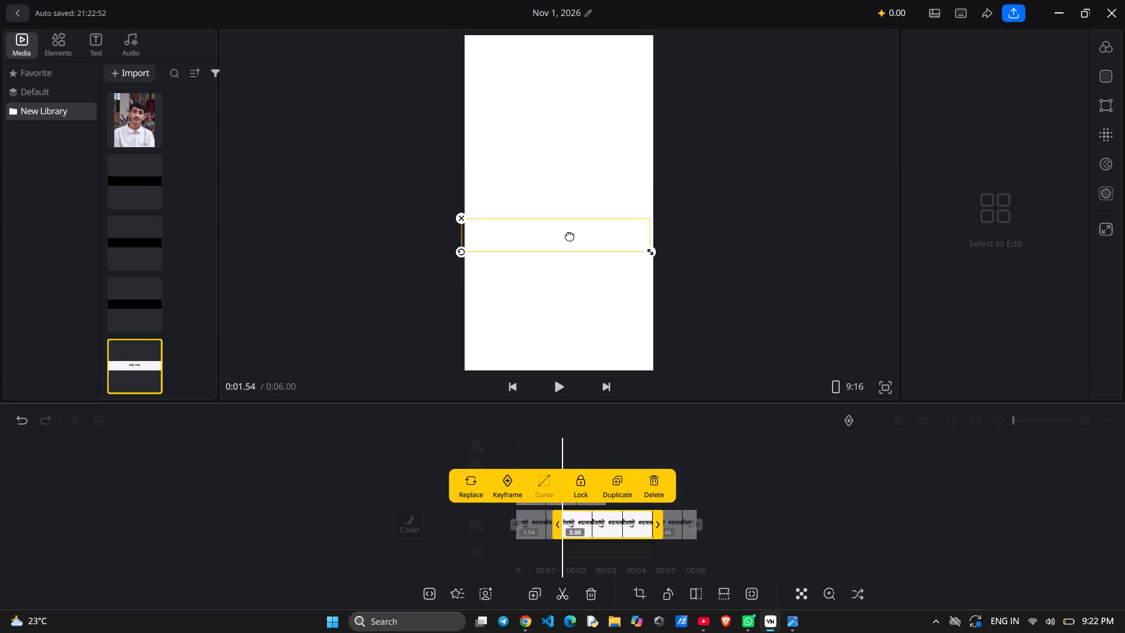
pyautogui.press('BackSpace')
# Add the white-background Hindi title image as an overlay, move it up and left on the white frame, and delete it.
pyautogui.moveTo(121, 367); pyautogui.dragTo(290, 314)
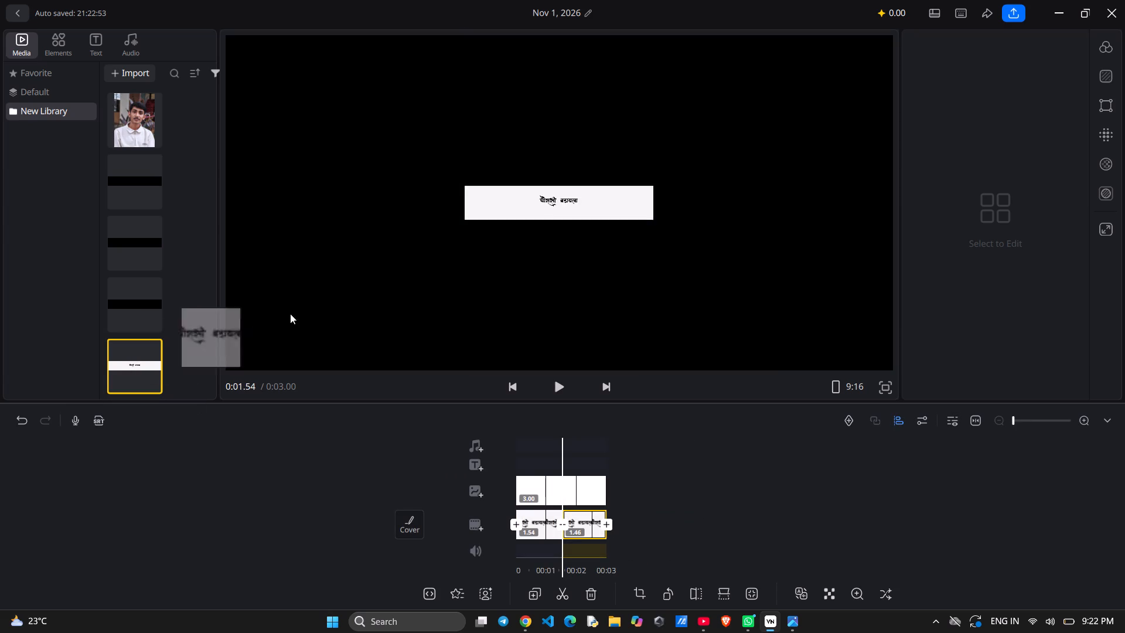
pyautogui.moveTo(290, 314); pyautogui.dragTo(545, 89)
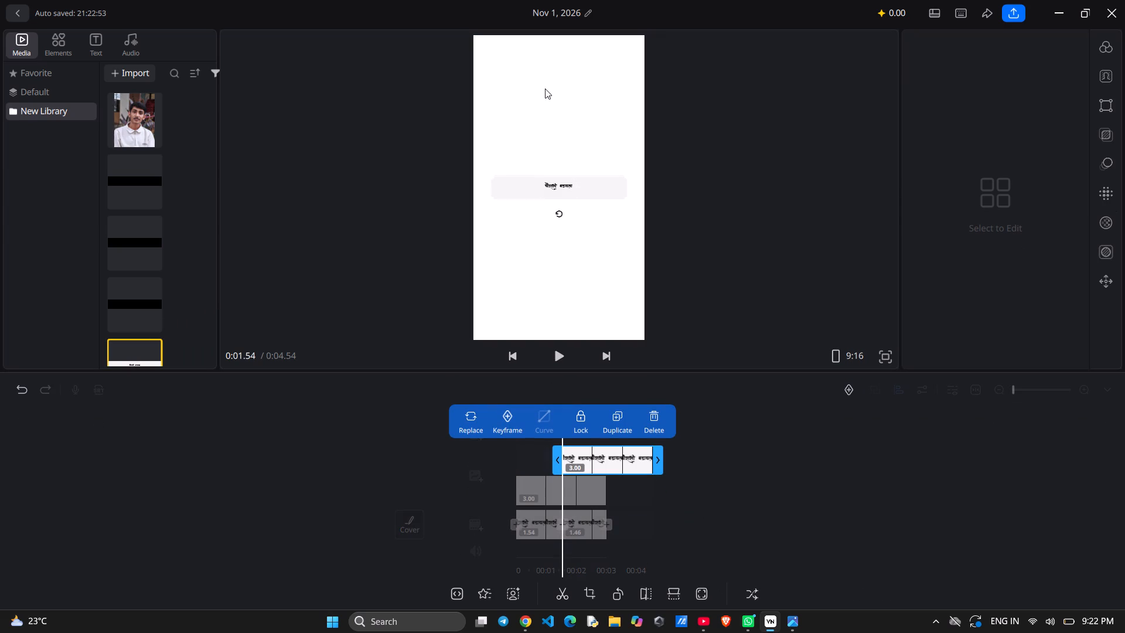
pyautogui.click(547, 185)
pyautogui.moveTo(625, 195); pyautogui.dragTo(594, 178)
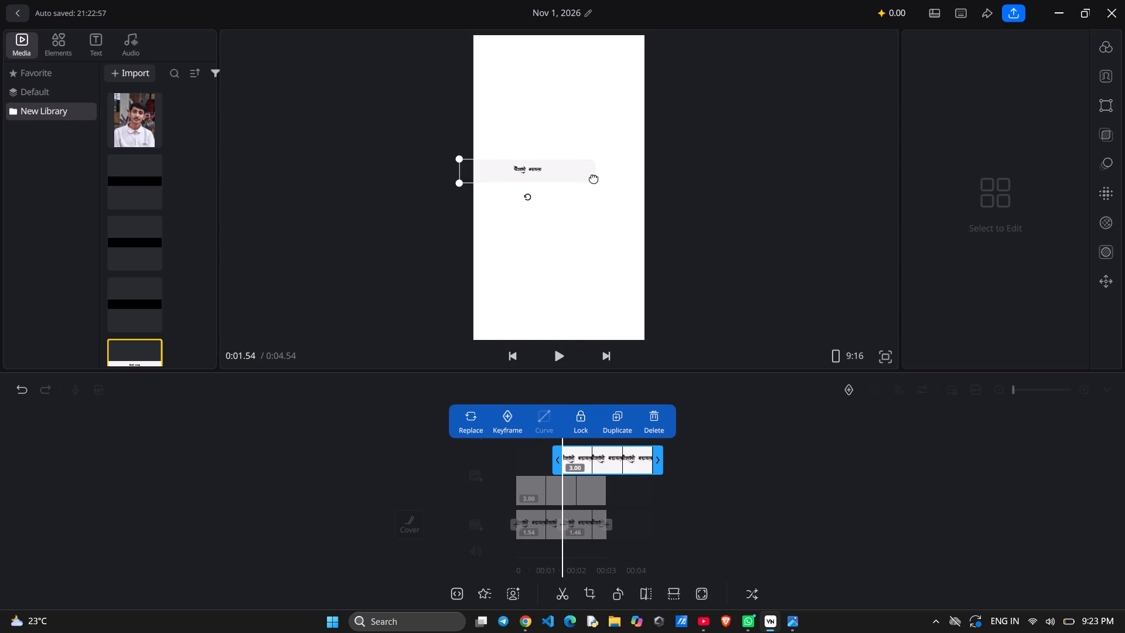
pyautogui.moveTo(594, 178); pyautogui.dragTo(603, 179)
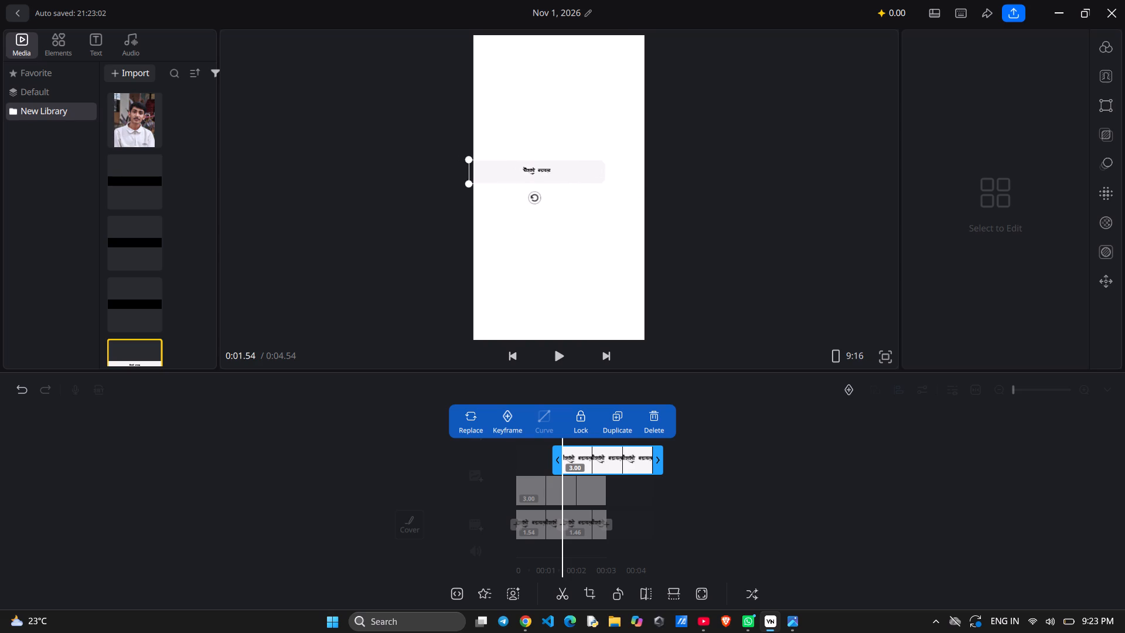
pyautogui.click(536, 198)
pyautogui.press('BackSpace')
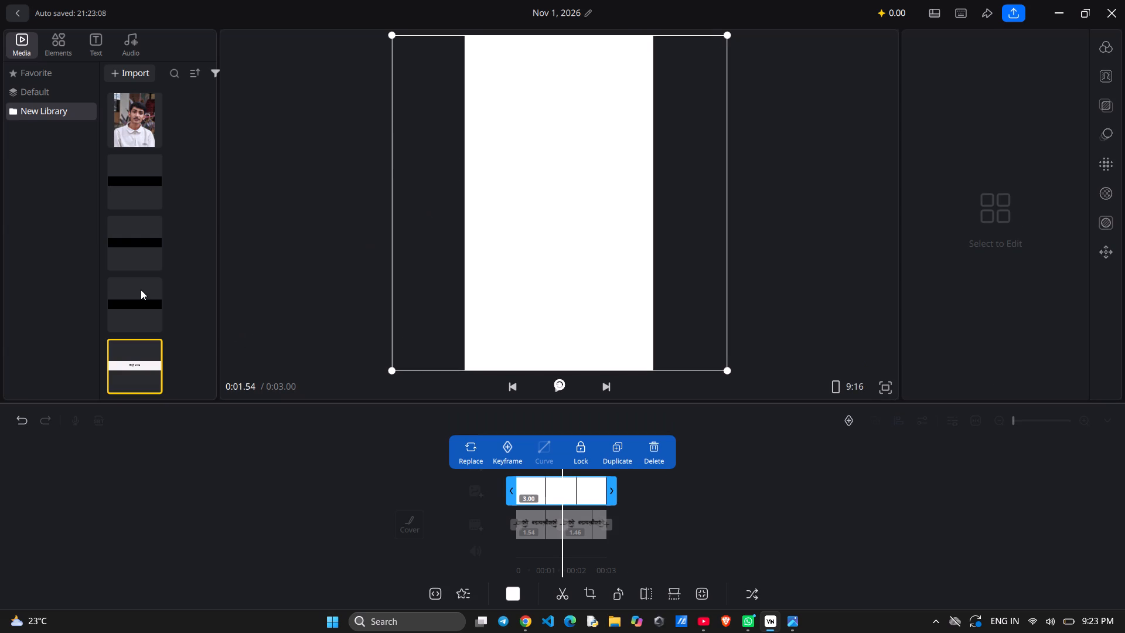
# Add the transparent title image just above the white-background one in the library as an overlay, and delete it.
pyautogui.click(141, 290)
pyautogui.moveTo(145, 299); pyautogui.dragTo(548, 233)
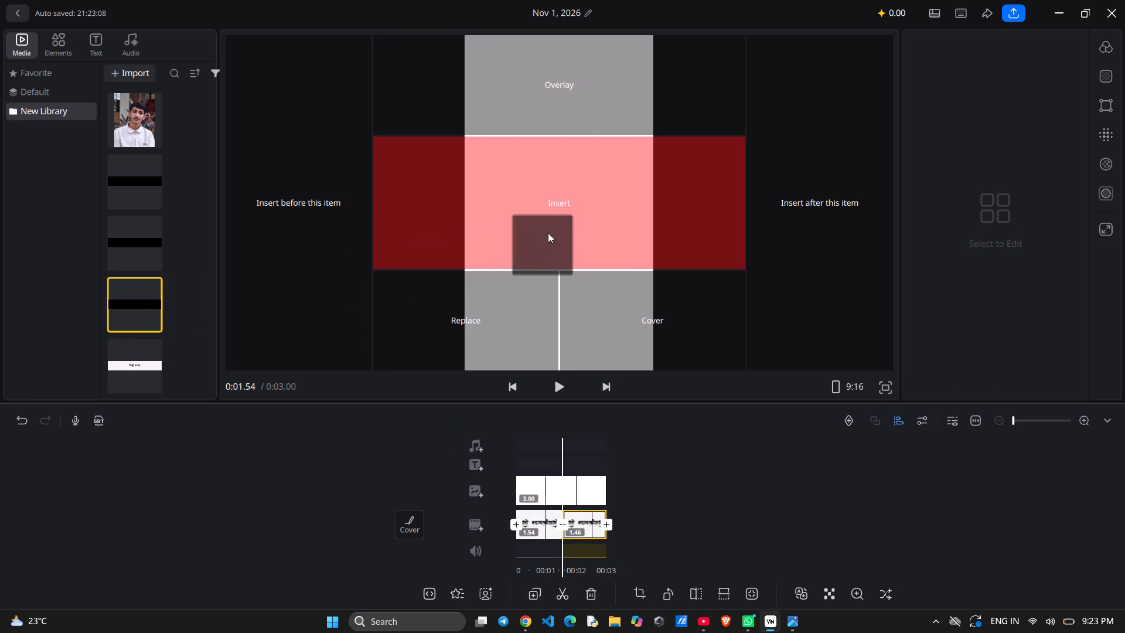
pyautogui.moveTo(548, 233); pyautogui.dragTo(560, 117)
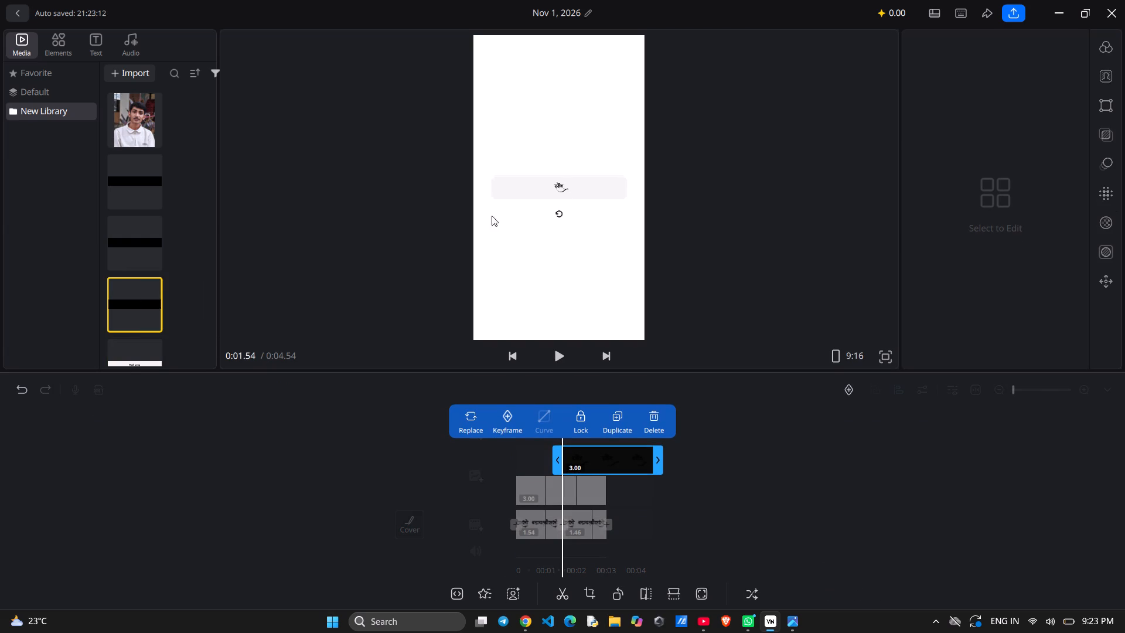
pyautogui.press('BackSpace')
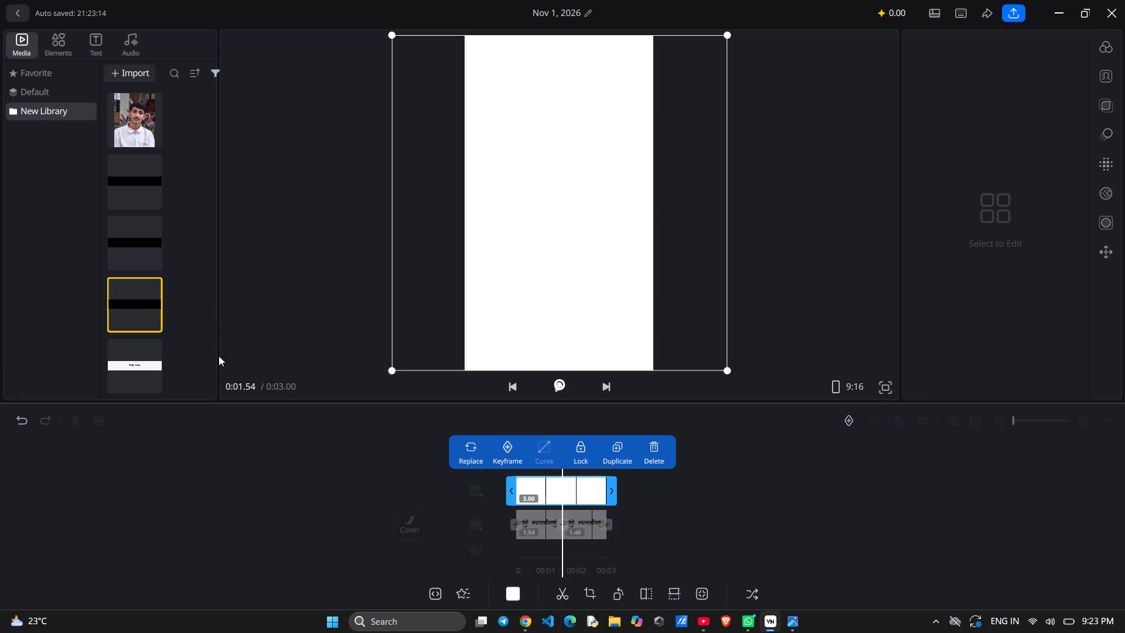
# Add the white-background Hindi title image as an overlay and position it slightly above the middle of the white frame.
pyautogui.scroll(-4, 149, 374)
pyautogui.click(129, 363)
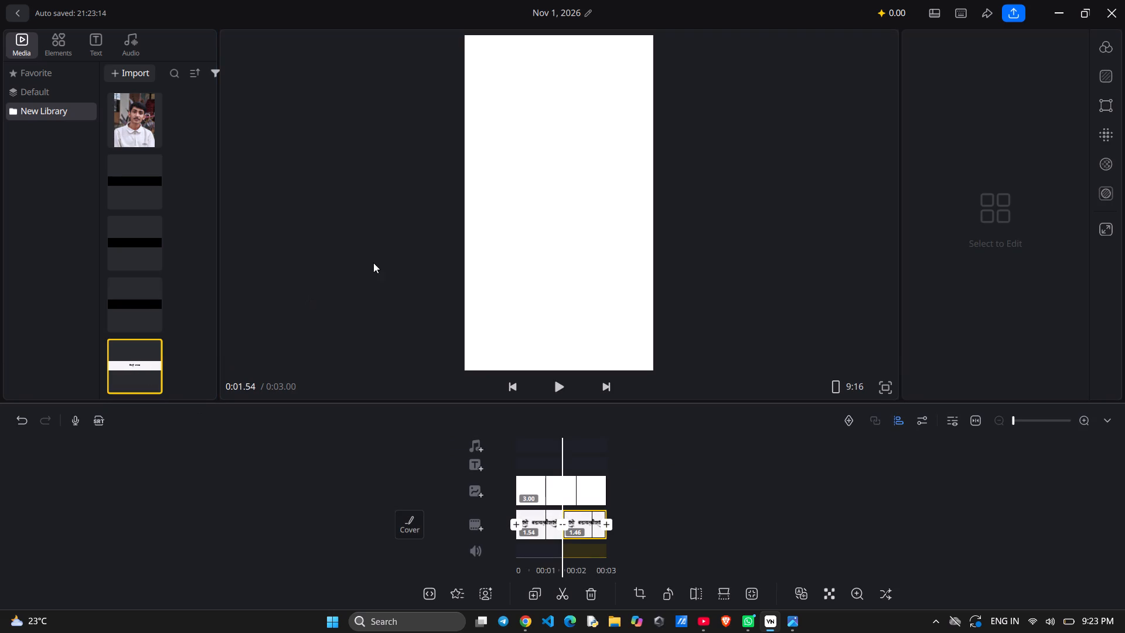
pyautogui.moveTo(121, 366); pyautogui.dragTo(549, 128)
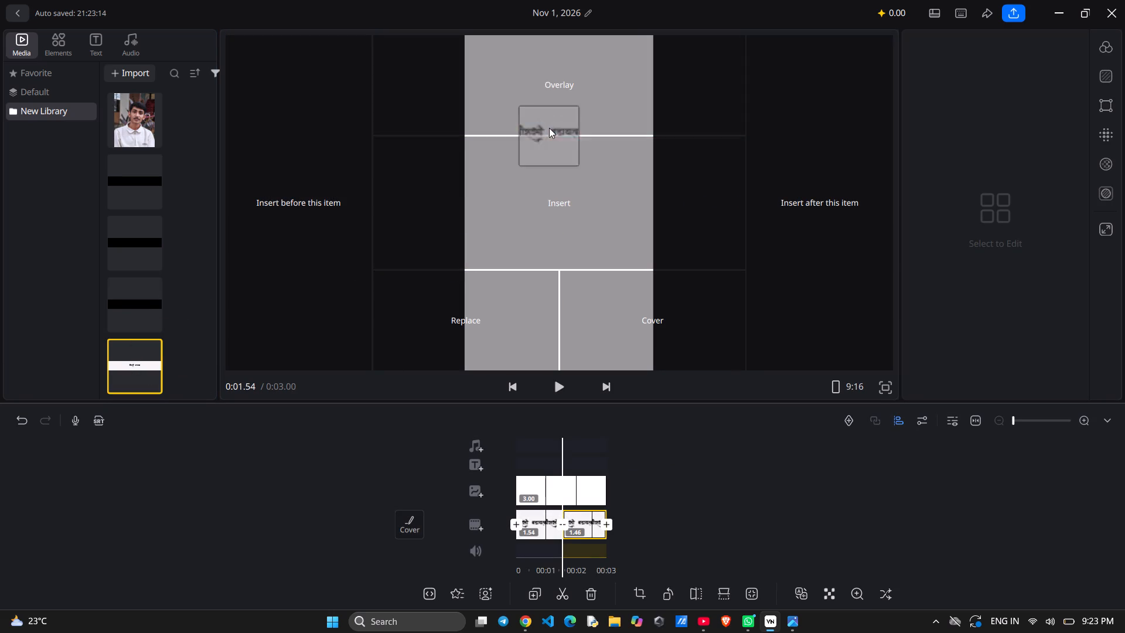
pyautogui.moveTo(549, 128); pyautogui.dragTo(548, 123)
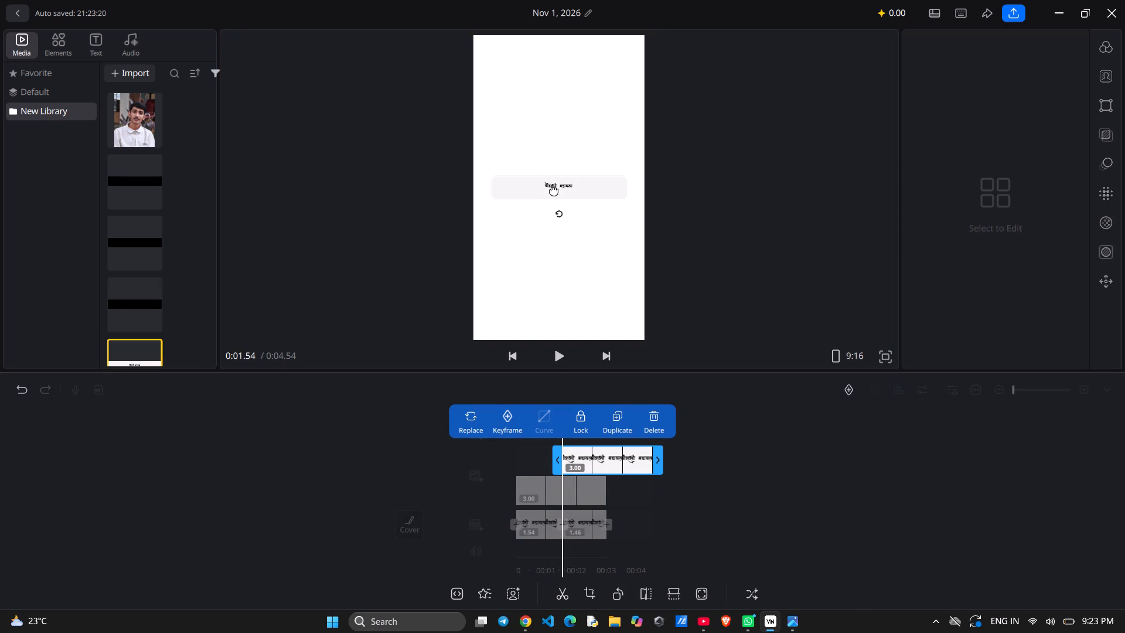
pyautogui.click(570, 196)
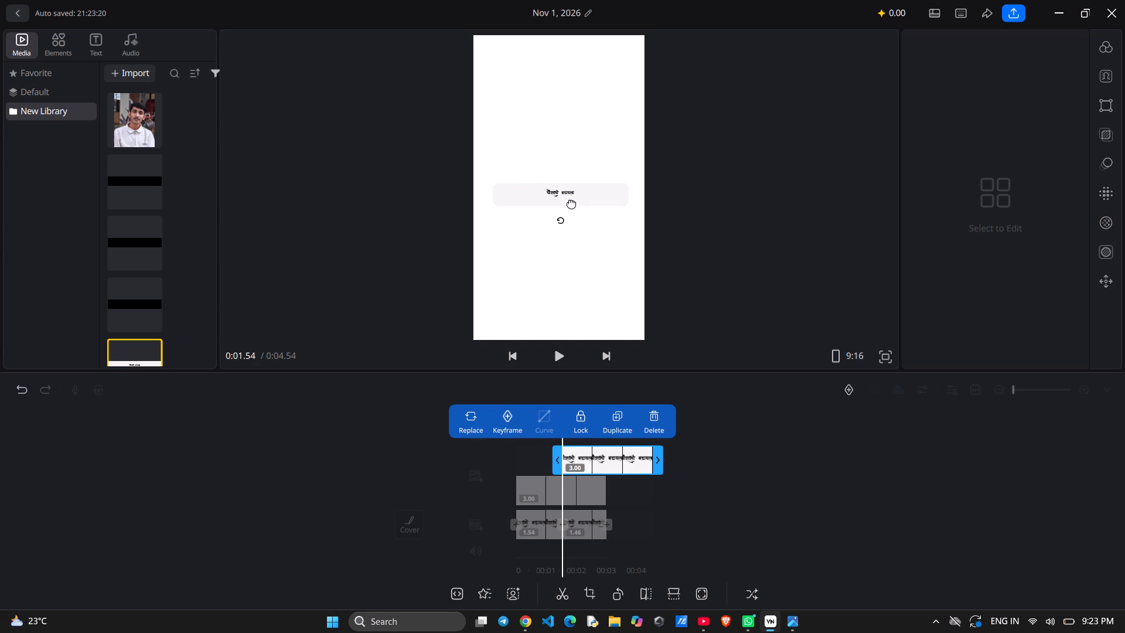
pyautogui.click(577, 196)
# Move the Hindi title overlay clip to the start of the timeline so it lines up with the white square clip.
pyautogui.click(601, 452)
pyautogui.moveTo(601, 453); pyautogui.dragTo(489, 453)
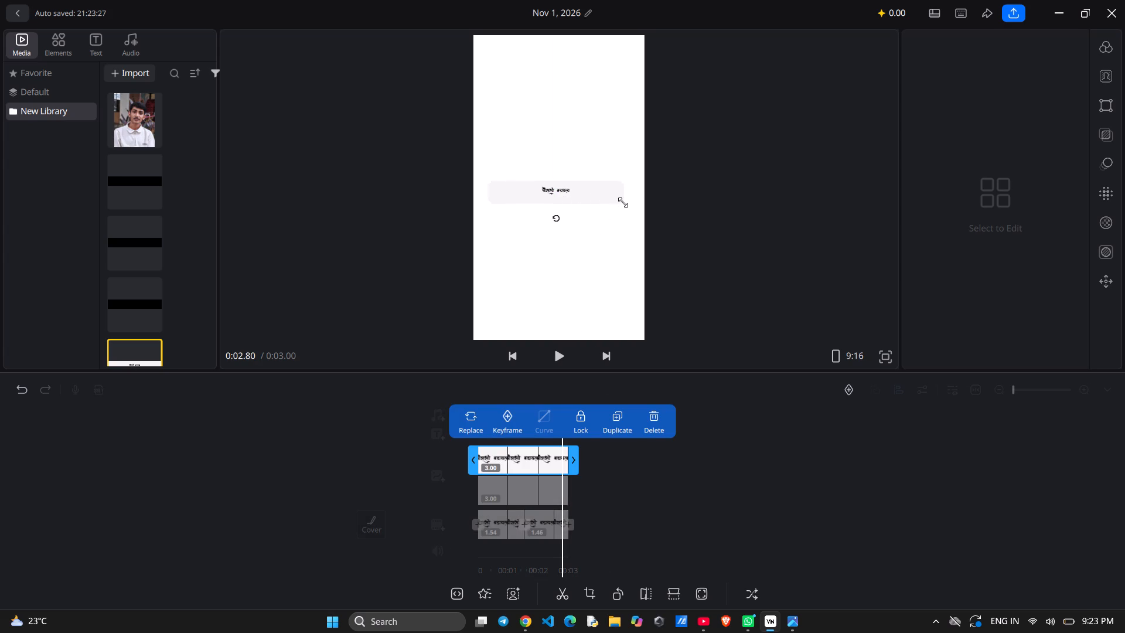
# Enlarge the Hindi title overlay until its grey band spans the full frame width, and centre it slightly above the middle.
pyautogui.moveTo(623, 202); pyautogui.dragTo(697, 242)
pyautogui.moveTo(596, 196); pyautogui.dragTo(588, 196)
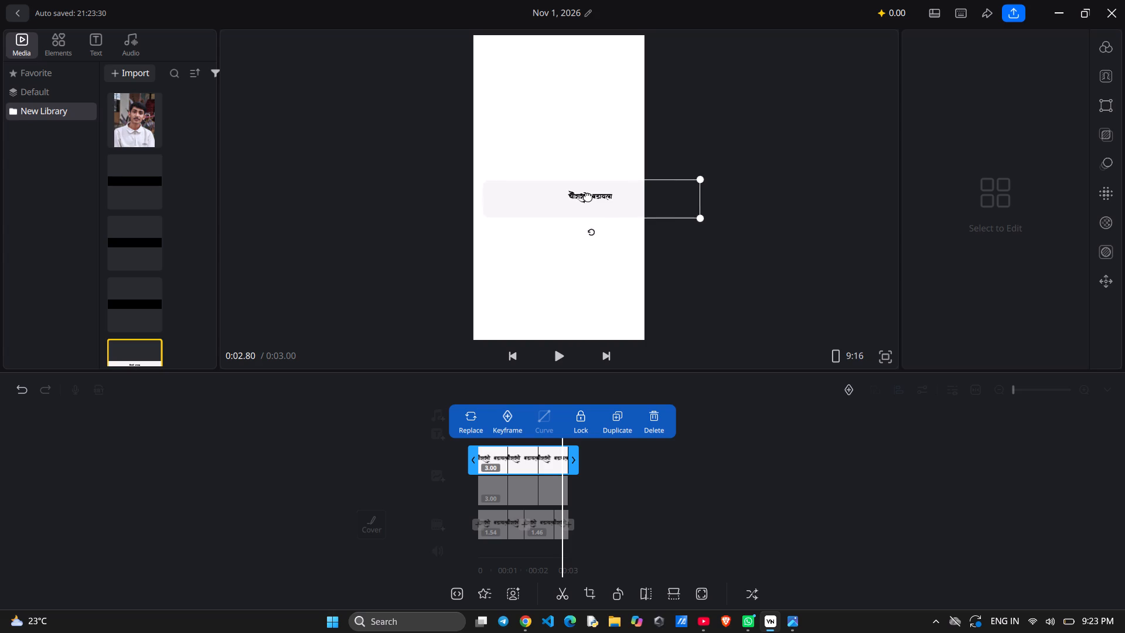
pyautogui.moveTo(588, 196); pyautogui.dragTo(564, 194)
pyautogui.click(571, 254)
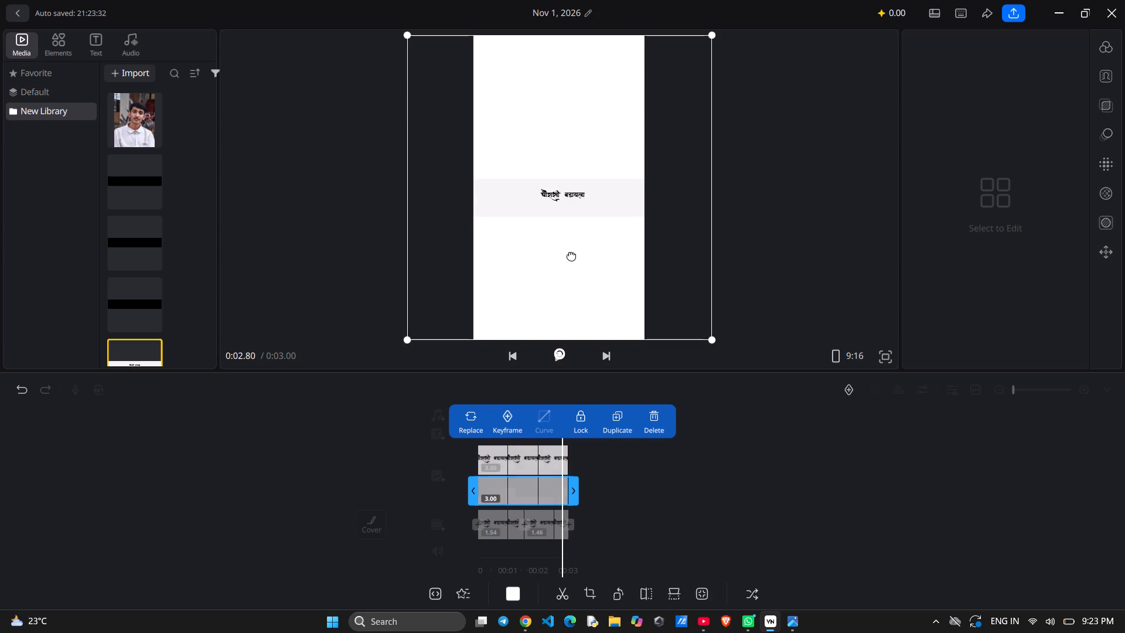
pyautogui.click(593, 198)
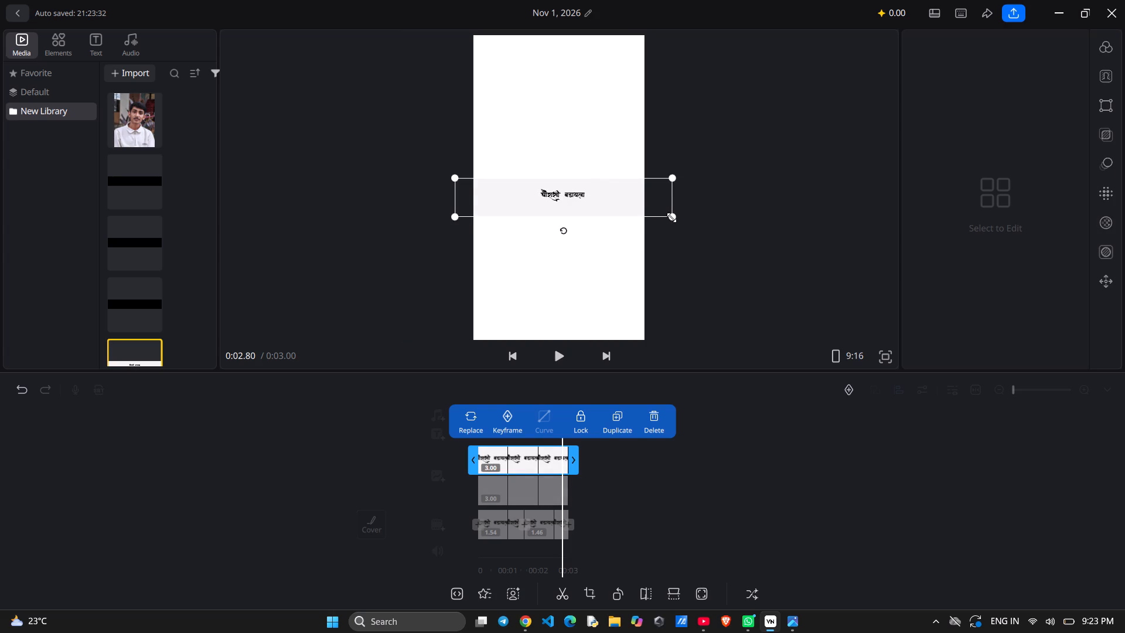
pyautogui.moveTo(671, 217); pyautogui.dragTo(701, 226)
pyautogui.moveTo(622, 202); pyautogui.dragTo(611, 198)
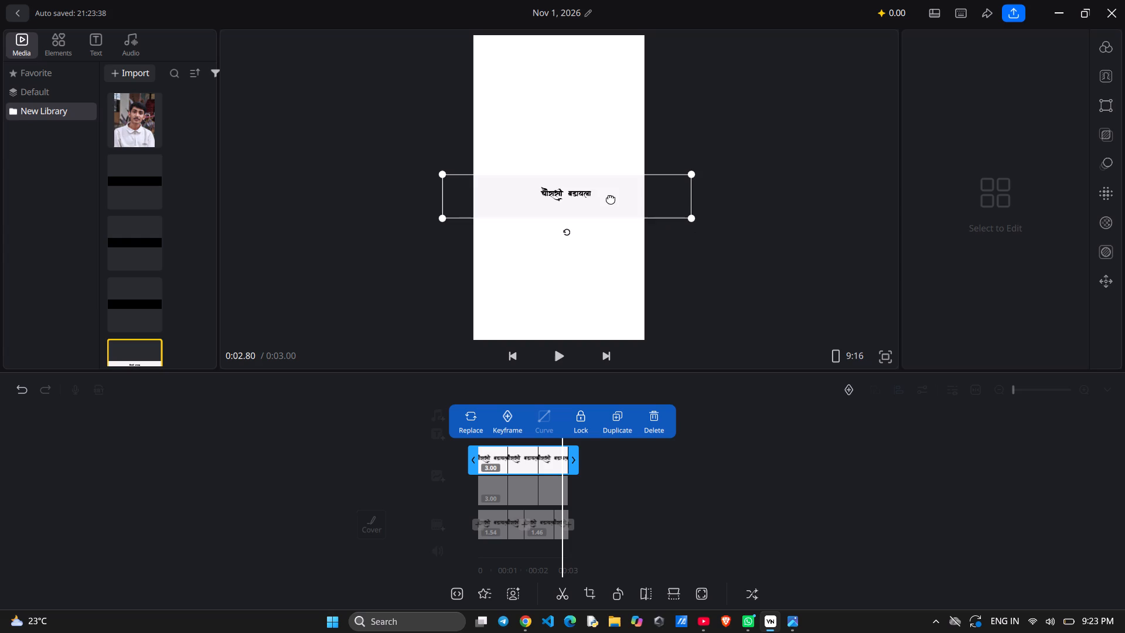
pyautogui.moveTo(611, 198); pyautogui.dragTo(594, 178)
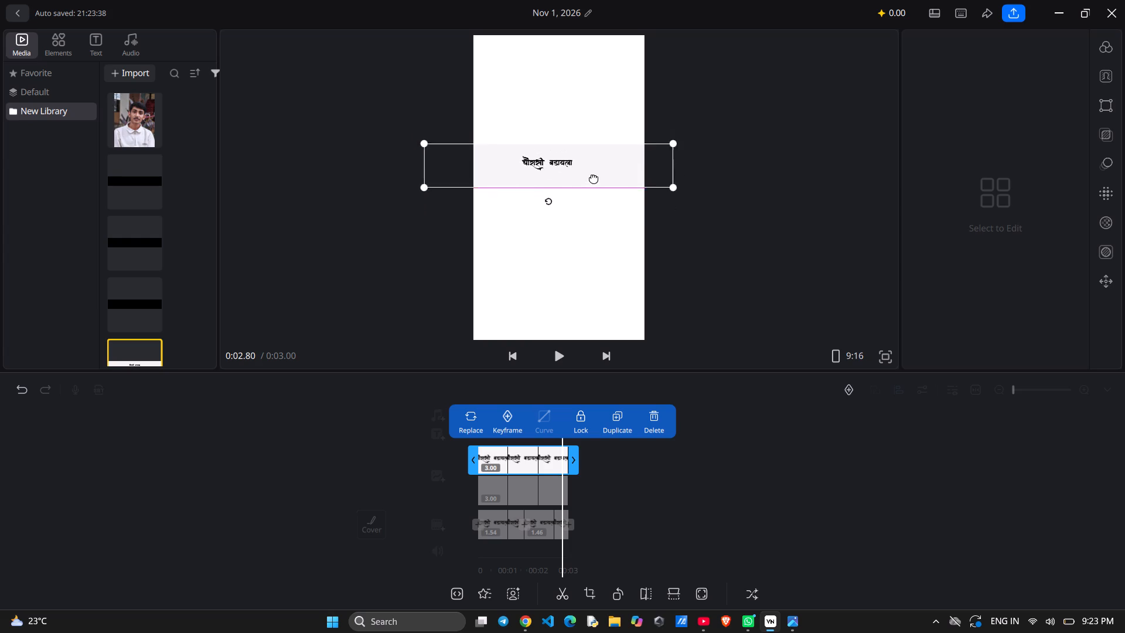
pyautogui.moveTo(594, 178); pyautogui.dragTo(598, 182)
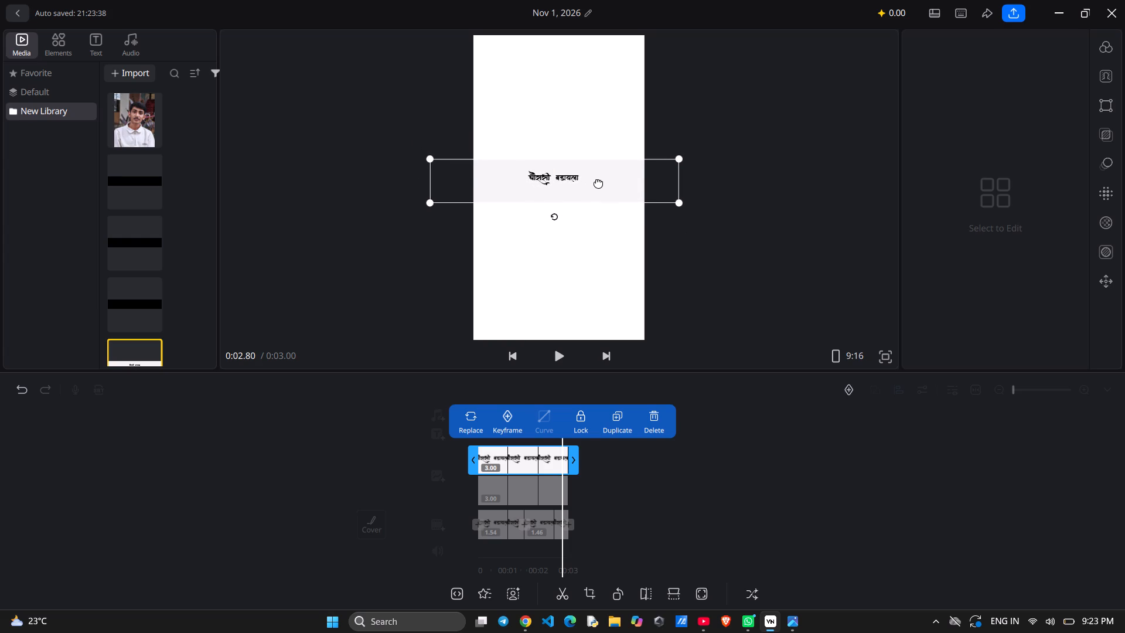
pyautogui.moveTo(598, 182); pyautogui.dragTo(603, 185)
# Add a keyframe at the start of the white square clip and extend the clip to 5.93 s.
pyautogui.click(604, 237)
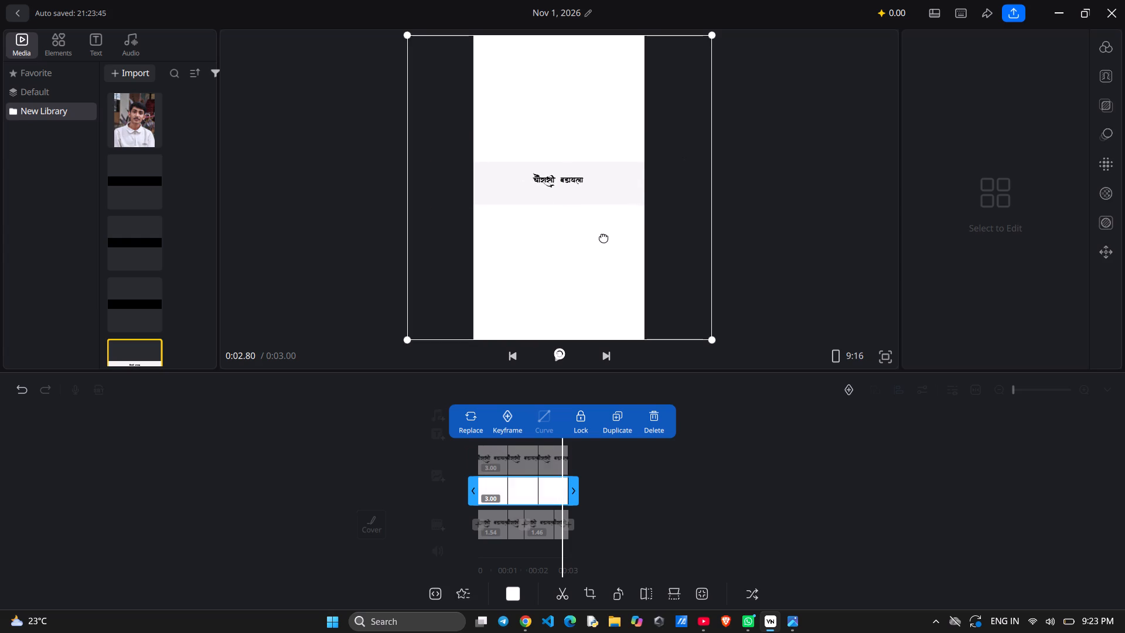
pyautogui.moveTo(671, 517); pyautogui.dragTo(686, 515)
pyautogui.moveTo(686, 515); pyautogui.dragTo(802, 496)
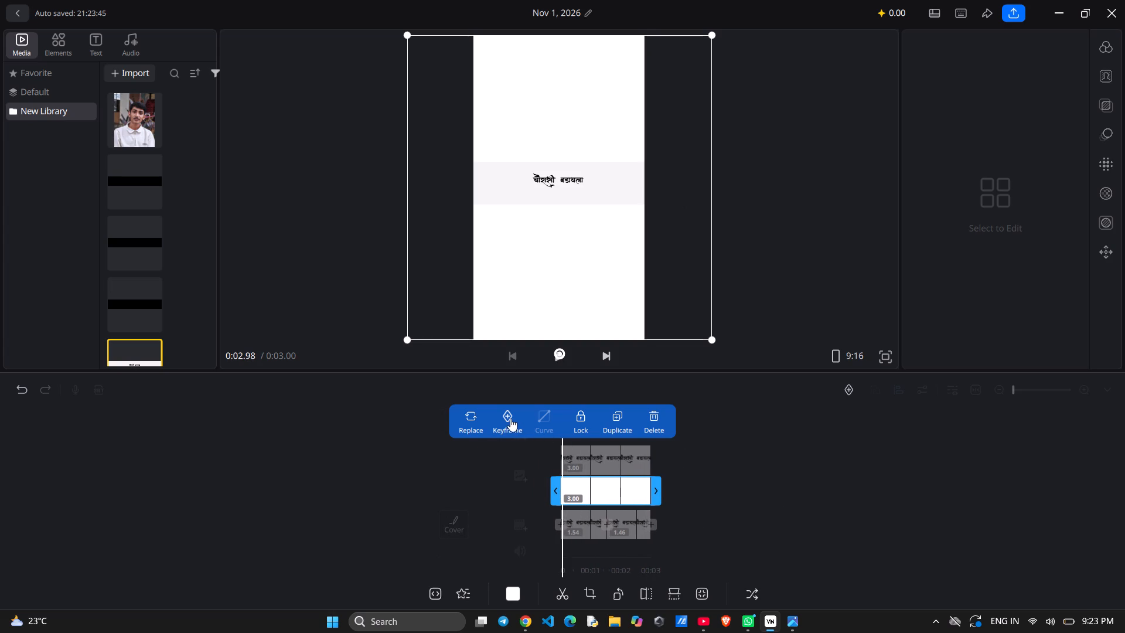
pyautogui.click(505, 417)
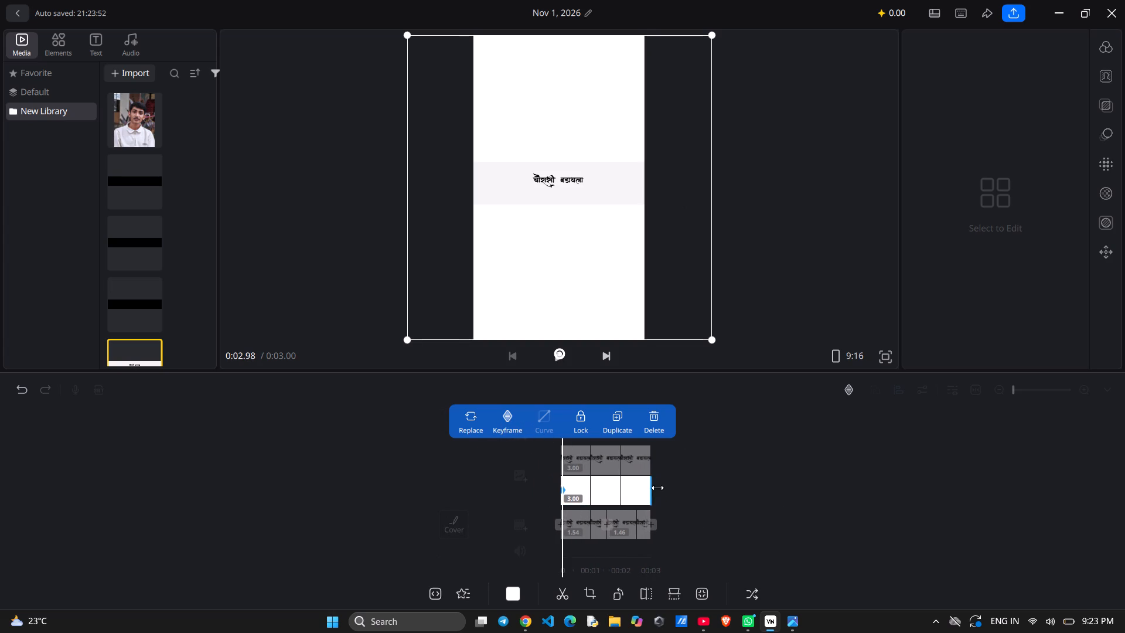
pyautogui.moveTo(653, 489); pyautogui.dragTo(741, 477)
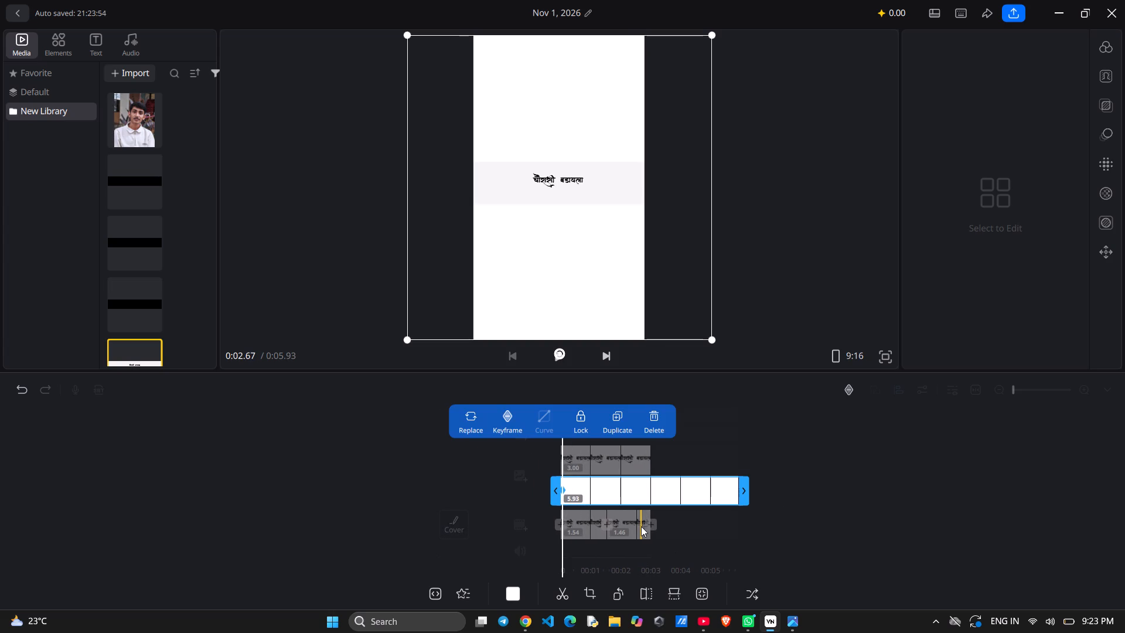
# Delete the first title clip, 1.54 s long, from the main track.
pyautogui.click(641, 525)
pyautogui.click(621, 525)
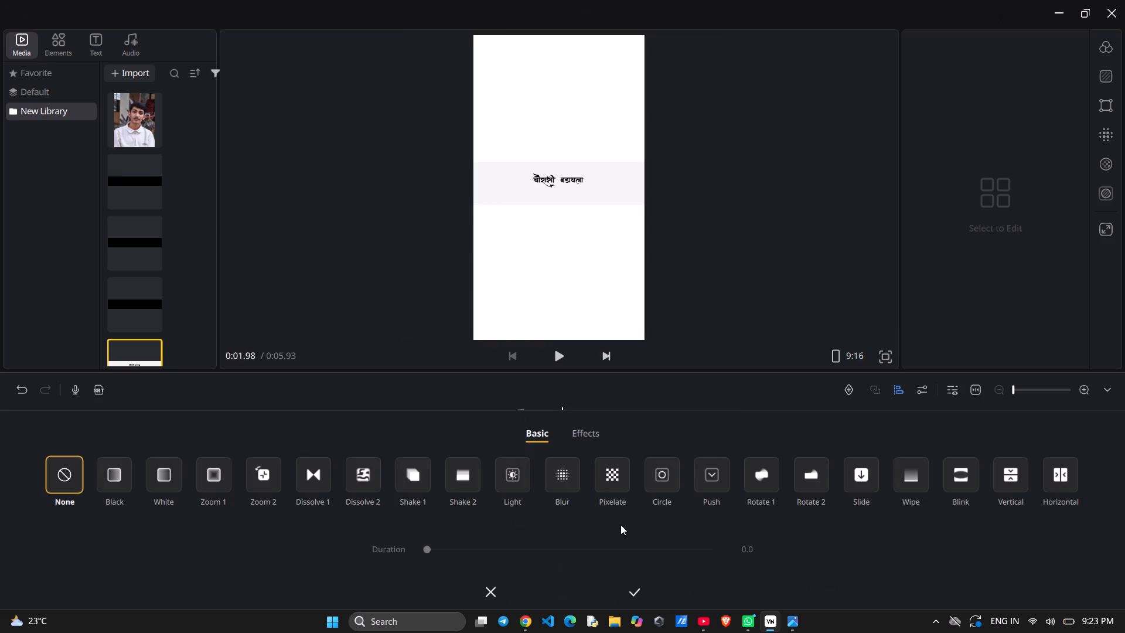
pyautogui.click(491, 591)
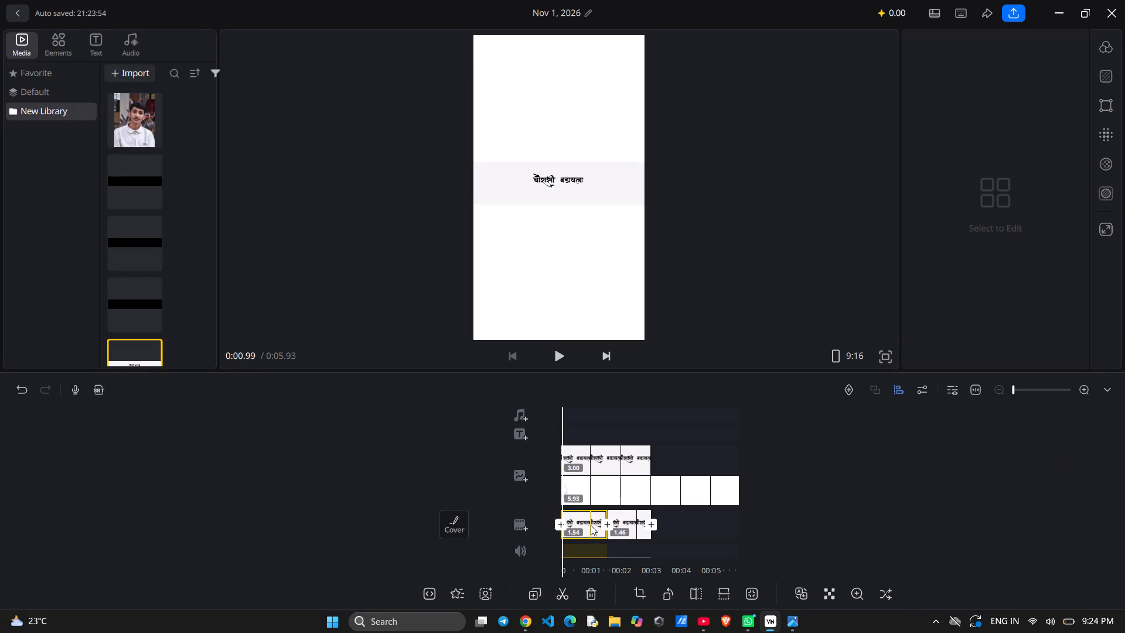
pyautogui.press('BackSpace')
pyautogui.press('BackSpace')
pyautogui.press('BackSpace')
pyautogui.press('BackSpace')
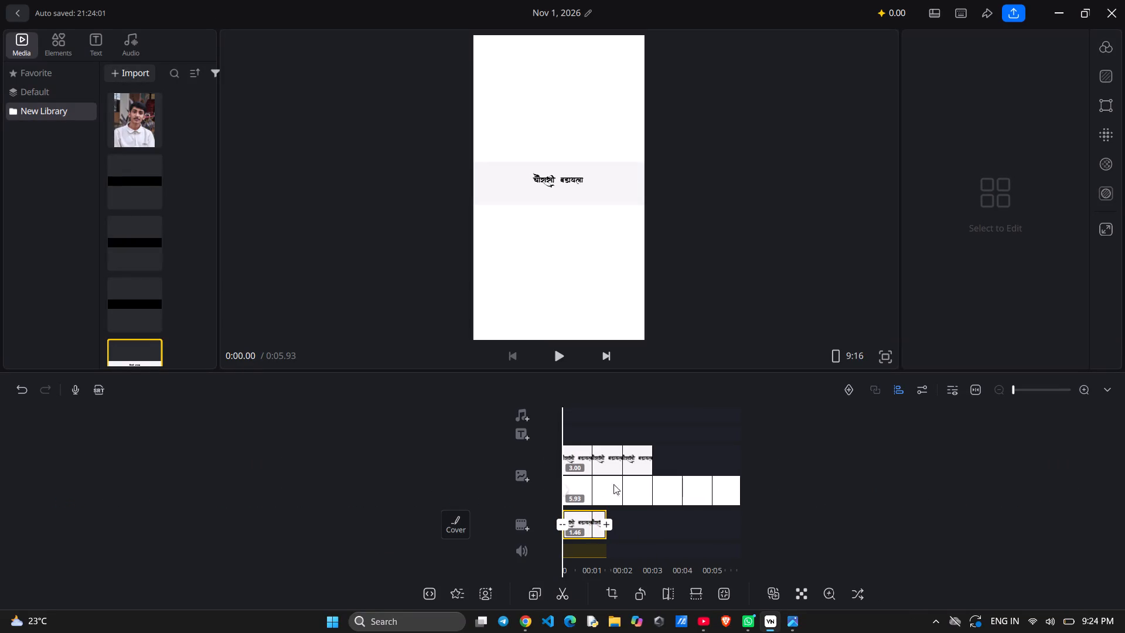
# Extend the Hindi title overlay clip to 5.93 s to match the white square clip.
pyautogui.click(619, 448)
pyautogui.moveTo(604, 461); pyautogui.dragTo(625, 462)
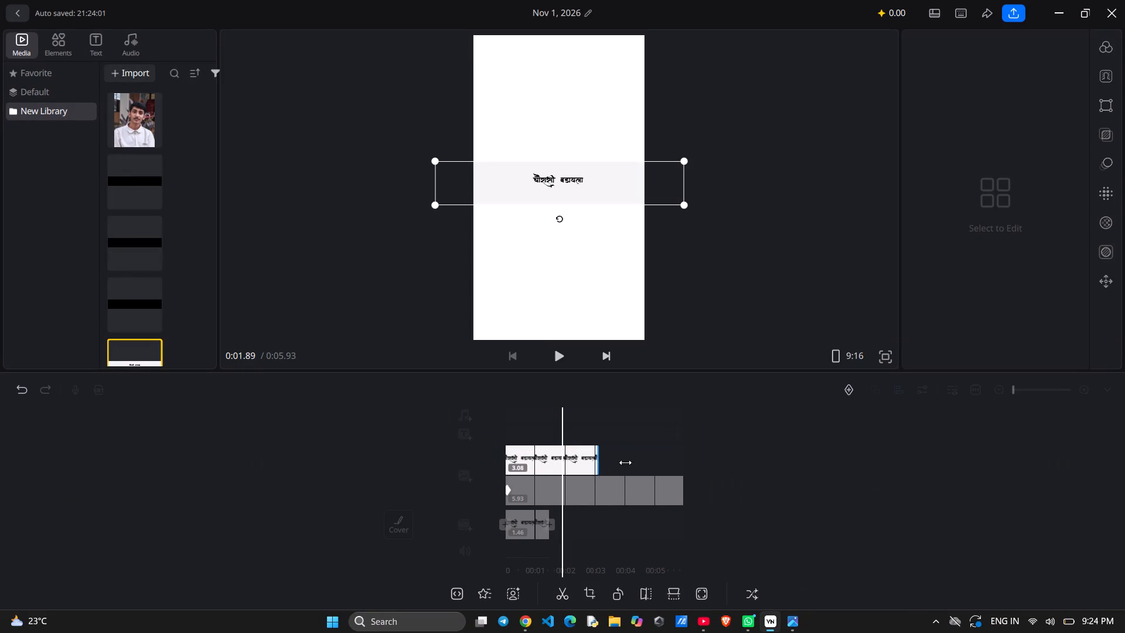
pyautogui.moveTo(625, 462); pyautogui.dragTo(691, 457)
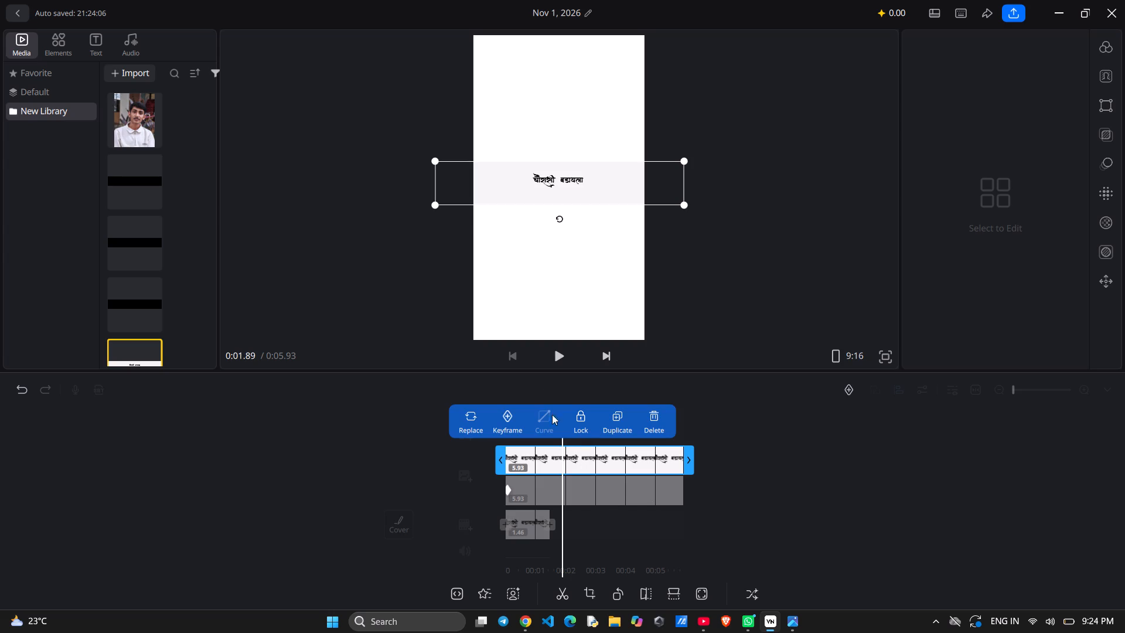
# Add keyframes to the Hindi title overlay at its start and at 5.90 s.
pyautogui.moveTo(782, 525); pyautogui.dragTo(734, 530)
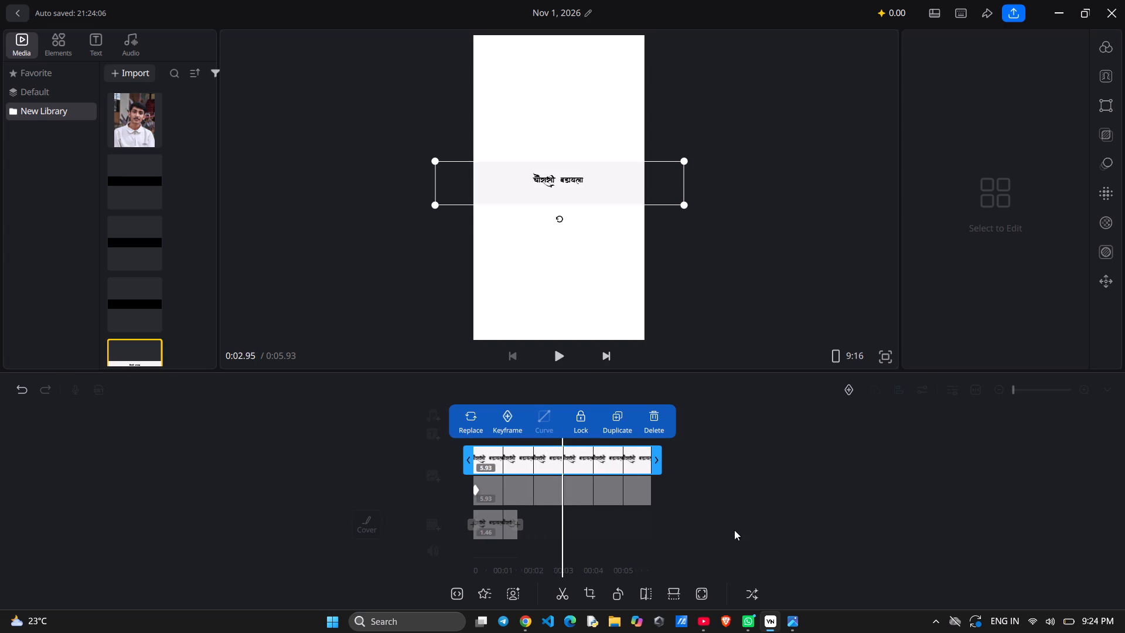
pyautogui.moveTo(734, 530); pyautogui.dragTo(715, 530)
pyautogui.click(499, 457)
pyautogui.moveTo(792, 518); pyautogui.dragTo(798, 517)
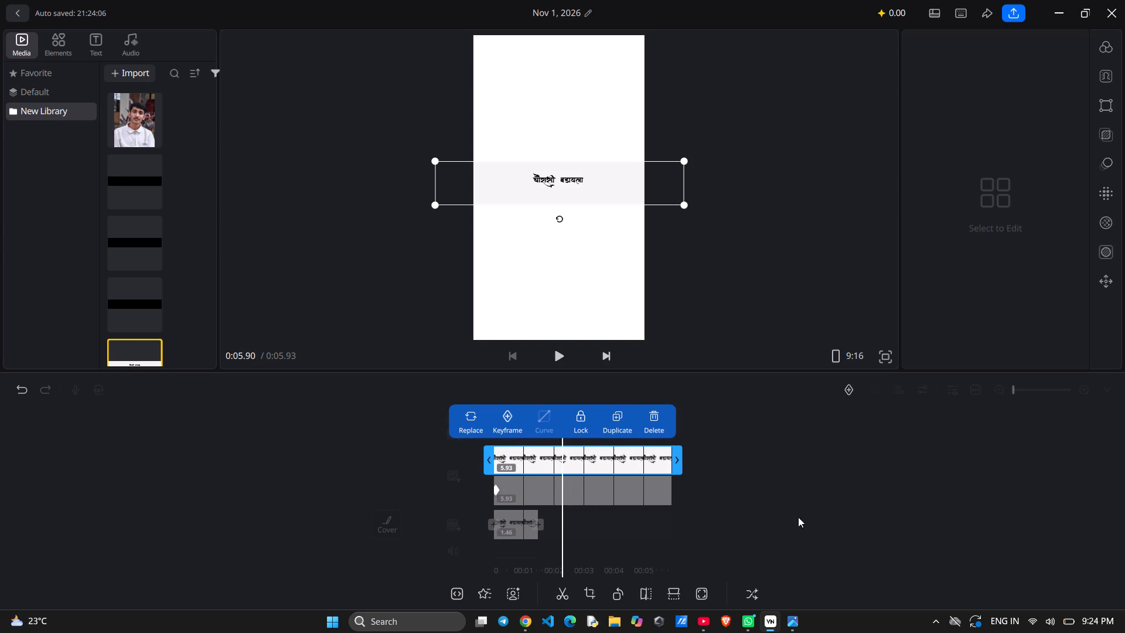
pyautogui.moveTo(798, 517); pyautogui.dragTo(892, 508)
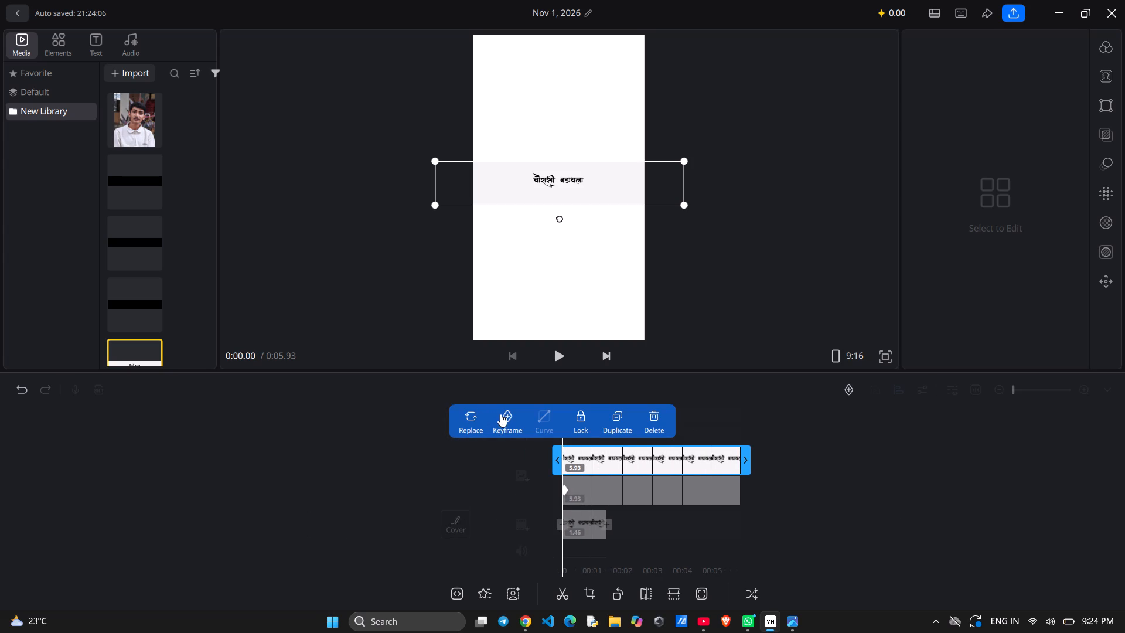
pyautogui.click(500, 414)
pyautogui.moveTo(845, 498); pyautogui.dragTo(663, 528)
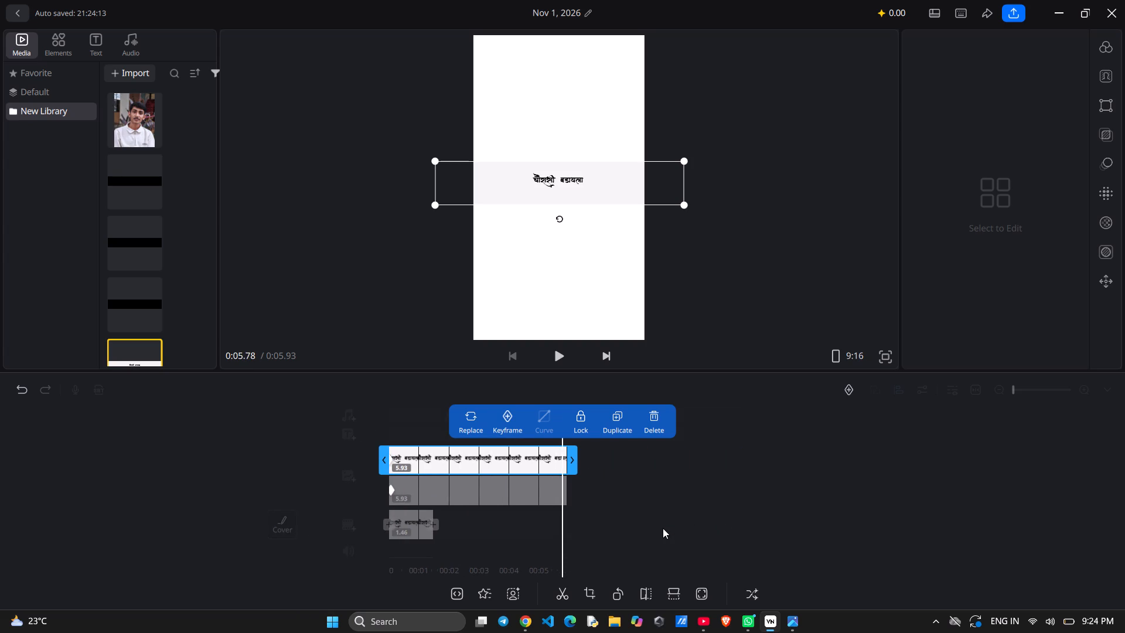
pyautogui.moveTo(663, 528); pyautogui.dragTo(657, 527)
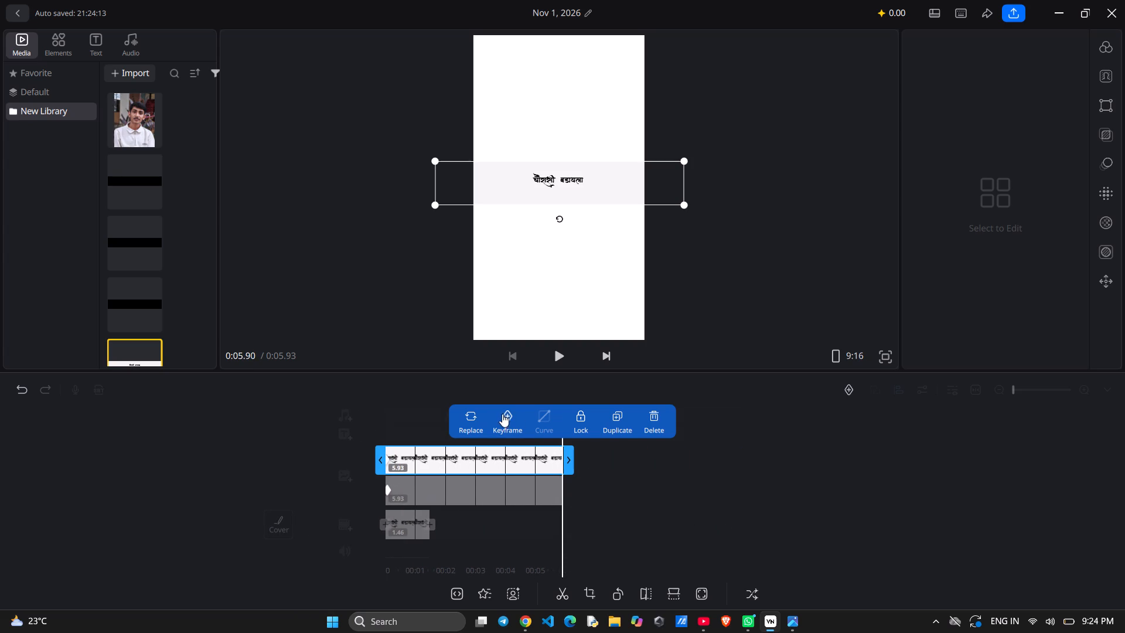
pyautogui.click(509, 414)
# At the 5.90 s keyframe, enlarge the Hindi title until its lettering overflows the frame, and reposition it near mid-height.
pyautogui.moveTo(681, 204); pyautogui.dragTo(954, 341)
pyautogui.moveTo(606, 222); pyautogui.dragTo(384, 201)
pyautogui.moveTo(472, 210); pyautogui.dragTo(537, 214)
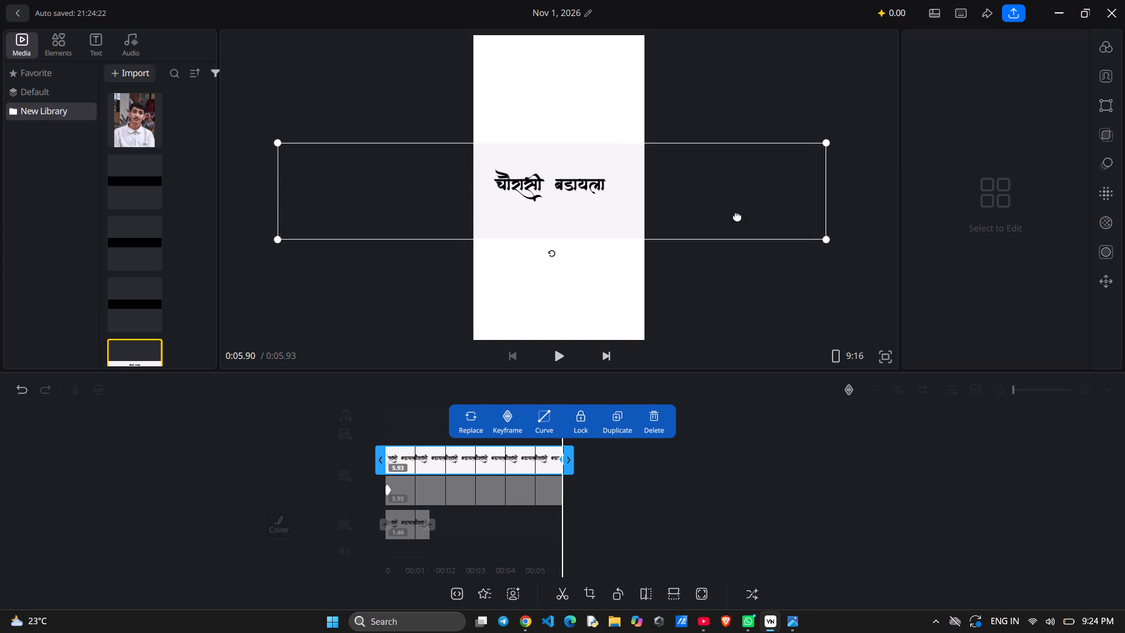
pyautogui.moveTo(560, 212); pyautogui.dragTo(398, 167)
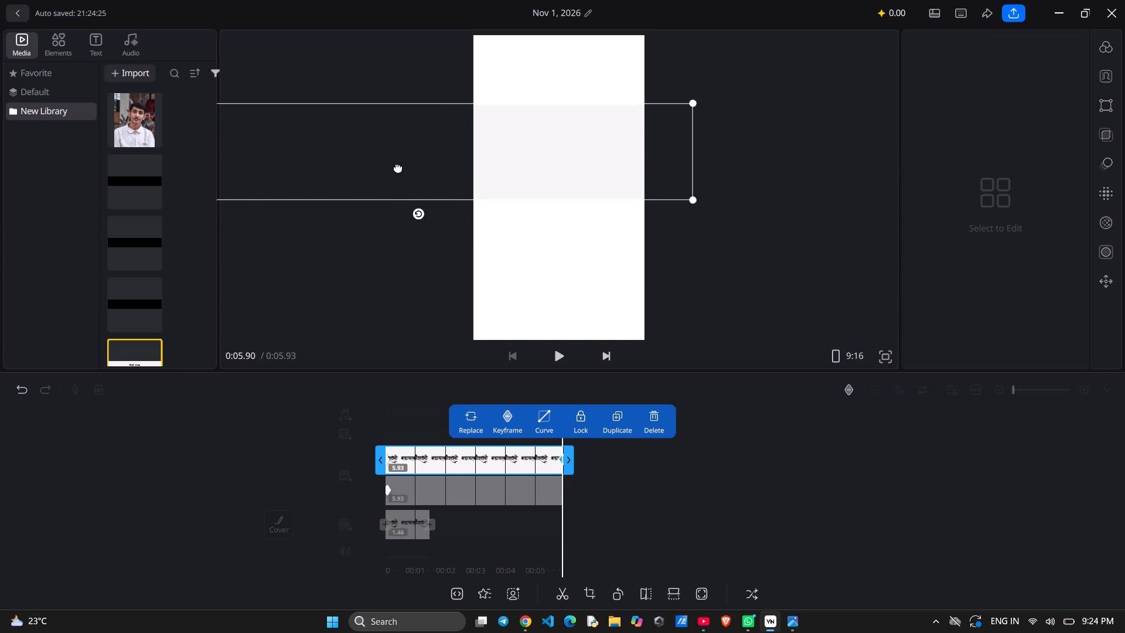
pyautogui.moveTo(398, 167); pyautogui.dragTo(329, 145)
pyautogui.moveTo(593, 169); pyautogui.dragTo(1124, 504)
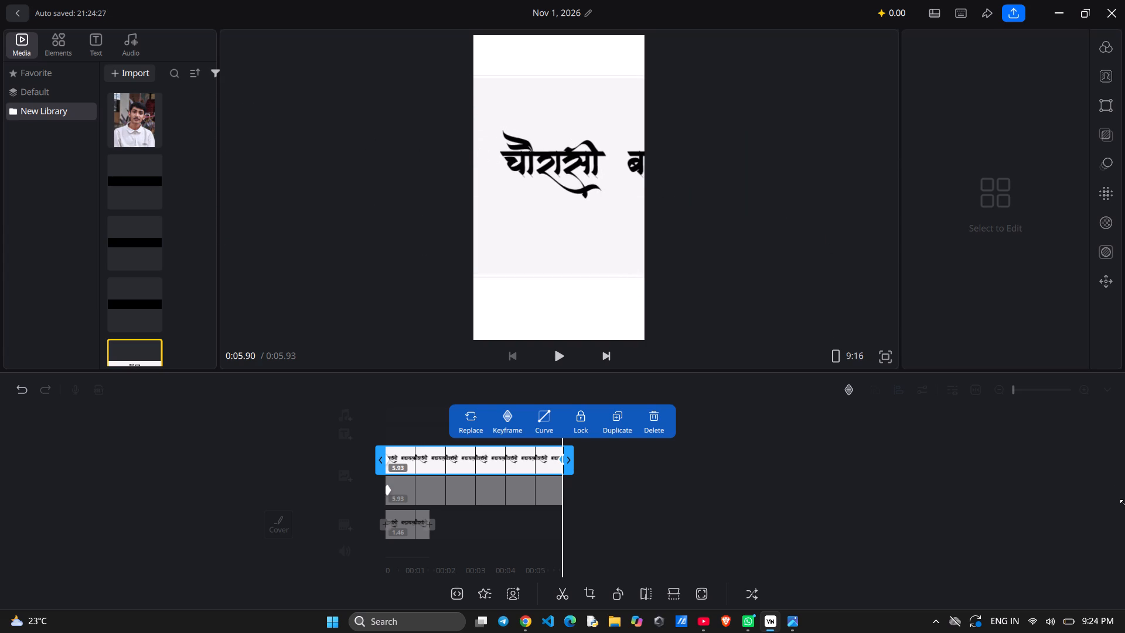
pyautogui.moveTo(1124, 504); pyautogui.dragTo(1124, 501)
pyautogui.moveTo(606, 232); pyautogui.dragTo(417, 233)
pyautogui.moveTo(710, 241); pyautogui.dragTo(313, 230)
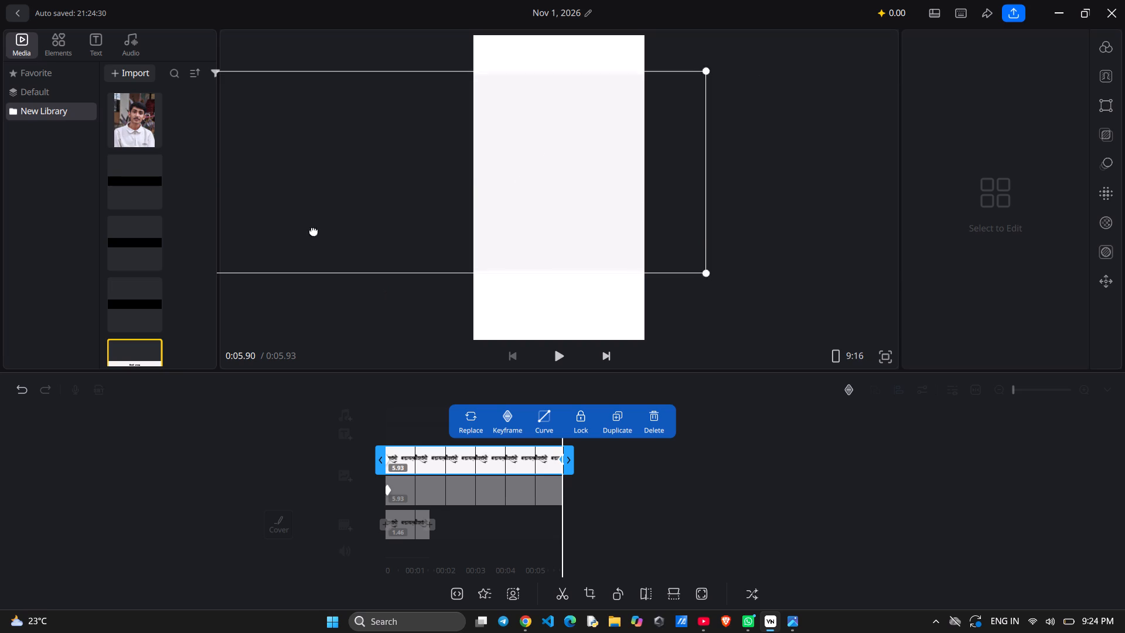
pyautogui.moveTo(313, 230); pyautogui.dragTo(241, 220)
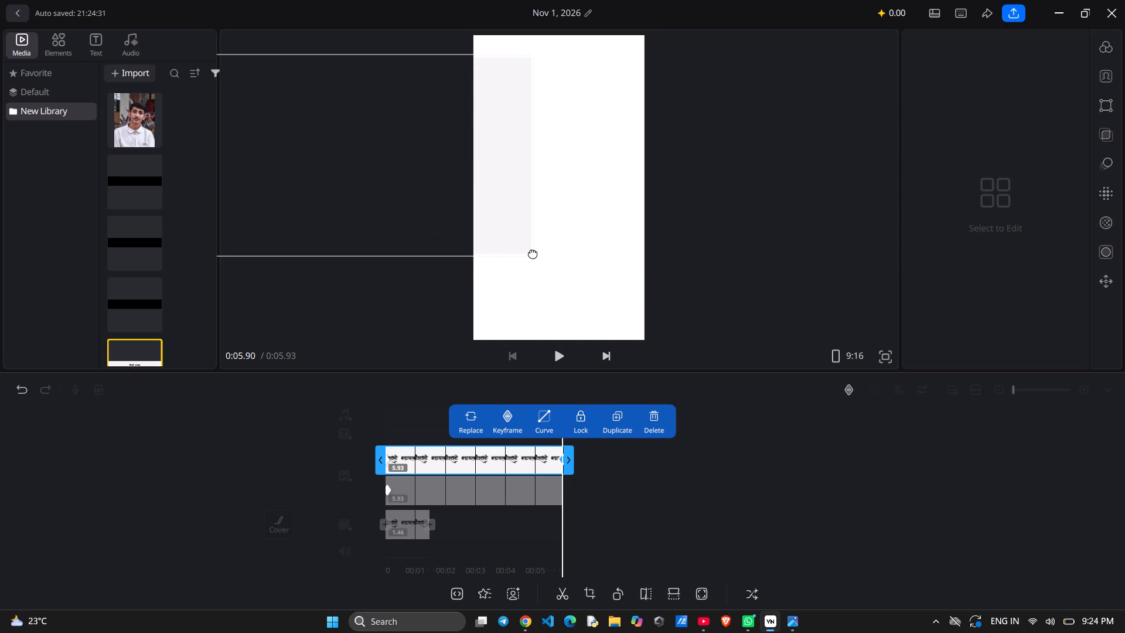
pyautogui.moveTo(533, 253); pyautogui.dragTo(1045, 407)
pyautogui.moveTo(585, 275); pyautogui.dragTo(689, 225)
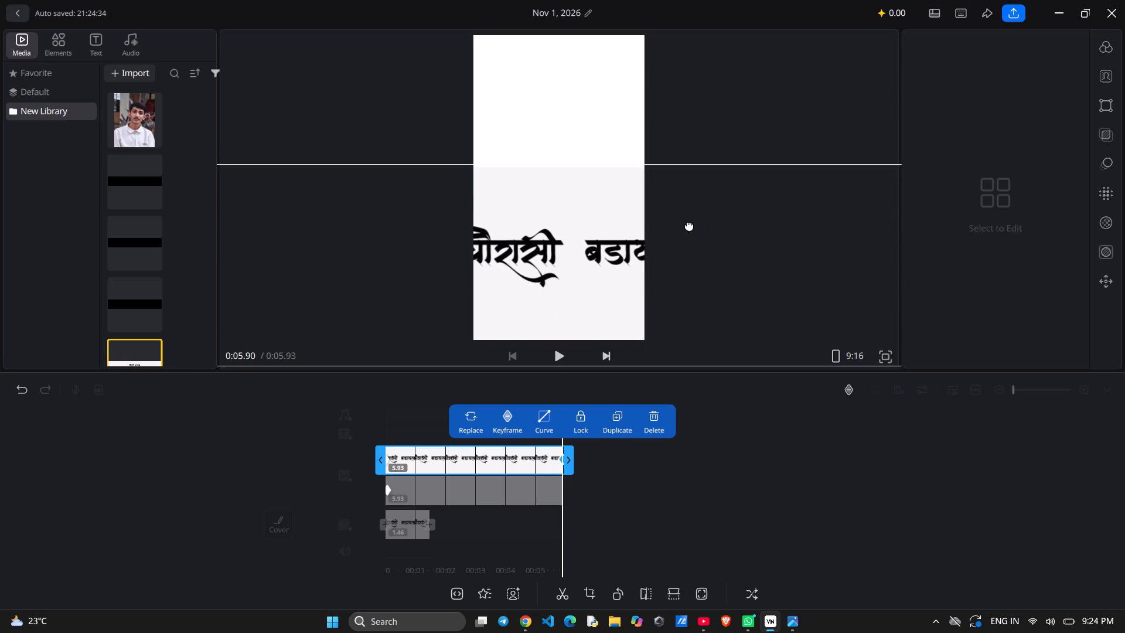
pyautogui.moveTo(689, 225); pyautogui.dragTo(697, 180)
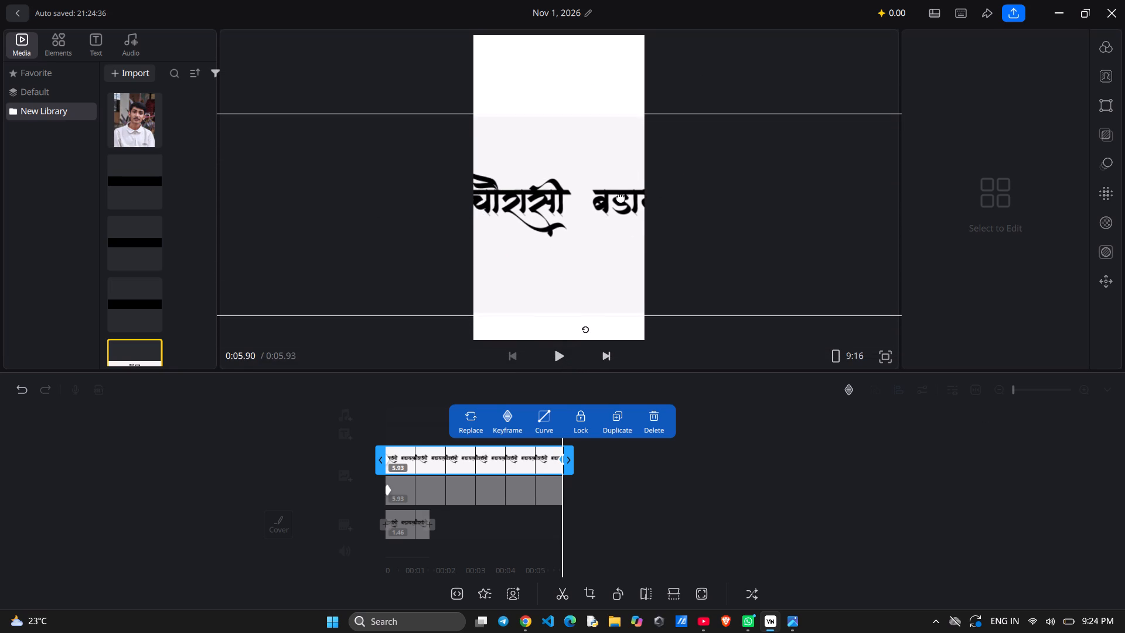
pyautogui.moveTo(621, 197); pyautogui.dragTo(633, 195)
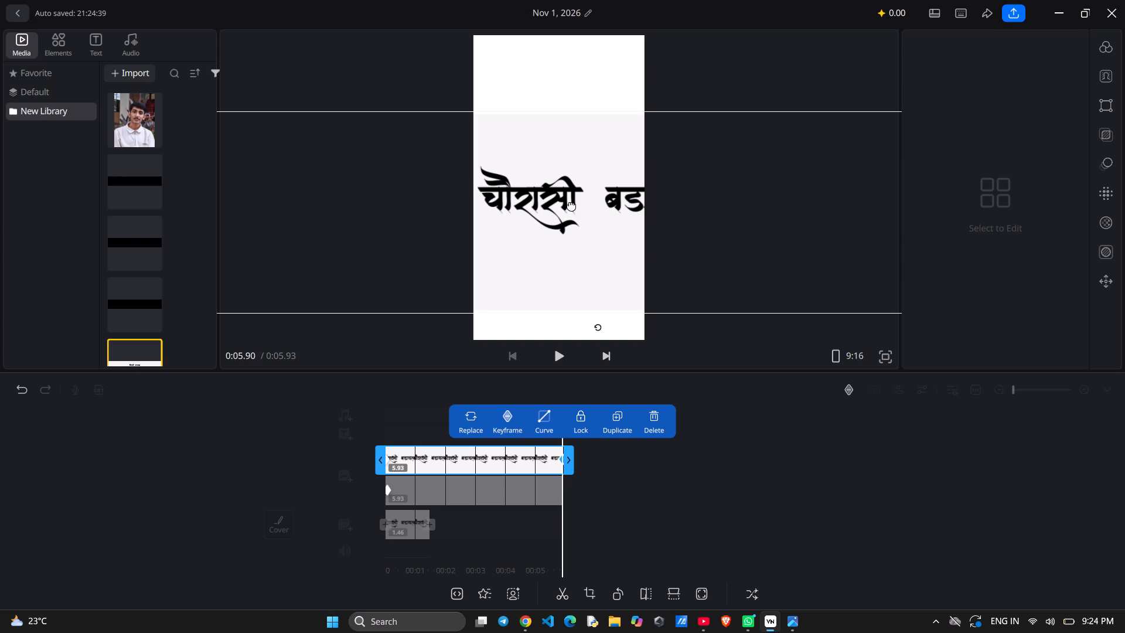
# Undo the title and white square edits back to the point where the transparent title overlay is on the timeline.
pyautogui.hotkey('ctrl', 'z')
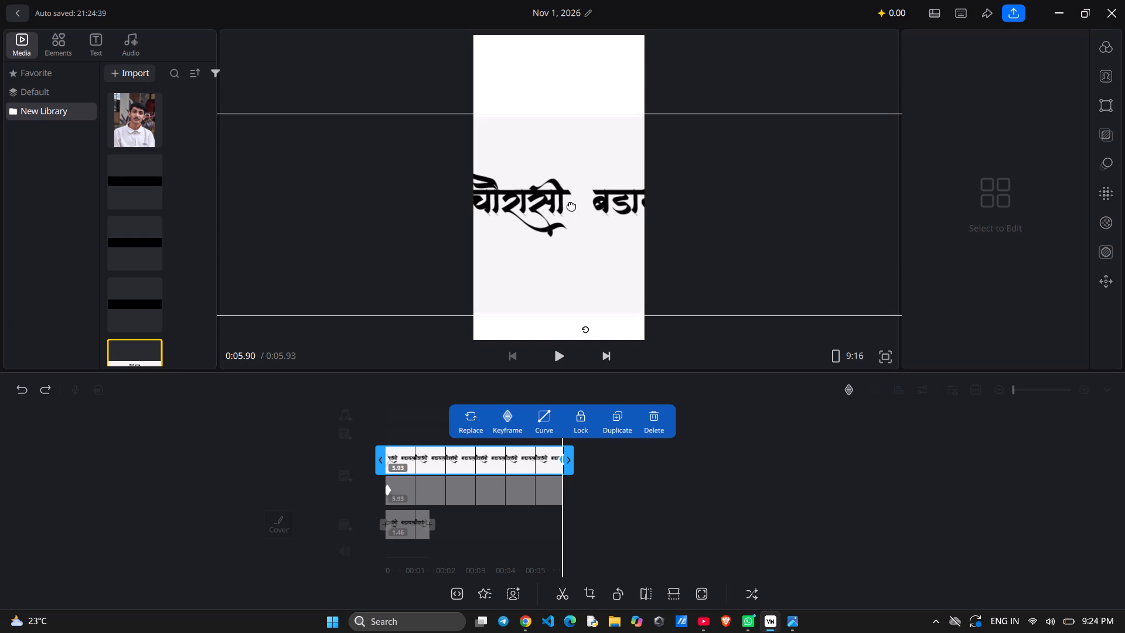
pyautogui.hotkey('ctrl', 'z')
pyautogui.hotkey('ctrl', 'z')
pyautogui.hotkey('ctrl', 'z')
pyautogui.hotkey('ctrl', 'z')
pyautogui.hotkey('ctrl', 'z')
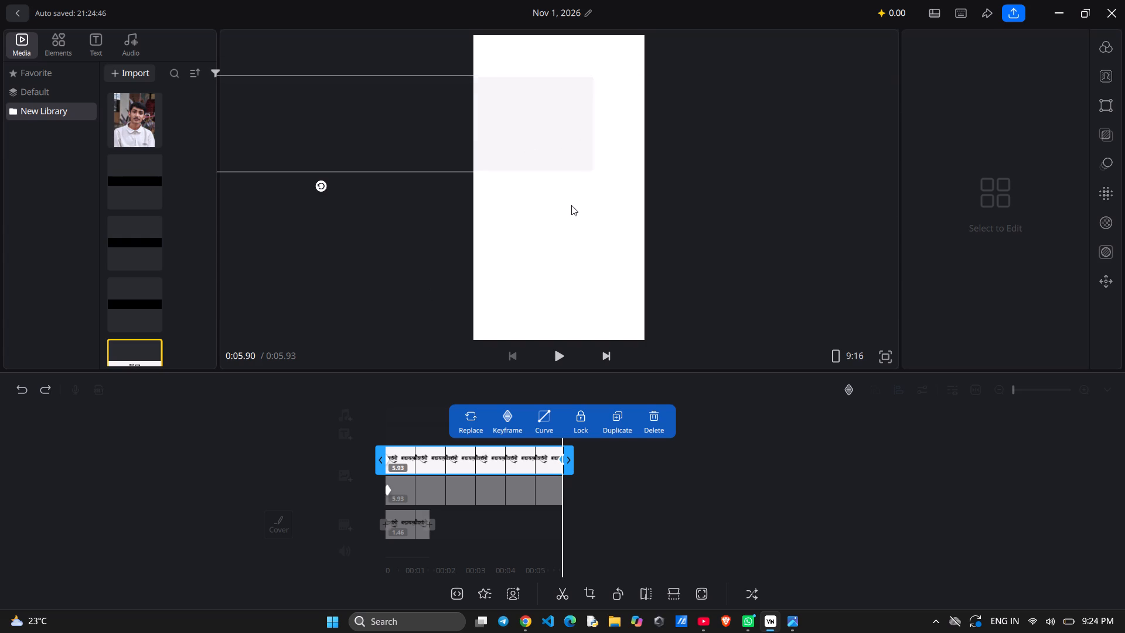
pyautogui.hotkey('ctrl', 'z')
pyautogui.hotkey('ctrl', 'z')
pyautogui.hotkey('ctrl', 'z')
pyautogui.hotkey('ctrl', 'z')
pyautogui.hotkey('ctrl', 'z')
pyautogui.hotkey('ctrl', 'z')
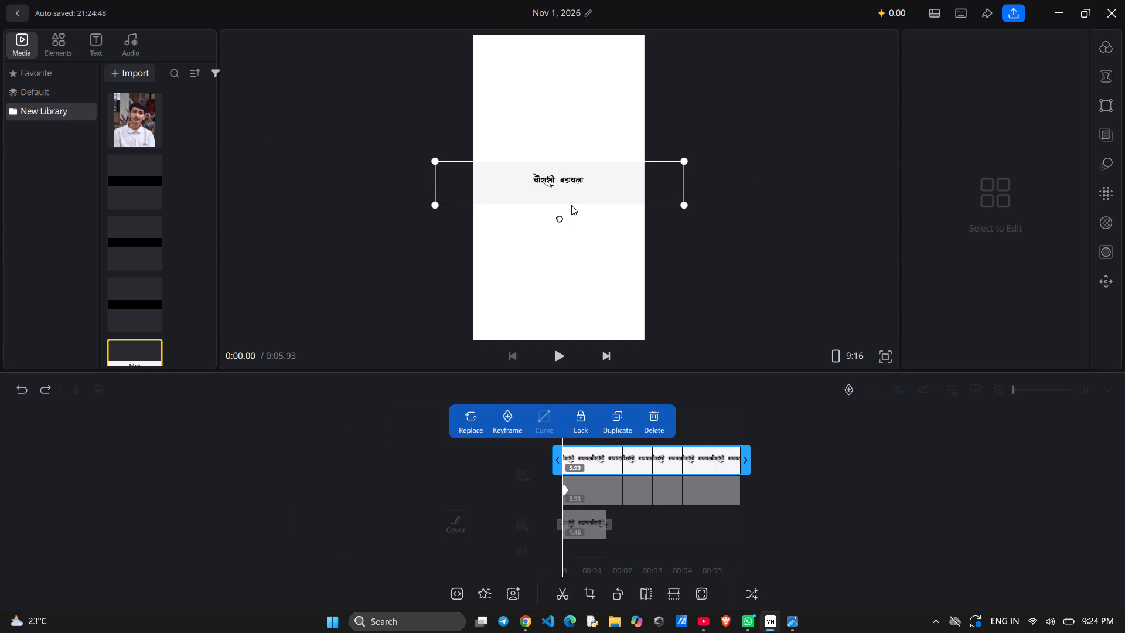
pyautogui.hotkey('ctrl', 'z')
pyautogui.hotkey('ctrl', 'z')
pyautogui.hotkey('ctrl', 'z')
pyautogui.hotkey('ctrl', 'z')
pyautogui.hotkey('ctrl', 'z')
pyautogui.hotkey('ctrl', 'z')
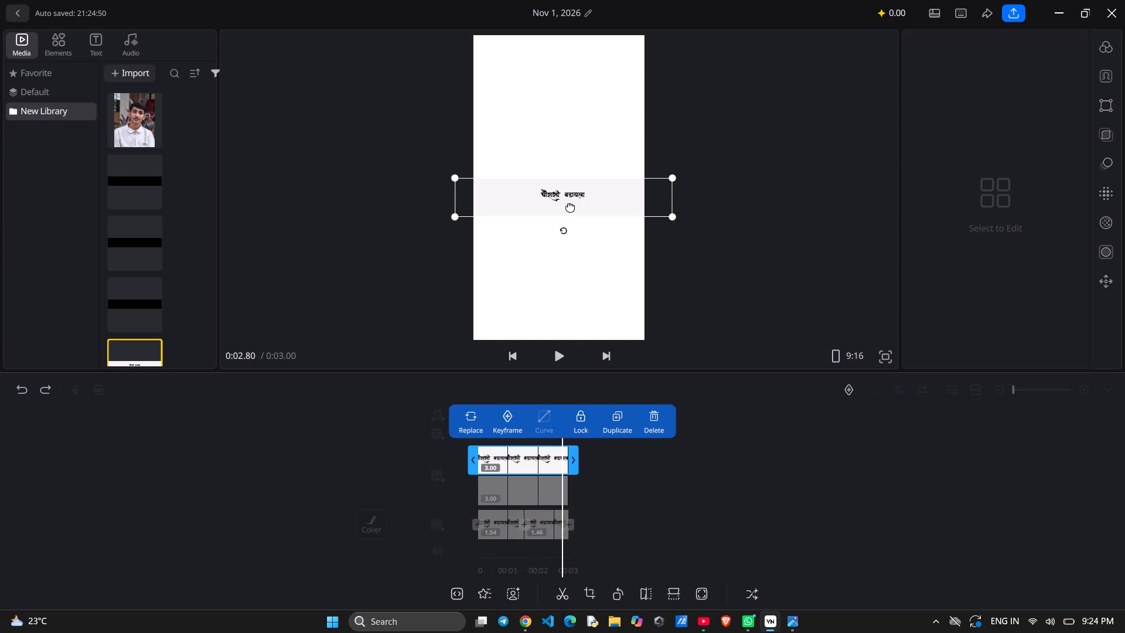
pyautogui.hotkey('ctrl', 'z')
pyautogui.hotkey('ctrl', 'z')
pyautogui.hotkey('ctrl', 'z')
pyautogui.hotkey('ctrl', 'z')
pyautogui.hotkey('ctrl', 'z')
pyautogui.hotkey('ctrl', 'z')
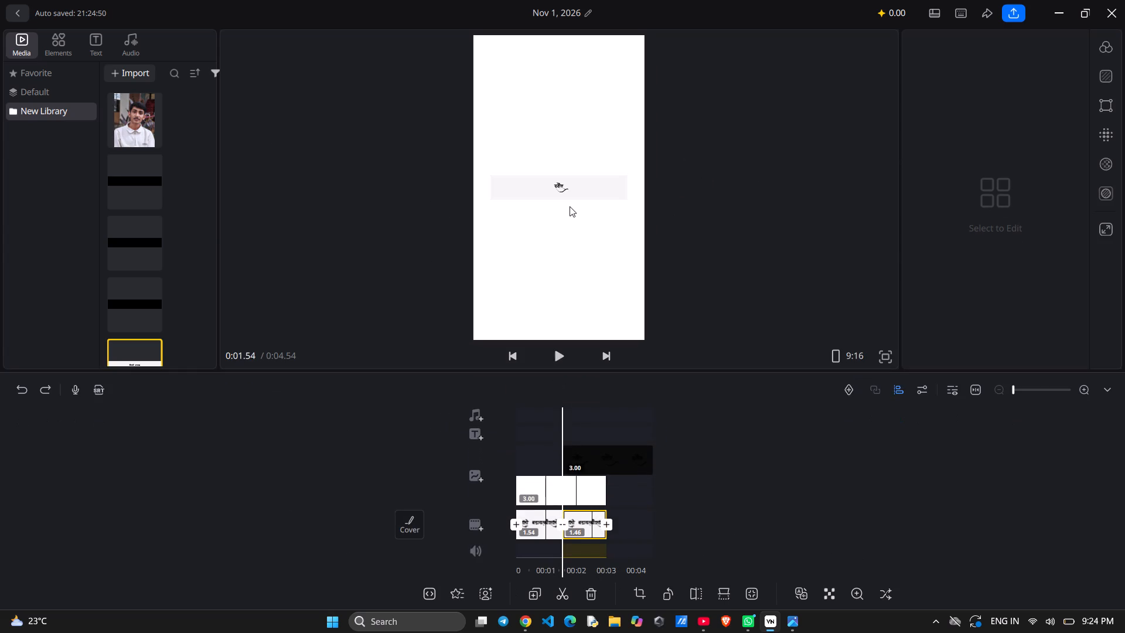
# Undo the overlay, split and white square edits until only the original 3.00 s title clip remains on the timeline.
pyautogui.hotkey('ctrl', 'z')
pyautogui.hotkey('ctrl', 'z')
pyautogui.hotkey('ctrl', 'z')
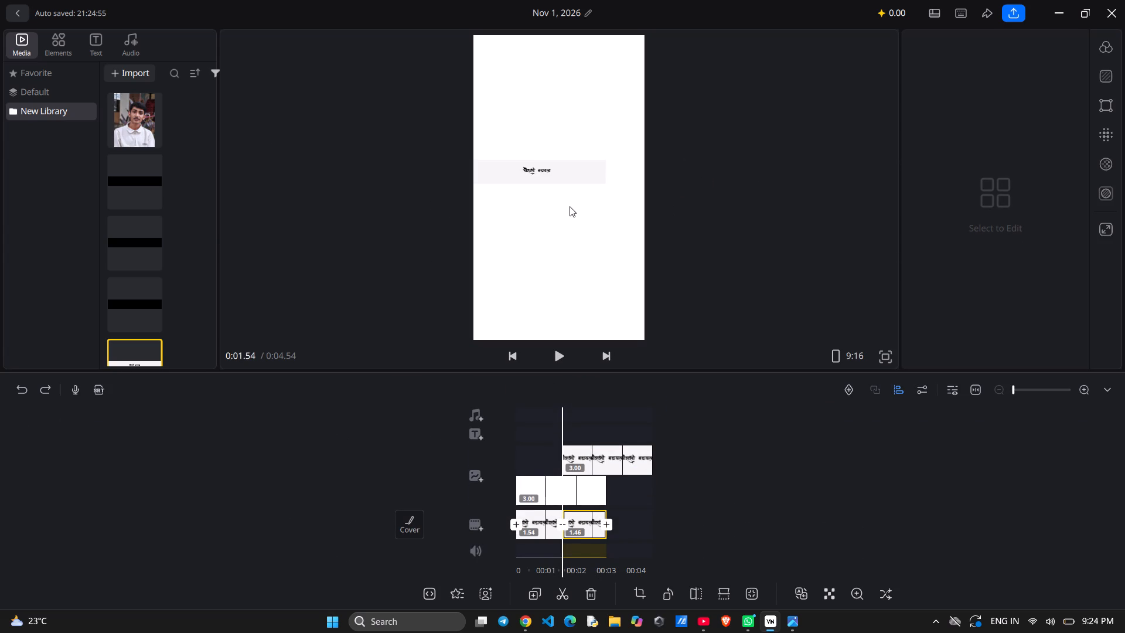
pyautogui.hotkey('ctrl', 'z')
pyautogui.hotkey('ctrl', 'z')
pyautogui.hotkey('ctrl', 'z')
pyautogui.hotkey('ctrl', 'z')
pyautogui.hotkey('ctrl', 'z')
pyautogui.hotkey('ctrl', 'z')
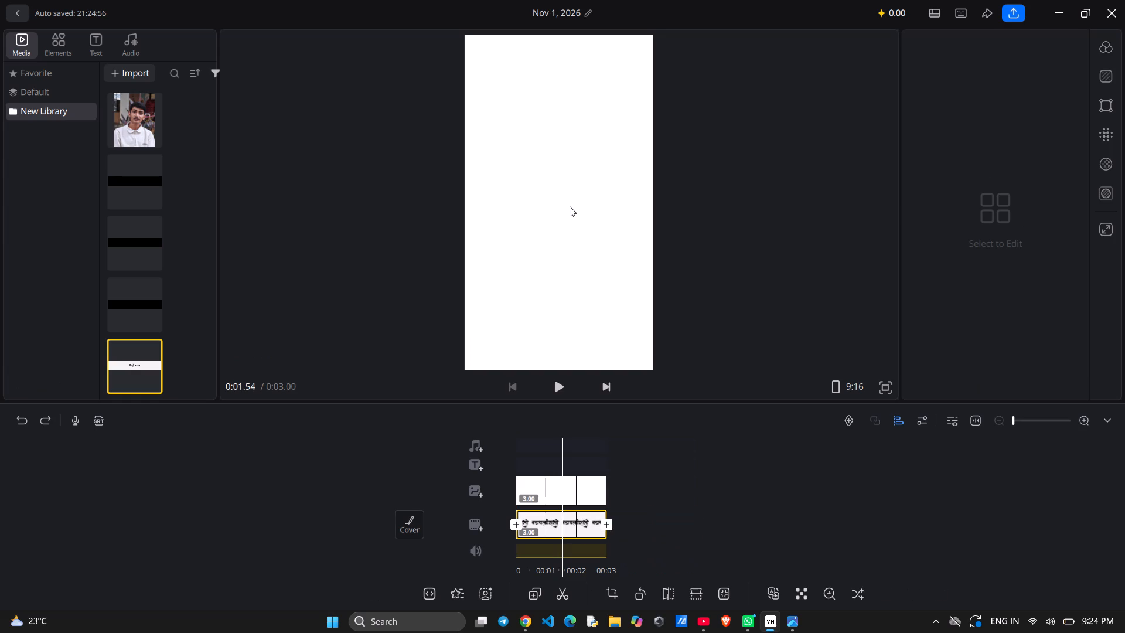
pyautogui.hotkey('ctrl', 'z')
pyautogui.hotkey('ctrl', 'z')
pyautogui.hotkey('ctrl', 'z')
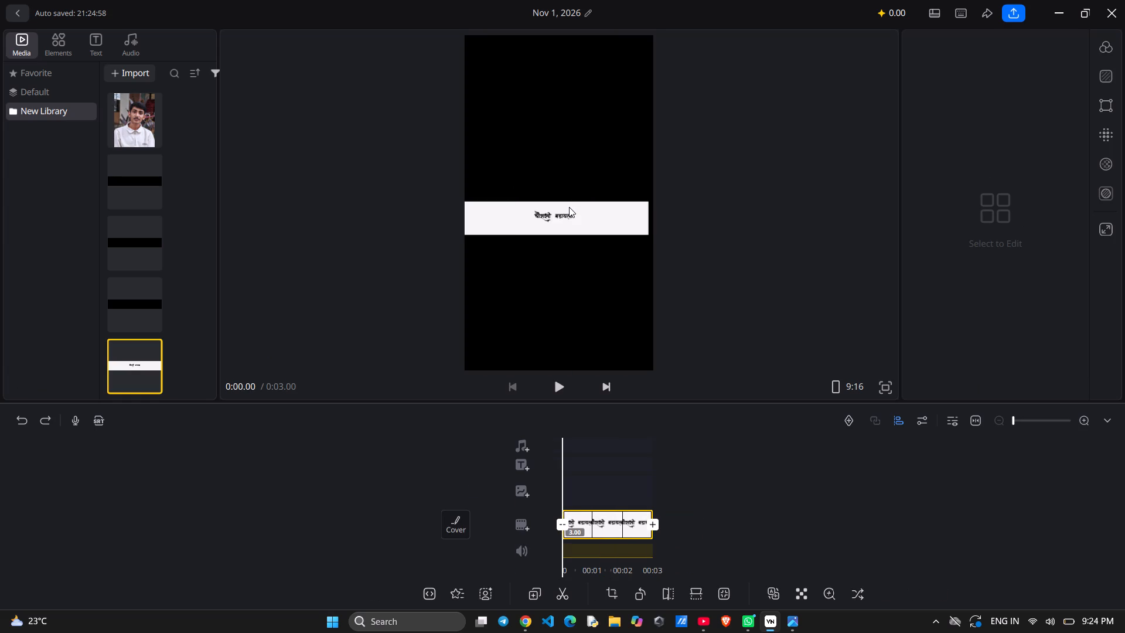
# Enlarge the title clip until the चौरासी बडायला lettering is sized to nearly span the frame's width.
pyautogui.click(550, 218)
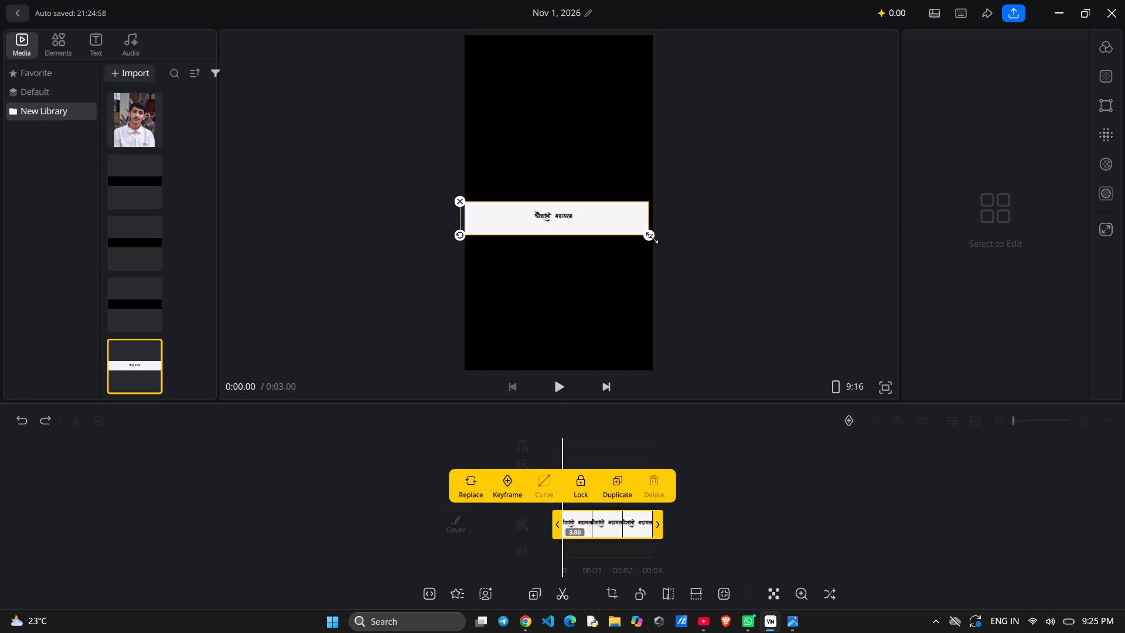
pyautogui.moveTo(648, 234); pyautogui.dragTo(988, 406)
pyautogui.moveTo(558, 217); pyautogui.dragTo(583, 222)
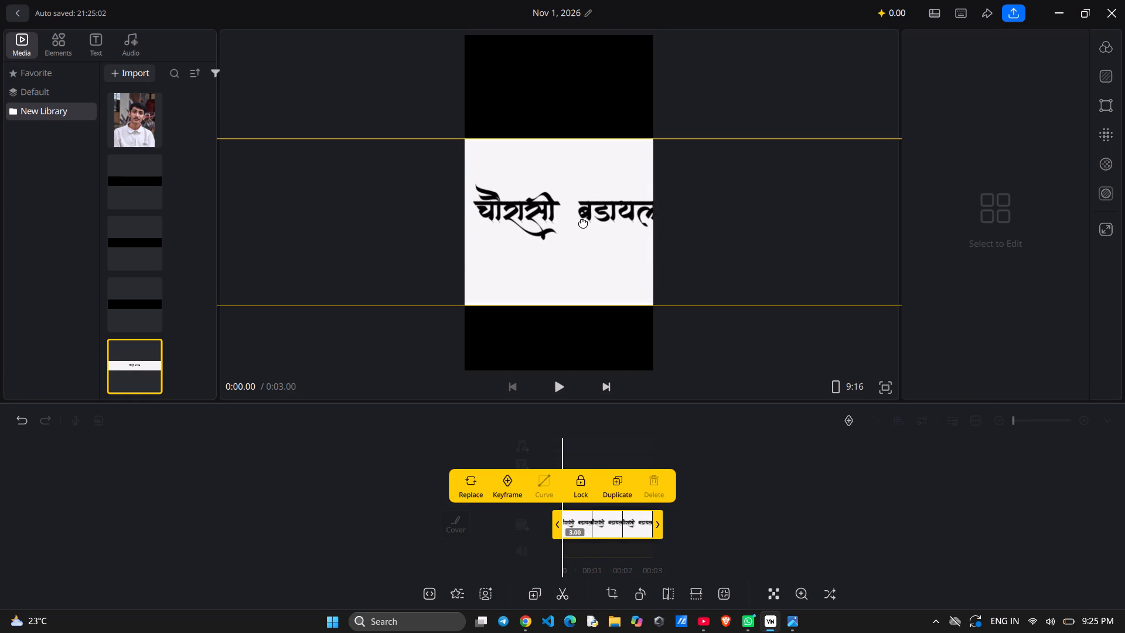
pyautogui.moveTo(583, 222); pyautogui.dragTo(582, 222)
pyautogui.moveTo(579, 219); pyautogui.dragTo(357, 169)
pyautogui.moveTo(828, 254); pyautogui.dragTo(766, 232)
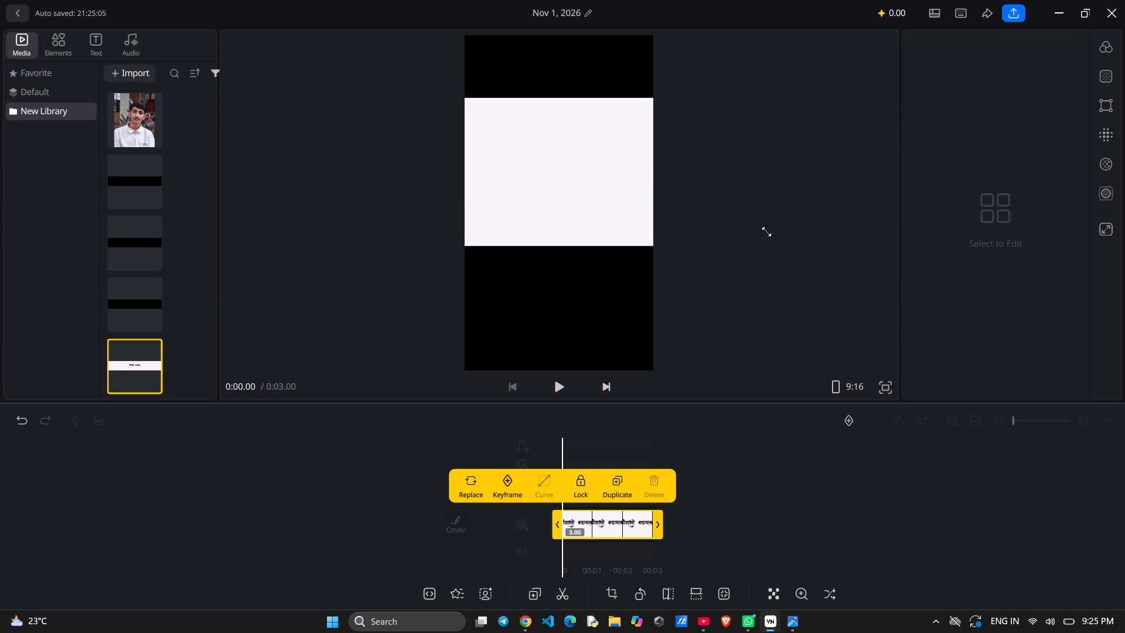
pyautogui.moveTo(766, 232); pyautogui.dragTo(751, 227)
# Reposition the enlarged title so both words sit horizontally centred, slightly above the middle of the frame.
pyautogui.moveTo(556, 163); pyautogui.dragTo(763, 192)
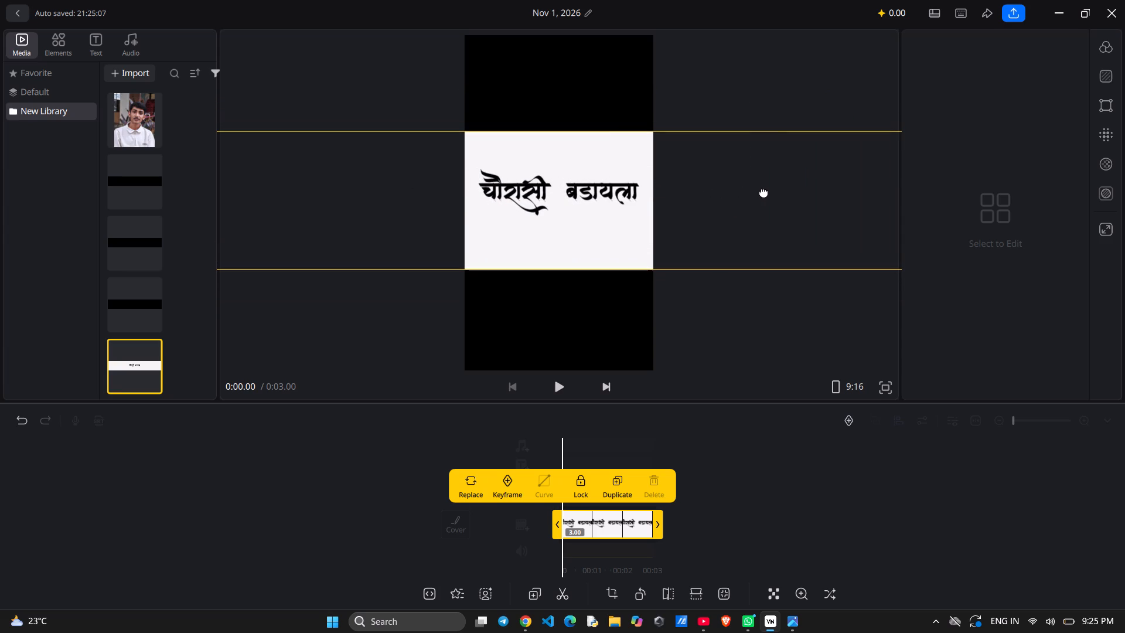
pyautogui.moveTo(763, 192); pyautogui.dragTo(760, 207)
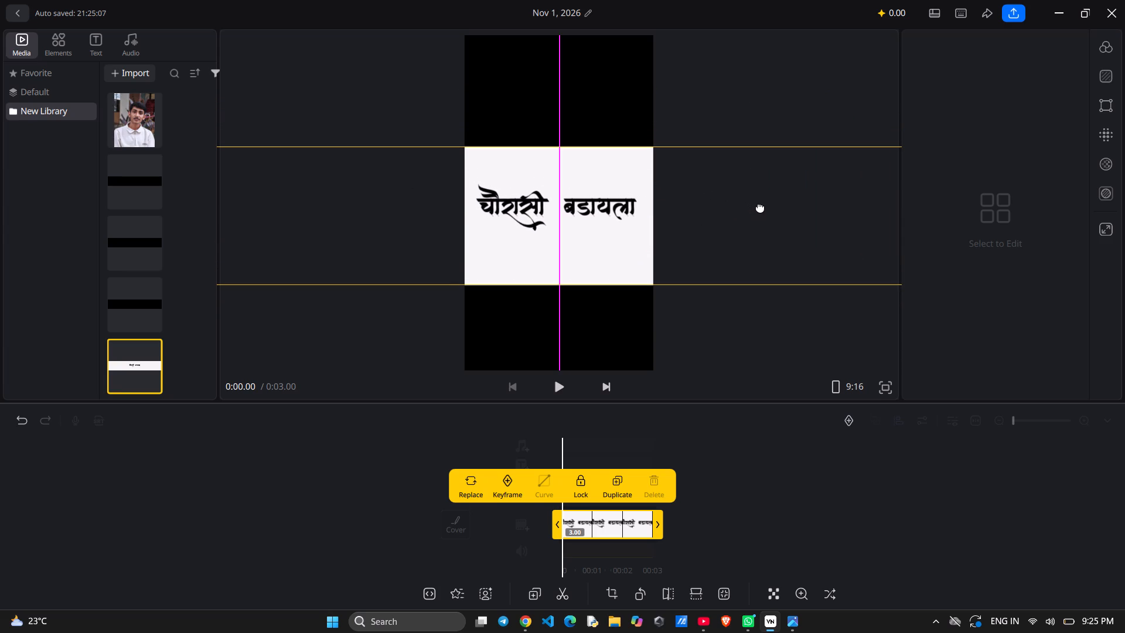
pyautogui.moveTo(760, 207); pyautogui.dragTo(762, 247)
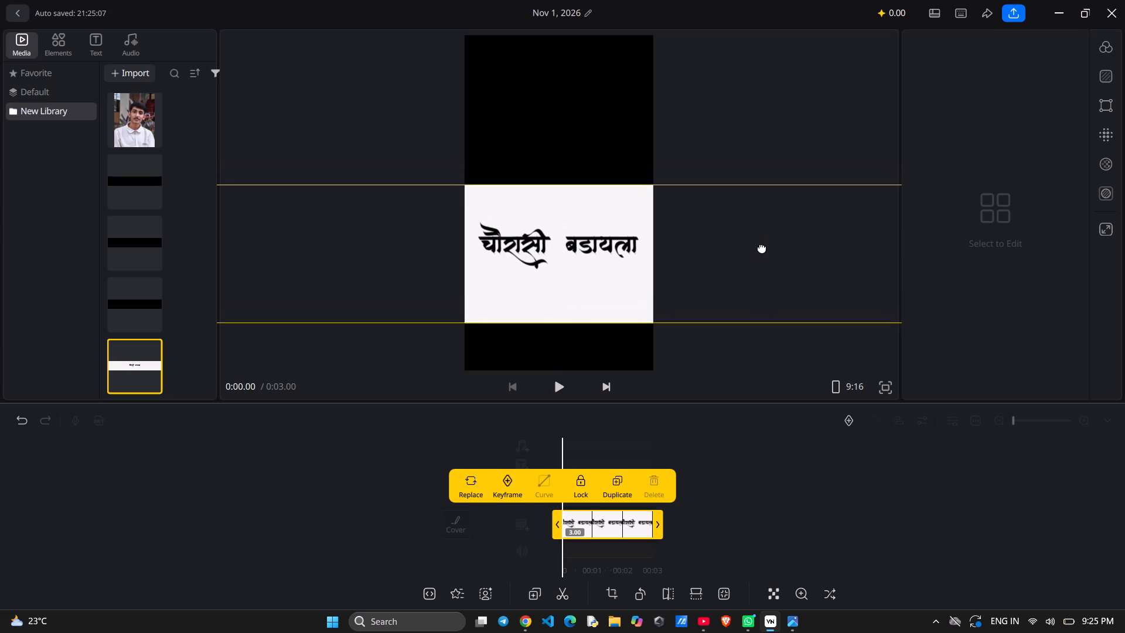
pyautogui.moveTo(762, 247); pyautogui.dragTo(745, 200)
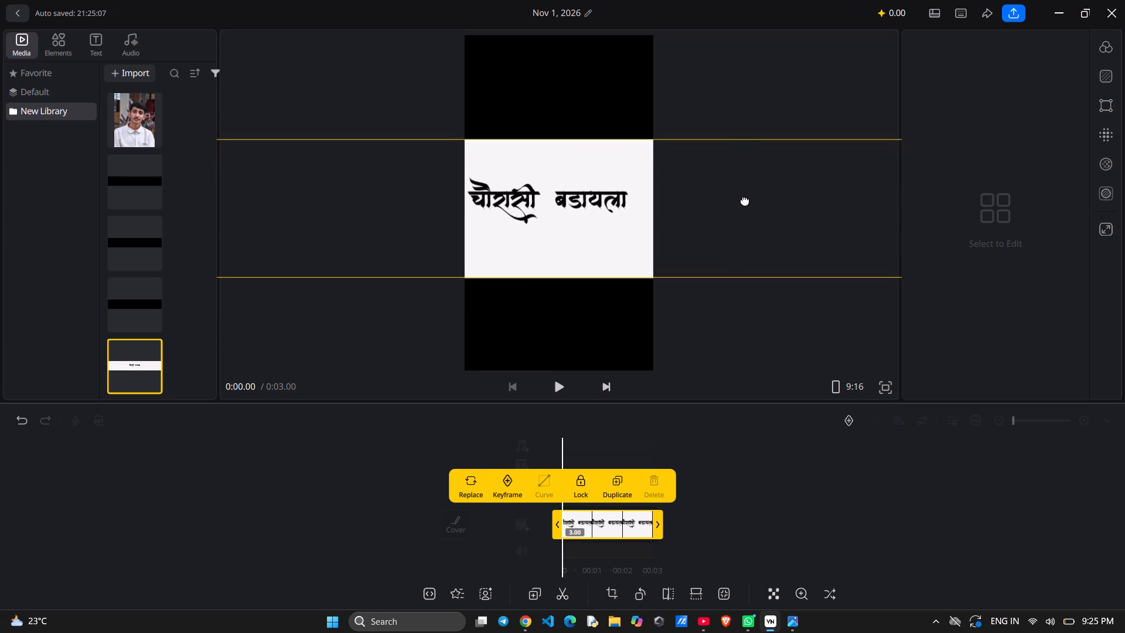
pyautogui.moveTo(745, 200); pyautogui.dragTo(720, 219)
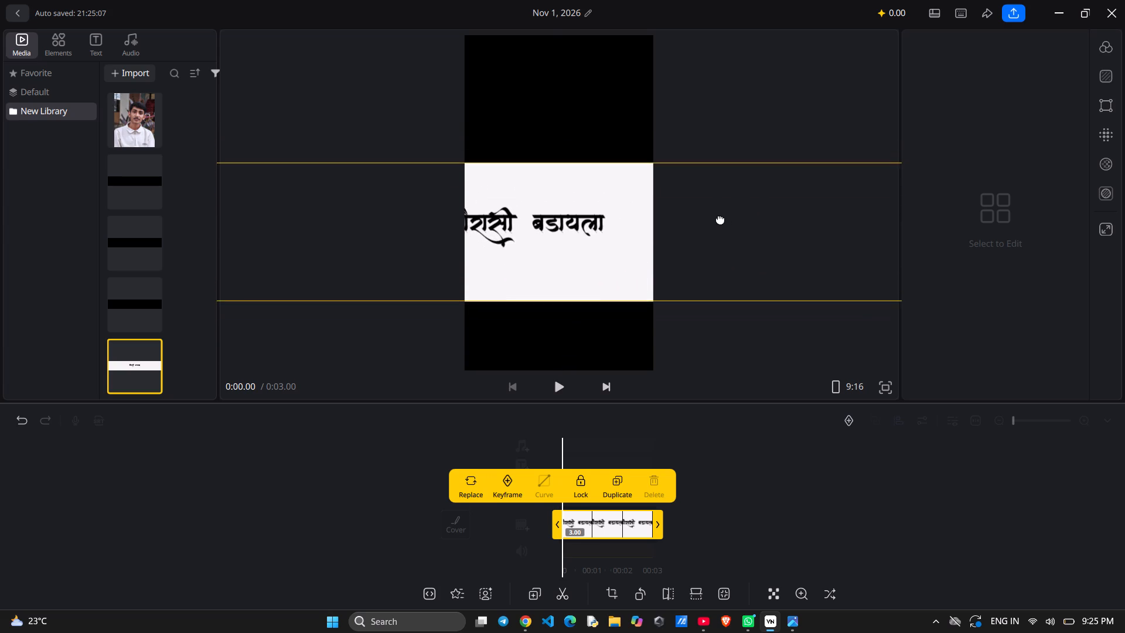
pyautogui.moveTo(720, 219); pyautogui.dragTo(705, 202)
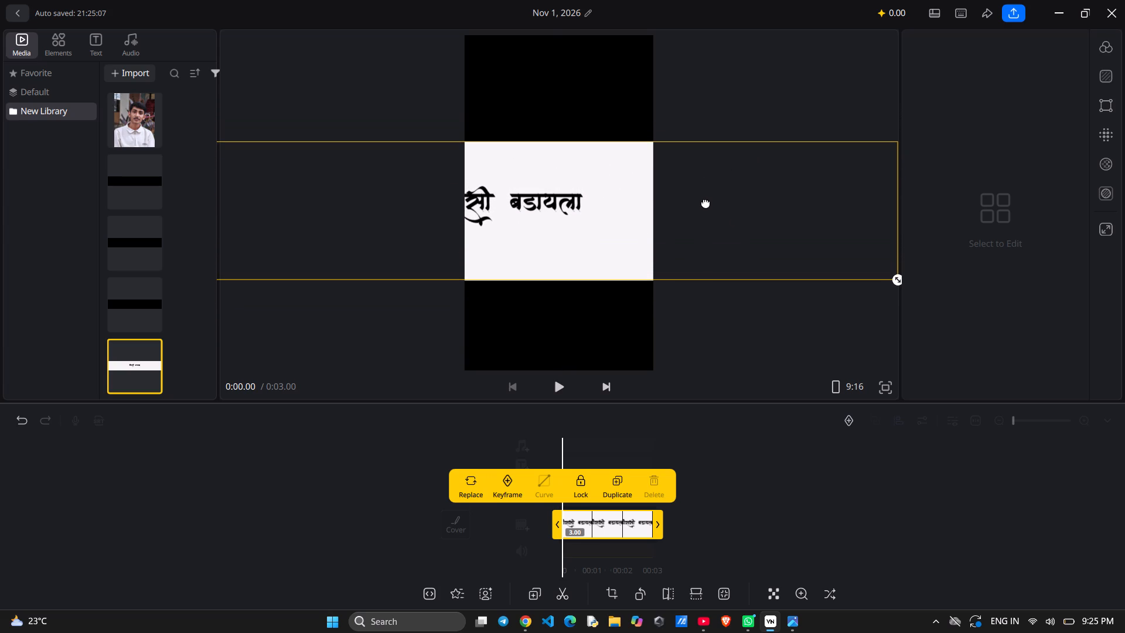
pyautogui.moveTo(705, 202); pyautogui.dragTo(706, 195)
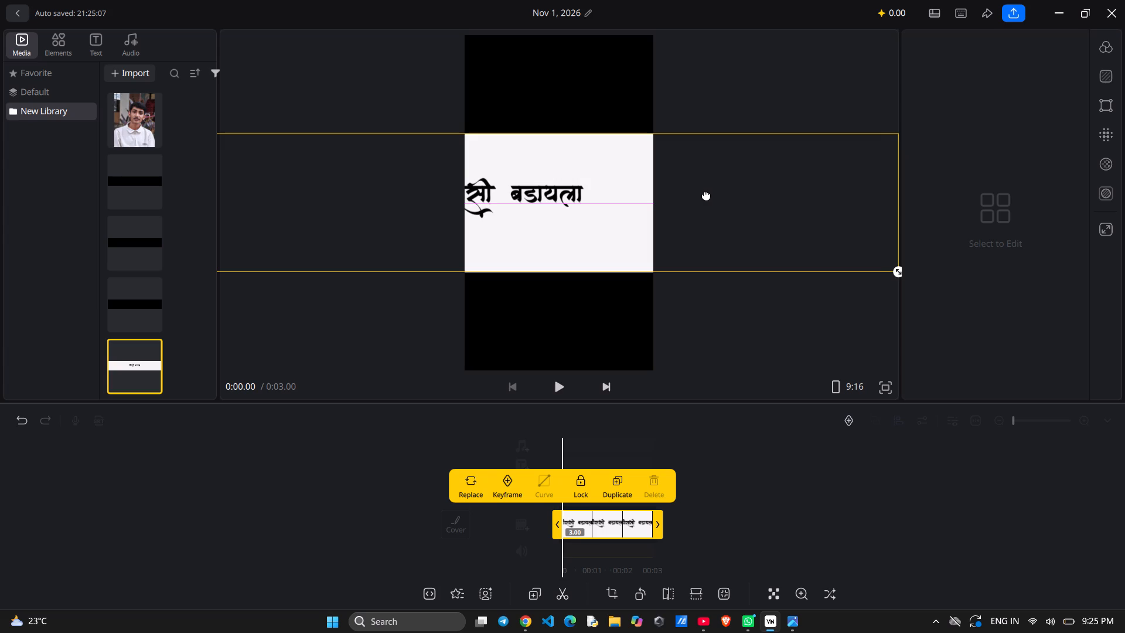
pyautogui.moveTo(706, 195); pyautogui.dragTo(761, 194)
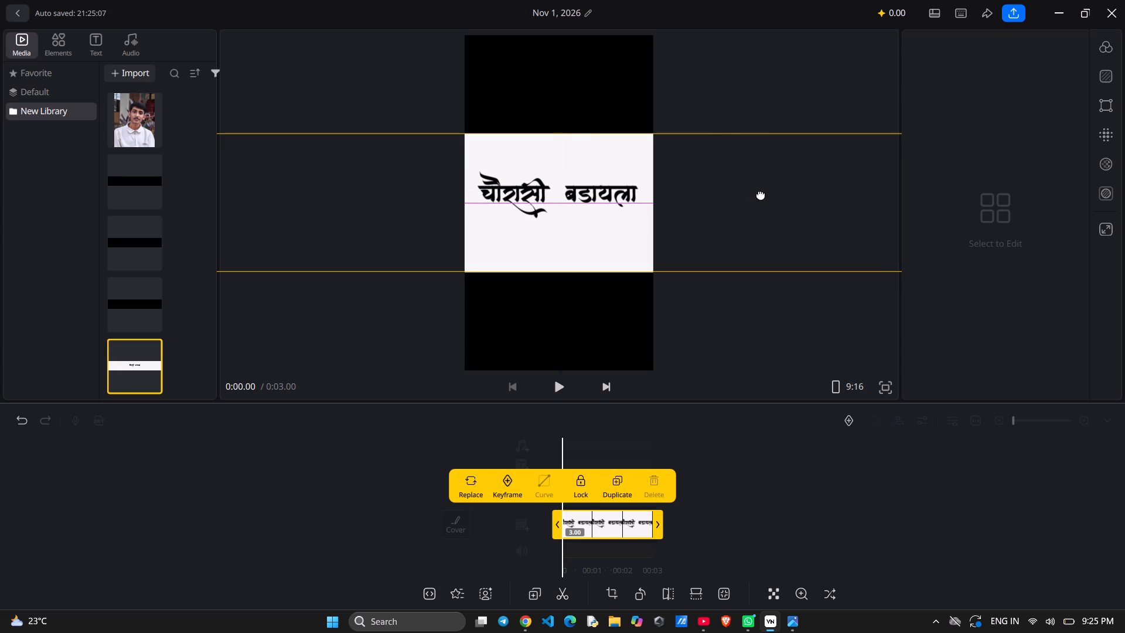
pyautogui.moveTo(761, 194); pyautogui.dragTo(762, 195)
pyautogui.click(797, 357)
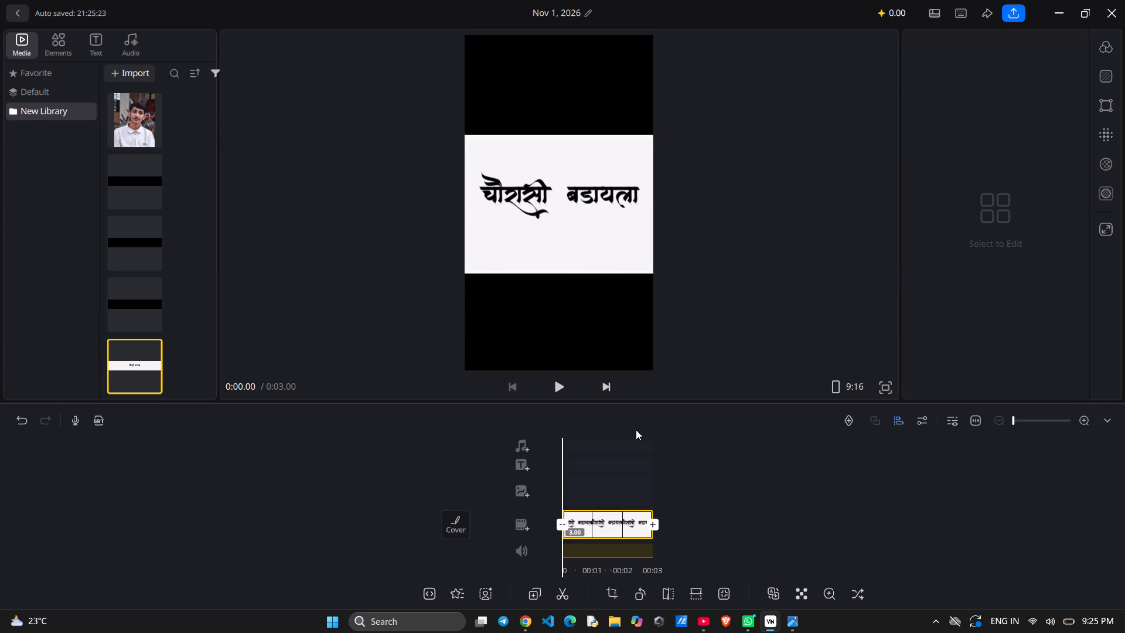
# Add a keyframe at the start of the title clip.
pyautogui.click(582, 525)
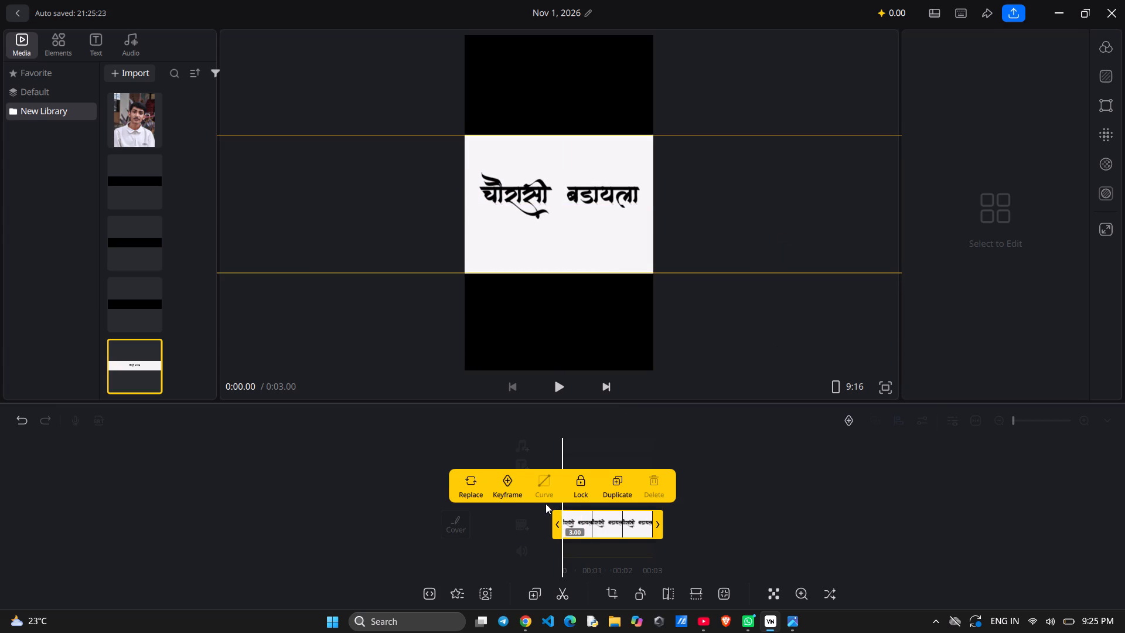
pyautogui.click(509, 484)
# Extend the title clip to 5.30 s.
pyautogui.moveTo(862, 533); pyautogui.dragTo(754, 541)
pyautogui.moveTo(568, 525); pyautogui.dragTo(623, 532)
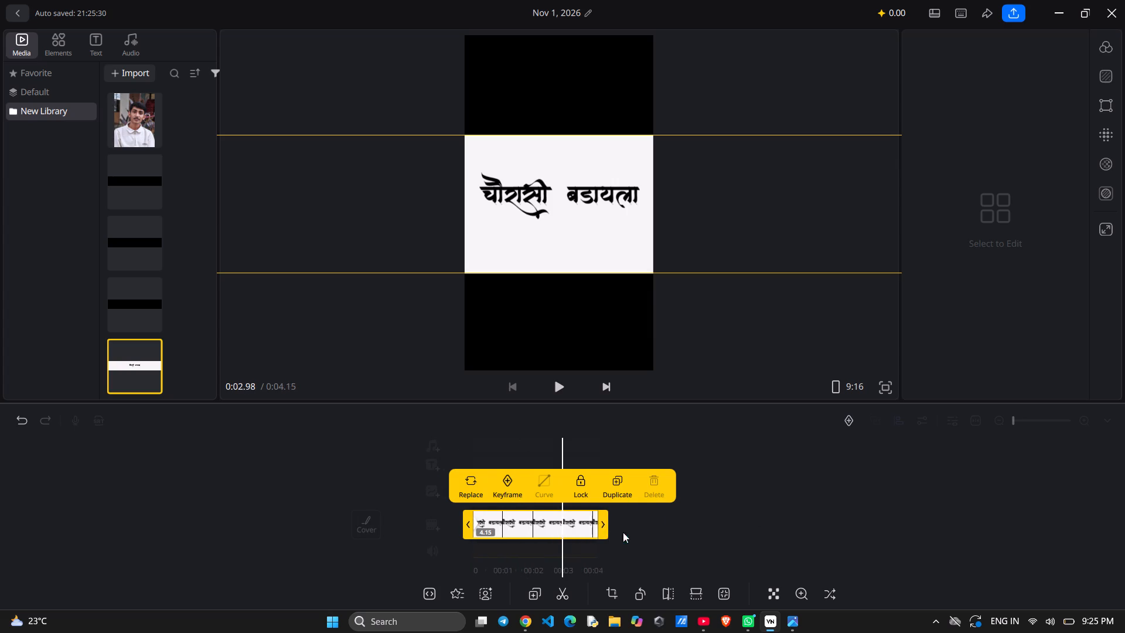
pyautogui.moveTo(623, 532); pyautogui.dragTo(637, 532)
pyautogui.click(742, 508)
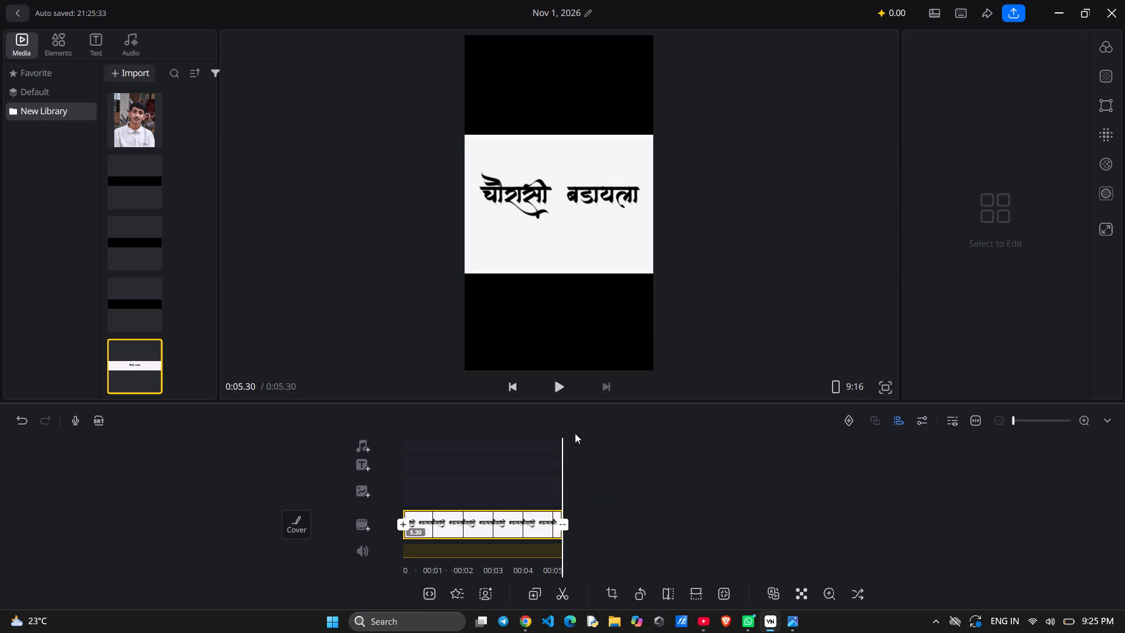
# Add a second keyframe to the title clip at its 5.30 s end.
pyautogui.click(628, 490)
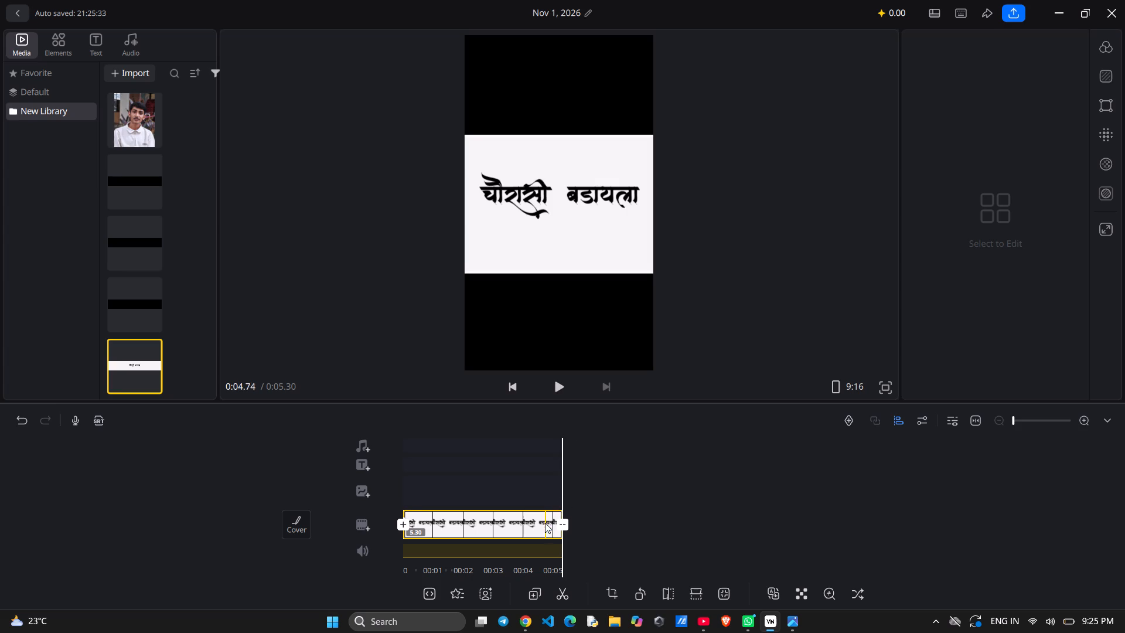
pyautogui.click(545, 523)
pyautogui.click(506, 478)
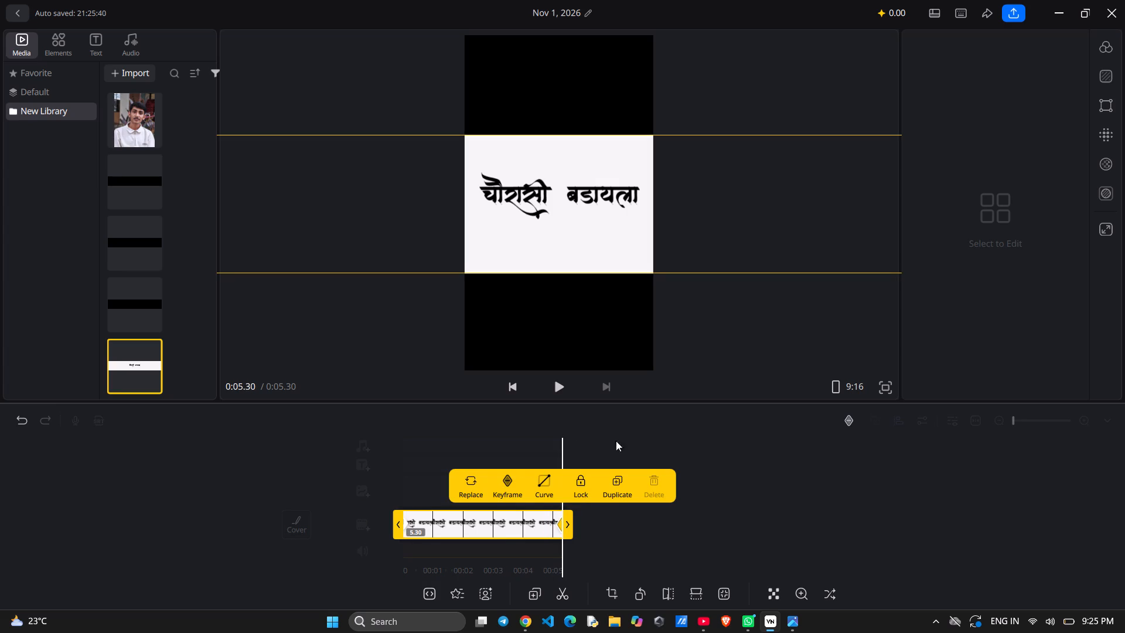
# At the 5.30 s keyframe, enlarge the title in stages until its off-white background is big enough to cover the whole frame.
pyautogui.moveTo(702, 235); pyautogui.dragTo(381, 198)
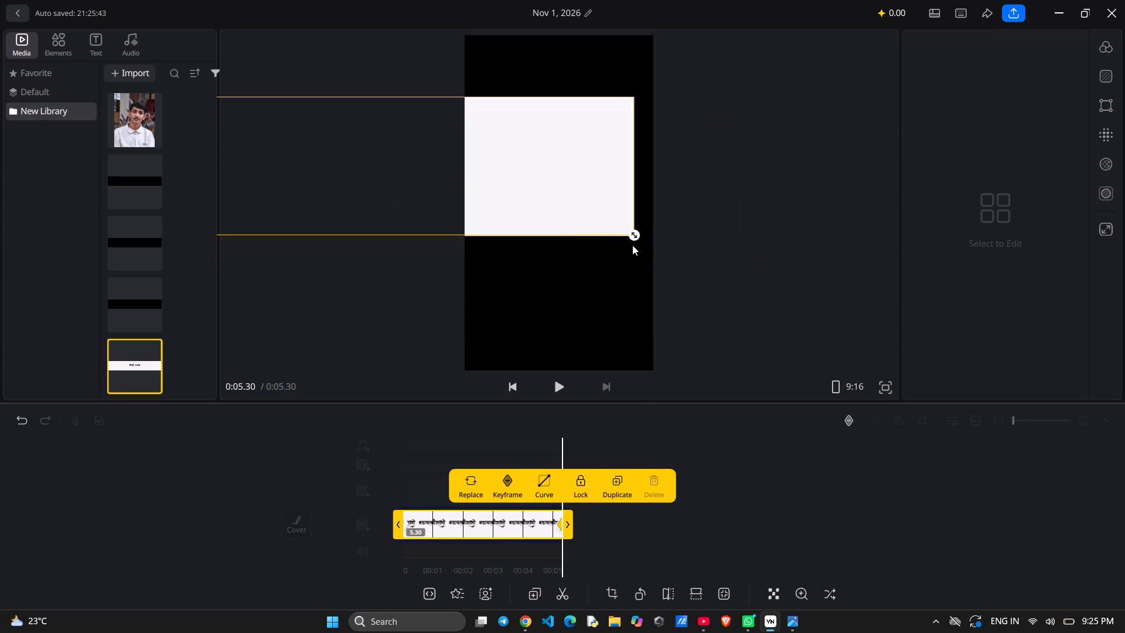
pyautogui.moveTo(636, 239); pyautogui.dragTo(879, 259)
pyautogui.moveTo(547, 204); pyautogui.dragTo(294, 181)
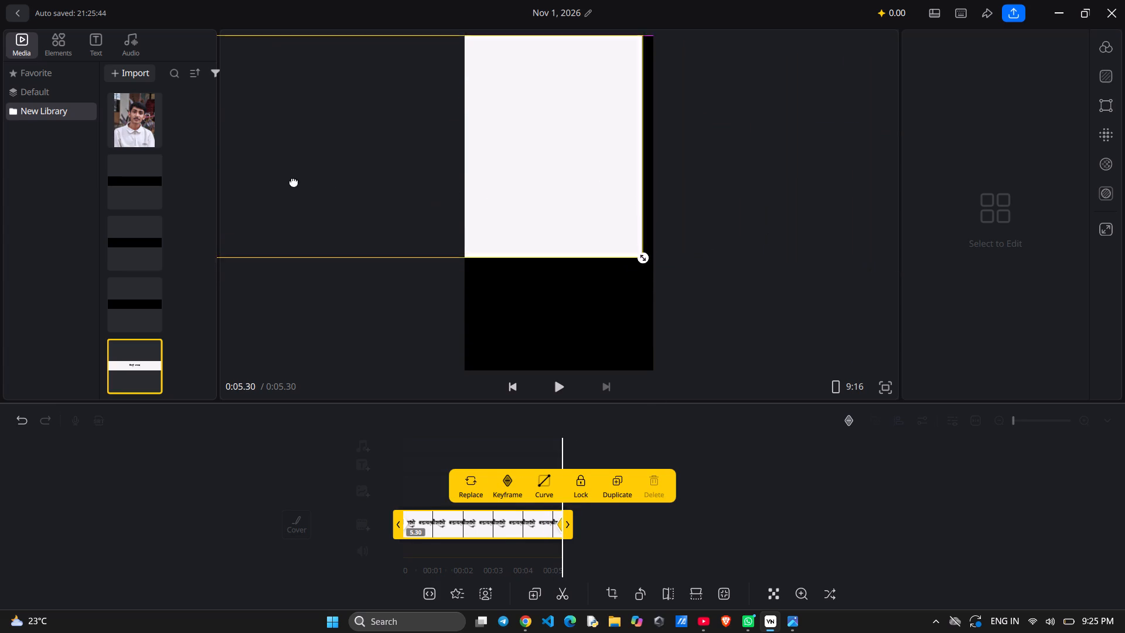
pyautogui.moveTo(294, 181); pyautogui.dragTo(285, 179)
pyautogui.moveTo(605, 249); pyautogui.dragTo(961, 294)
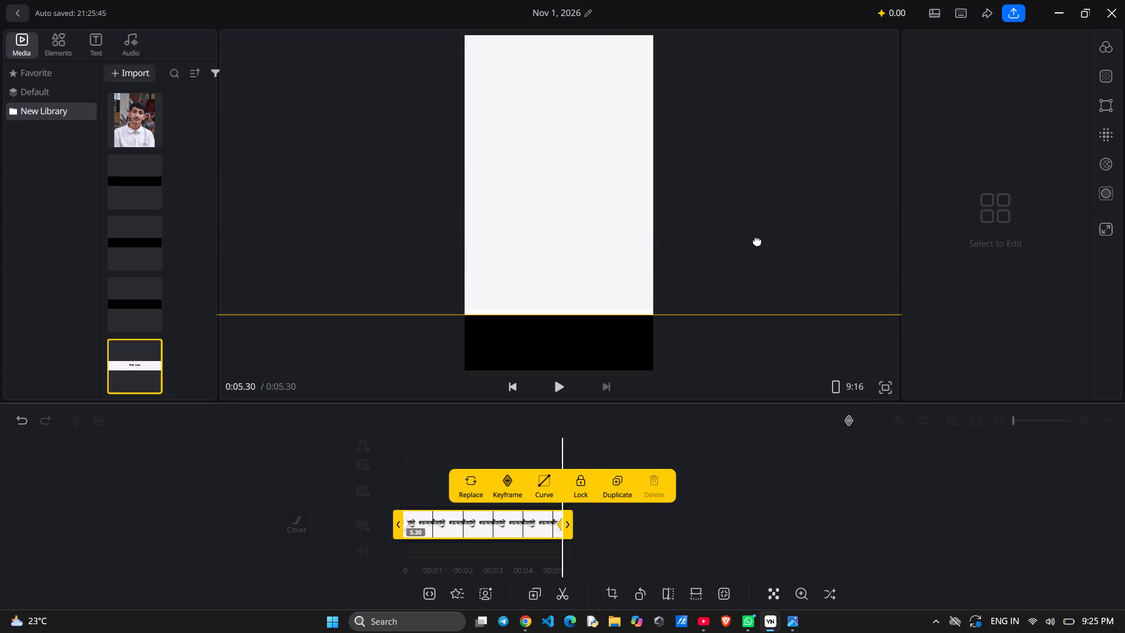
pyautogui.moveTo(561, 209); pyautogui.dragTo(138, 178)
pyautogui.moveTo(546, 284); pyautogui.dragTo(547, 285)
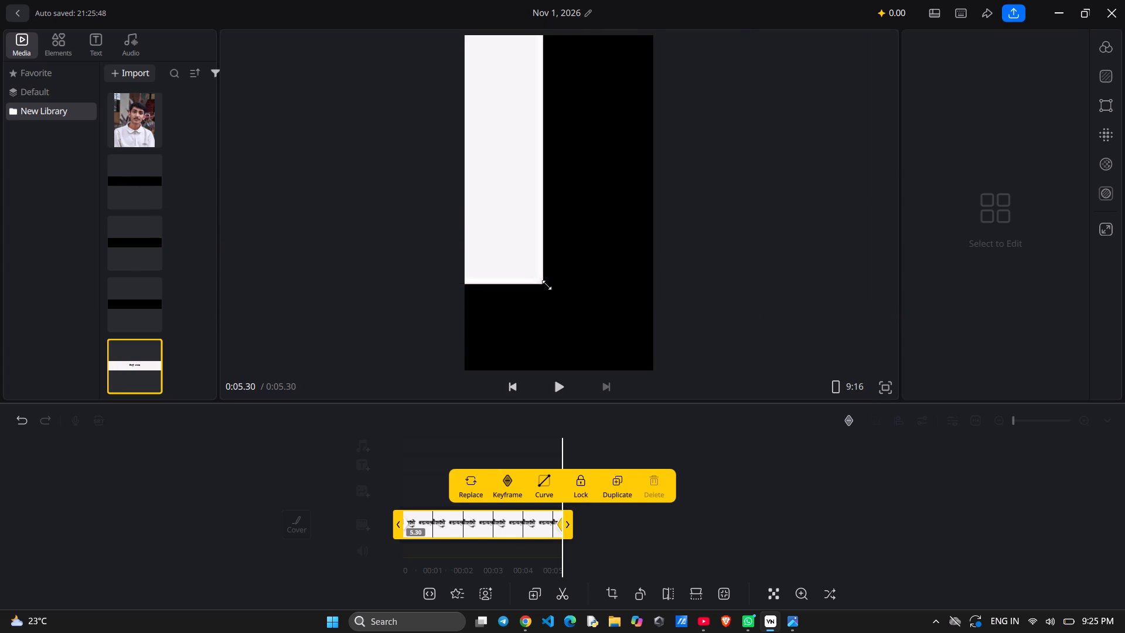
pyautogui.moveTo(547, 285); pyautogui.dragTo(1062, 355)
# Move the oversized title back across the frame until the end of the word चौरासी sits near mid-height.
pyautogui.moveTo(487, 236); pyautogui.dragTo(697, 238)
pyautogui.moveTo(504, 229); pyautogui.dragTo(677, 229)
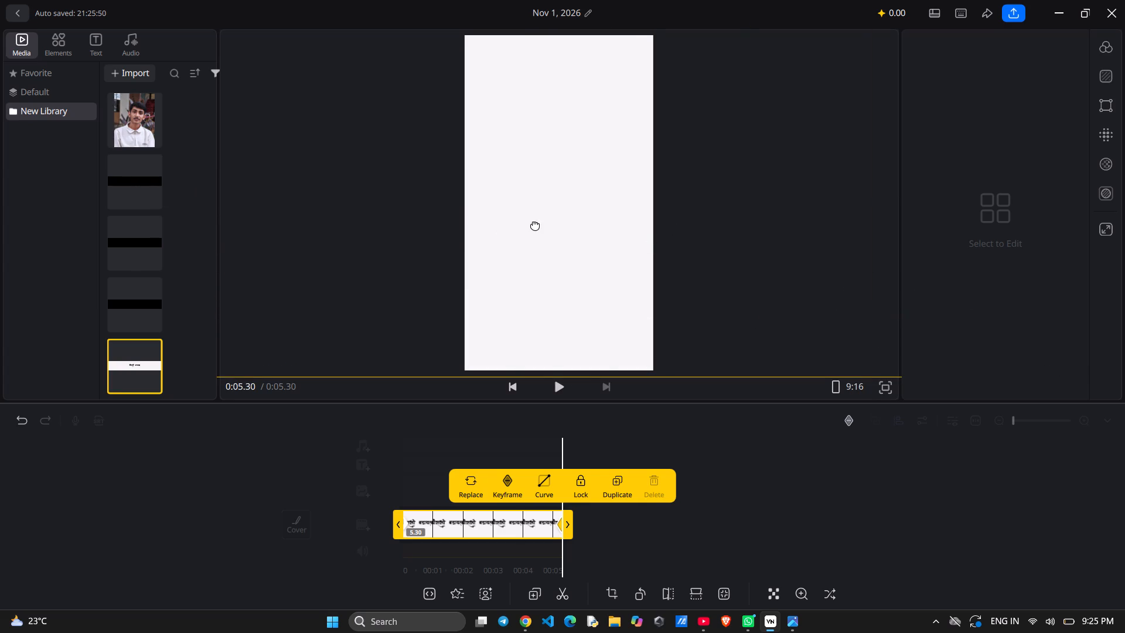
pyautogui.moveTo(535, 226); pyautogui.dragTo(684, 238)
pyautogui.moveTo(459, 200); pyautogui.dragTo(598, 206)
pyautogui.moveTo(499, 209); pyautogui.dragTo(626, 212)
pyautogui.moveTo(551, 212); pyautogui.dragTo(619, 231)
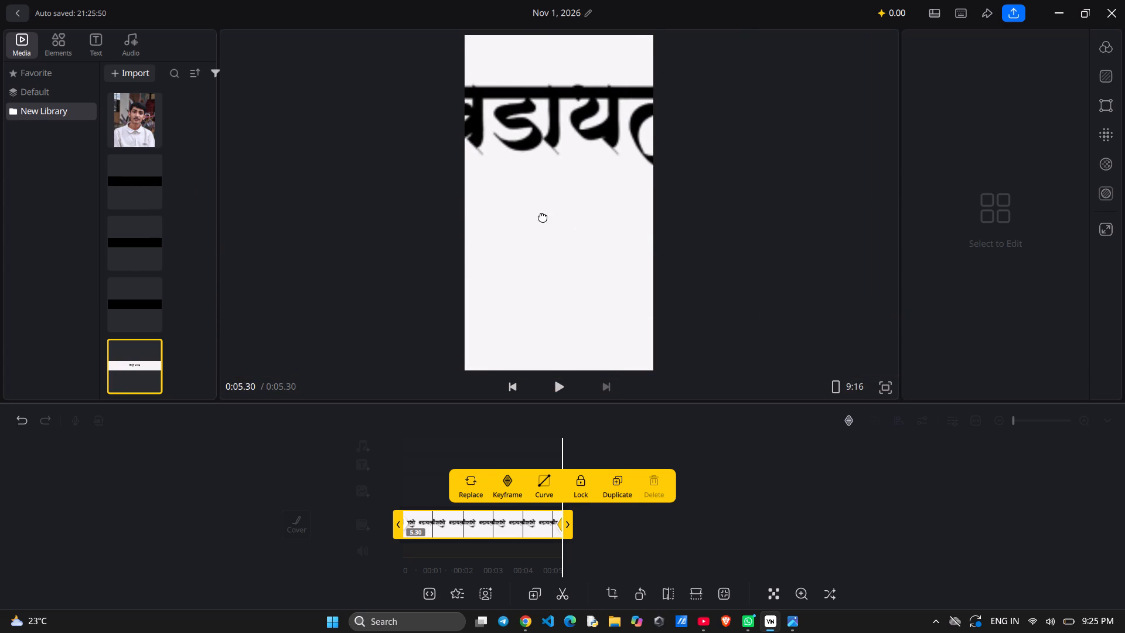
pyautogui.moveTo(534, 219); pyautogui.dragTo(606, 251)
pyautogui.moveTo(543, 239); pyautogui.dragTo(588, 246)
pyautogui.moveTo(532, 229); pyautogui.dragTo(566, 229)
pyautogui.moveTo(538, 222); pyautogui.dragTo(540, 223)
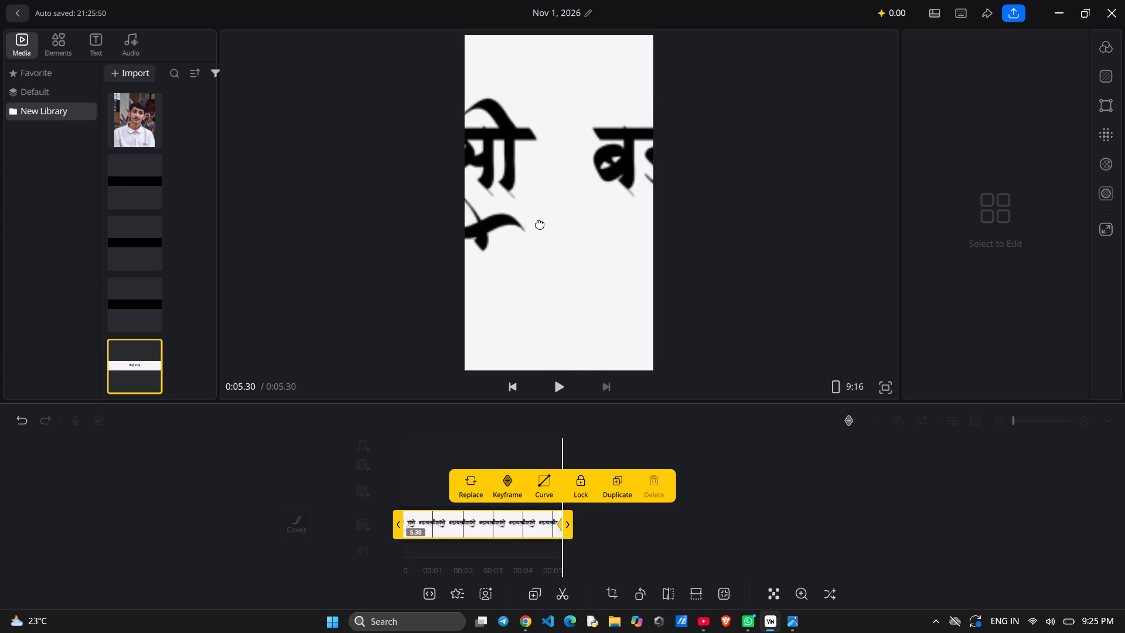
pyautogui.moveTo(540, 223); pyautogui.dragTo(579, 236)
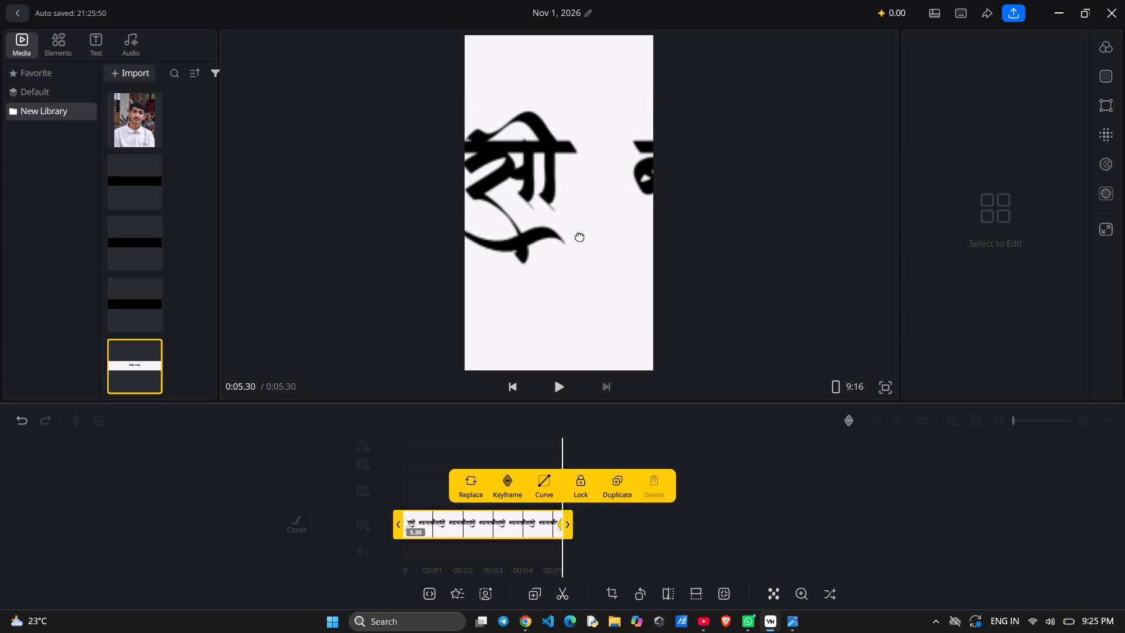
pyautogui.moveTo(579, 236); pyautogui.dragTo(616, 249)
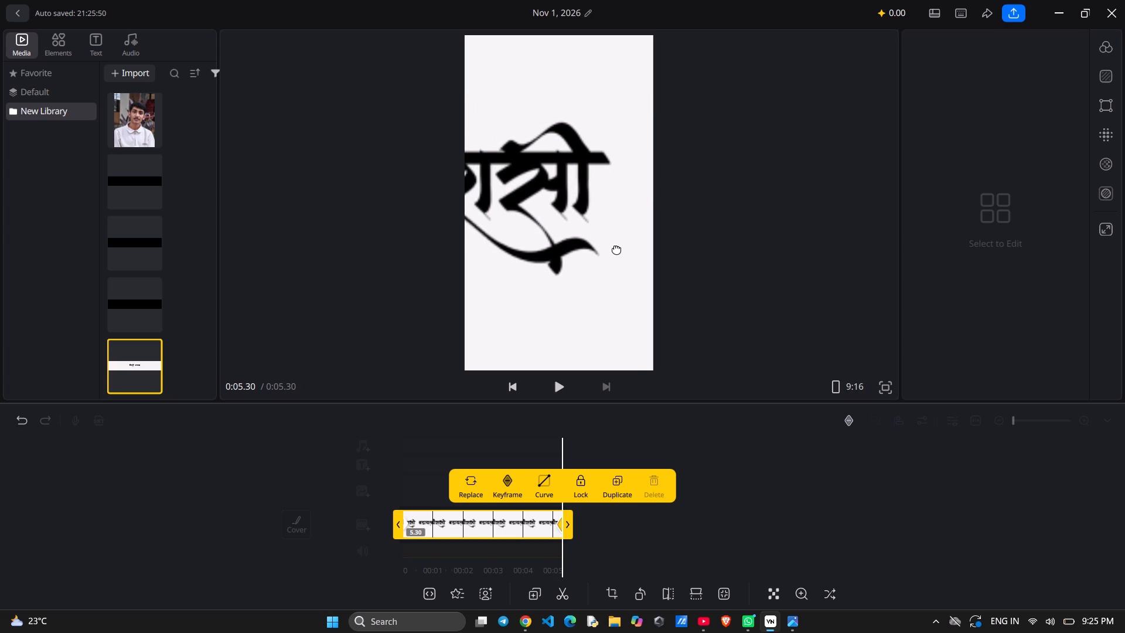
pyautogui.moveTo(616, 249); pyautogui.dragTo(613, 248)
pyautogui.scroll(2, 516, 198)
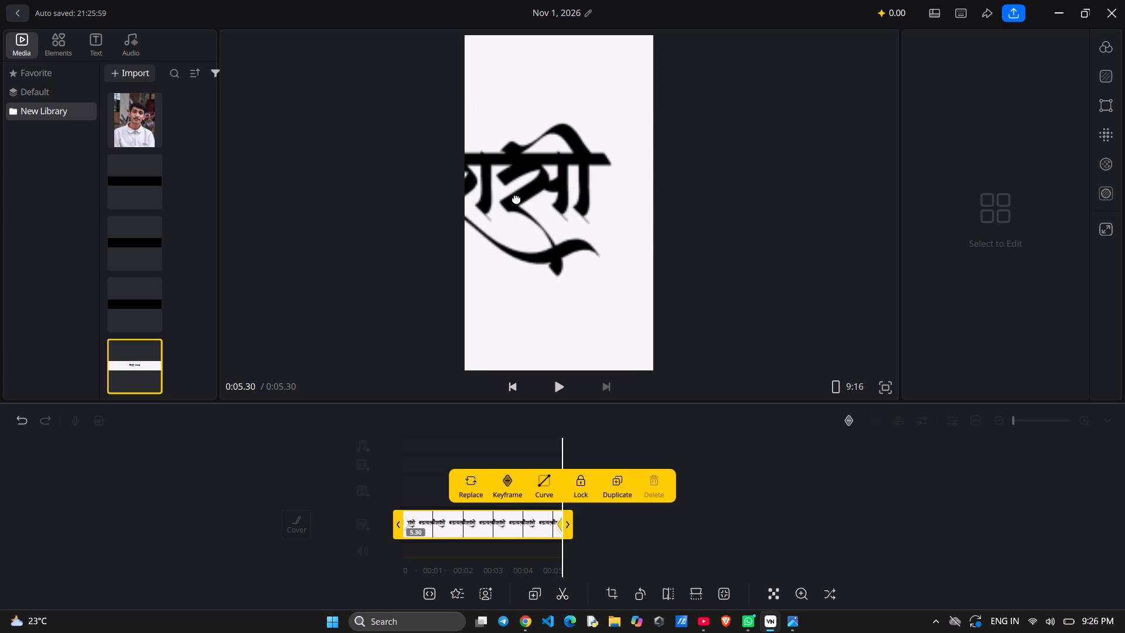
pyautogui.moveTo(584, 212); pyautogui.dragTo(613, 216)
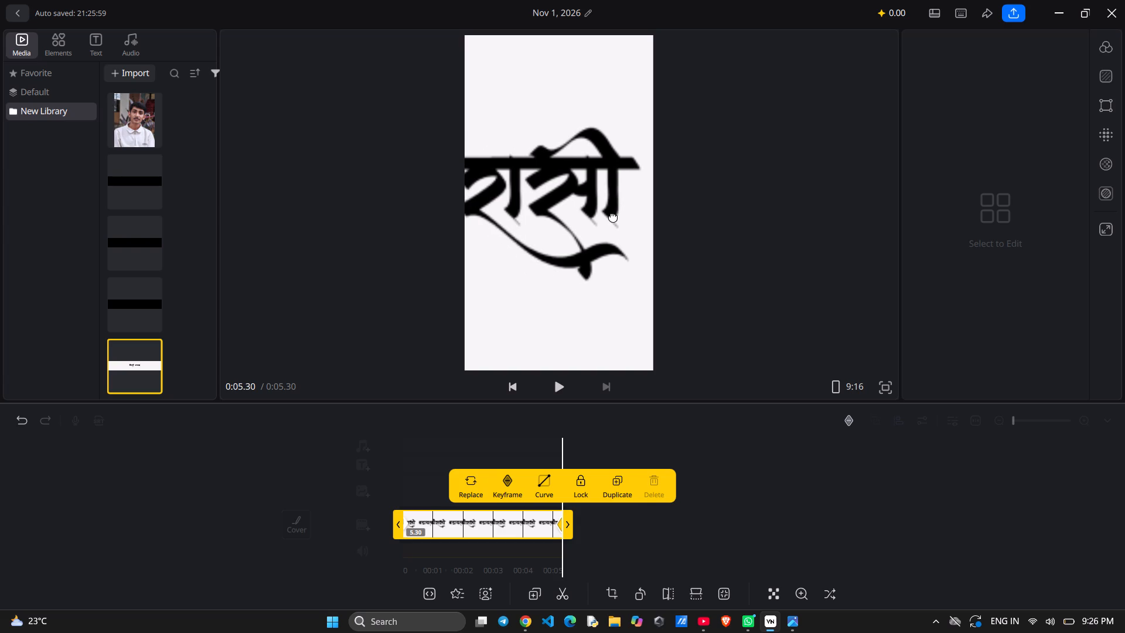
# Move the oversized title past both words until the lower-right corner of its off-white background lies inside the frame.
pyautogui.moveTo(613, 216); pyautogui.dragTo(504, 210)
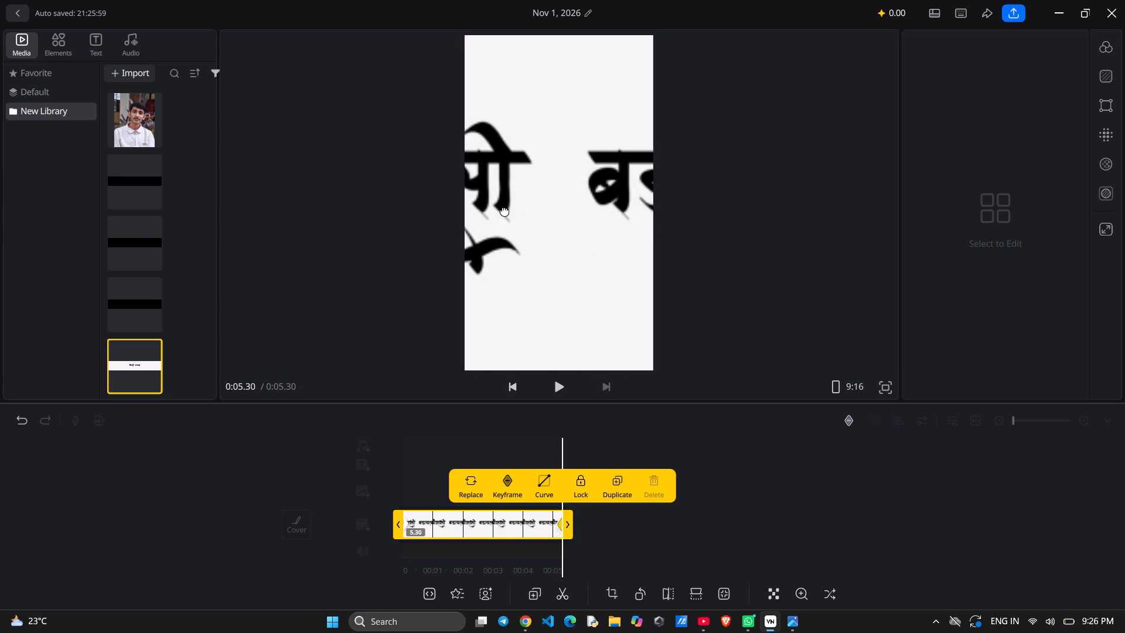
pyautogui.moveTo(504, 210); pyautogui.dragTo(486, 215)
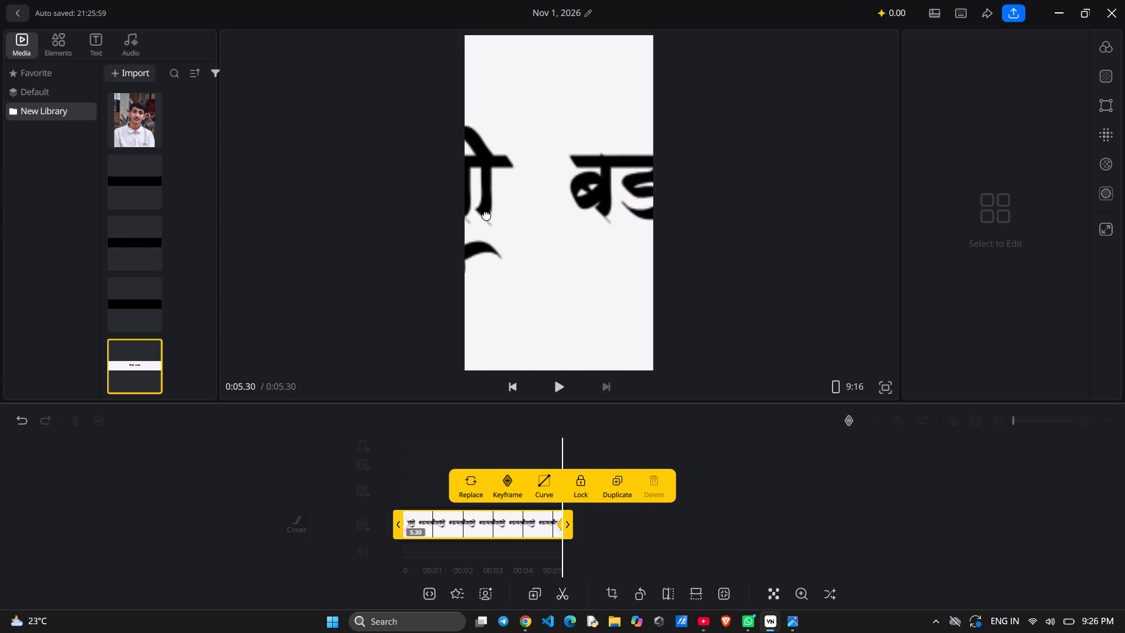
pyautogui.moveTo(486, 215); pyautogui.dragTo(289, 182)
pyautogui.moveTo(547, 188); pyautogui.dragTo(260, 188)
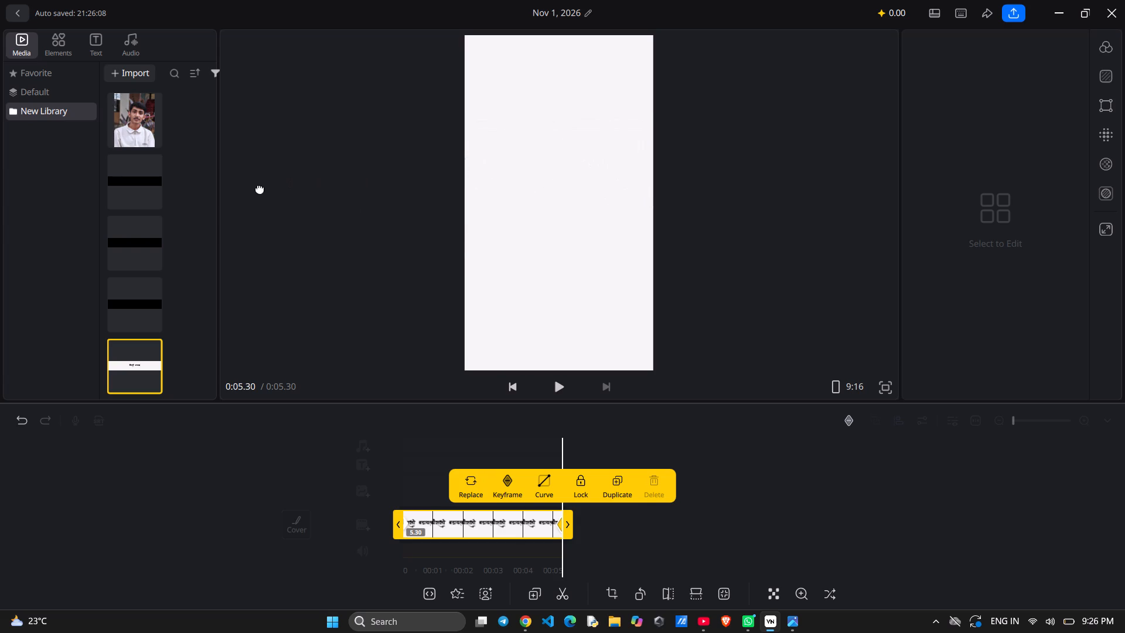
pyautogui.moveTo(260, 188); pyautogui.dragTo(258, 189)
pyautogui.moveTo(637, 208); pyautogui.dragTo(468, 210)
pyautogui.moveTo(632, 205); pyautogui.dragTo(521, 209)
pyautogui.moveTo(565, 206); pyautogui.dragTo(407, 209)
pyautogui.moveTo(553, 202); pyautogui.dragTo(434, 204)
pyautogui.moveTo(561, 205); pyautogui.dragTo(417, 227)
pyautogui.moveTo(581, 214); pyautogui.dragTo(366, 216)
pyautogui.moveTo(516, 200); pyautogui.dragTo(514, 193)
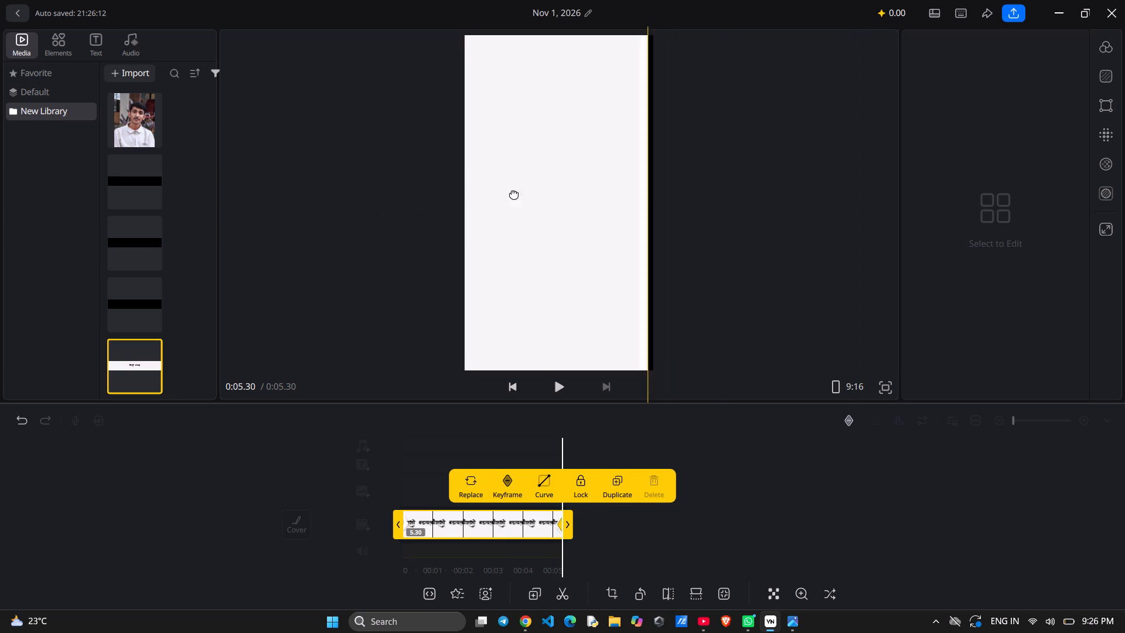
pyautogui.moveTo(514, 193); pyautogui.dragTo(521, 45)
pyautogui.moveTo(546, 191); pyautogui.dragTo(397, 37)
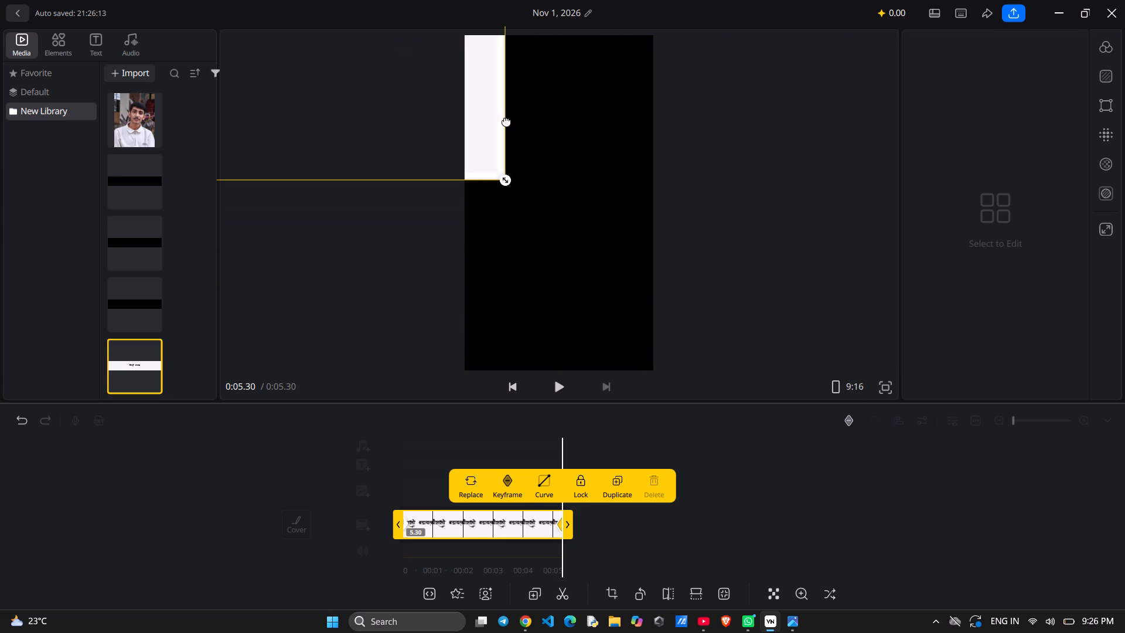
# Enlarge the title further from its lower-right corner in two stages at the 5.30 s keyframe.
pyautogui.moveTo(507, 178); pyautogui.dragTo(825, 329)
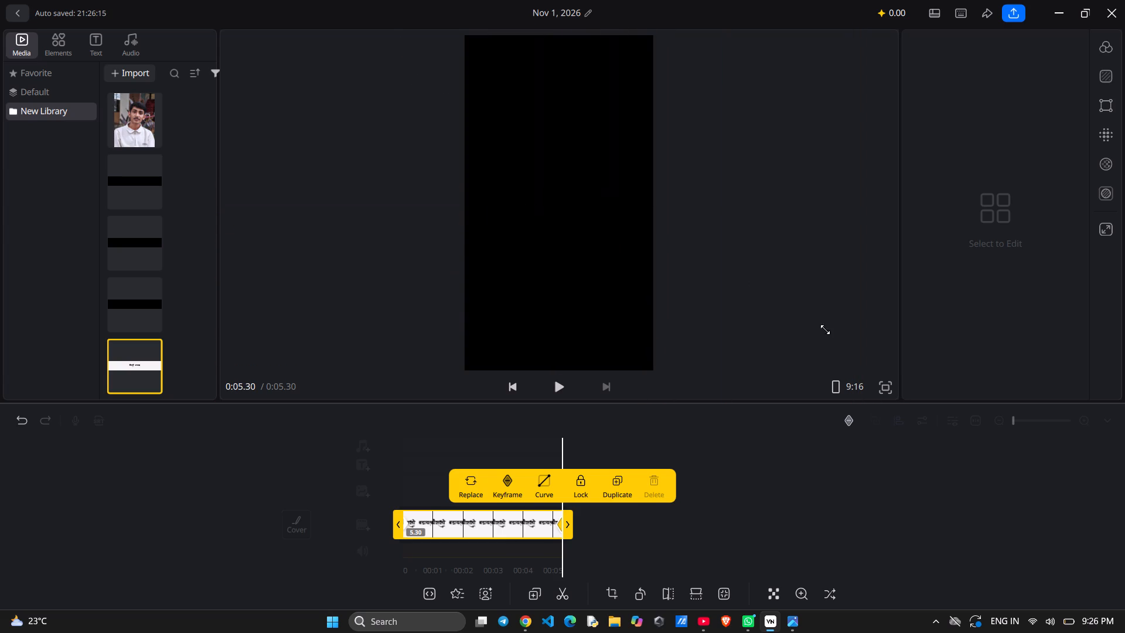
pyautogui.moveTo(825, 329); pyautogui.dragTo(628, 343)
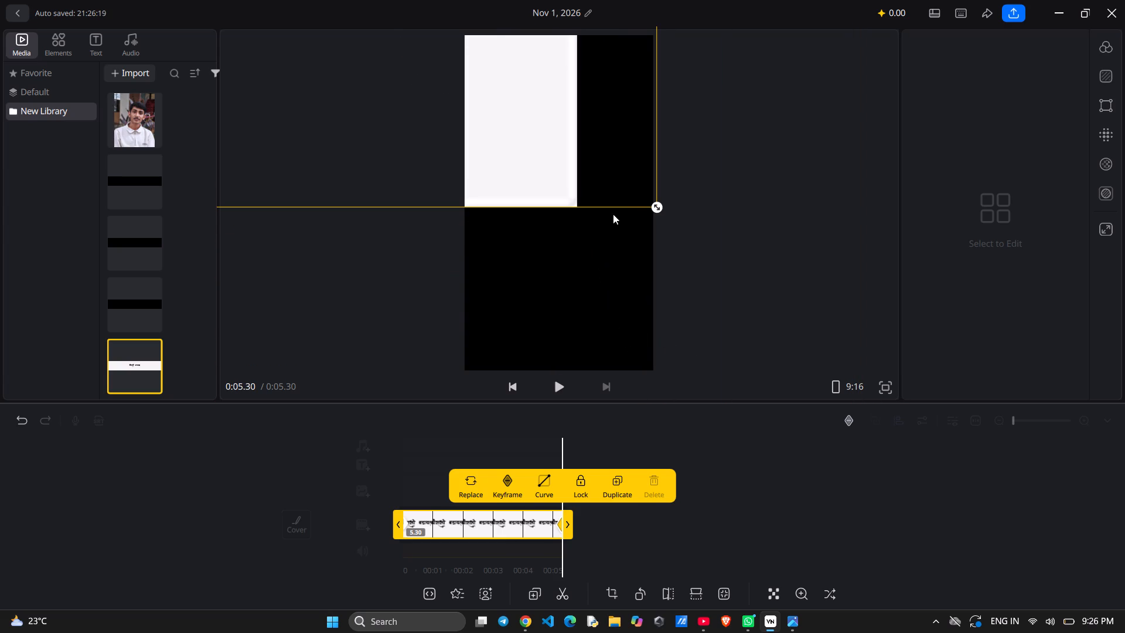
pyautogui.moveTo(657, 206); pyautogui.dragTo(896, 322)
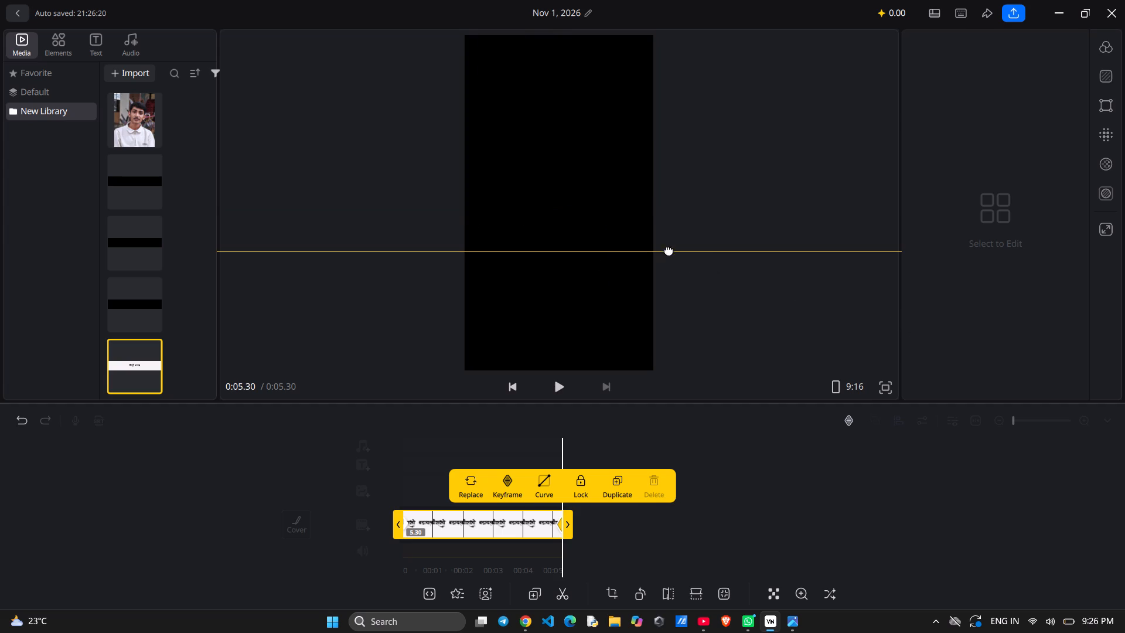
# Move the enlarged title back across until its plain off-white background fills the whole frame.
pyautogui.moveTo(669, 241); pyautogui.dragTo(243, 237)
pyautogui.moveTo(485, 249); pyautogui.dragTo(688, 329)
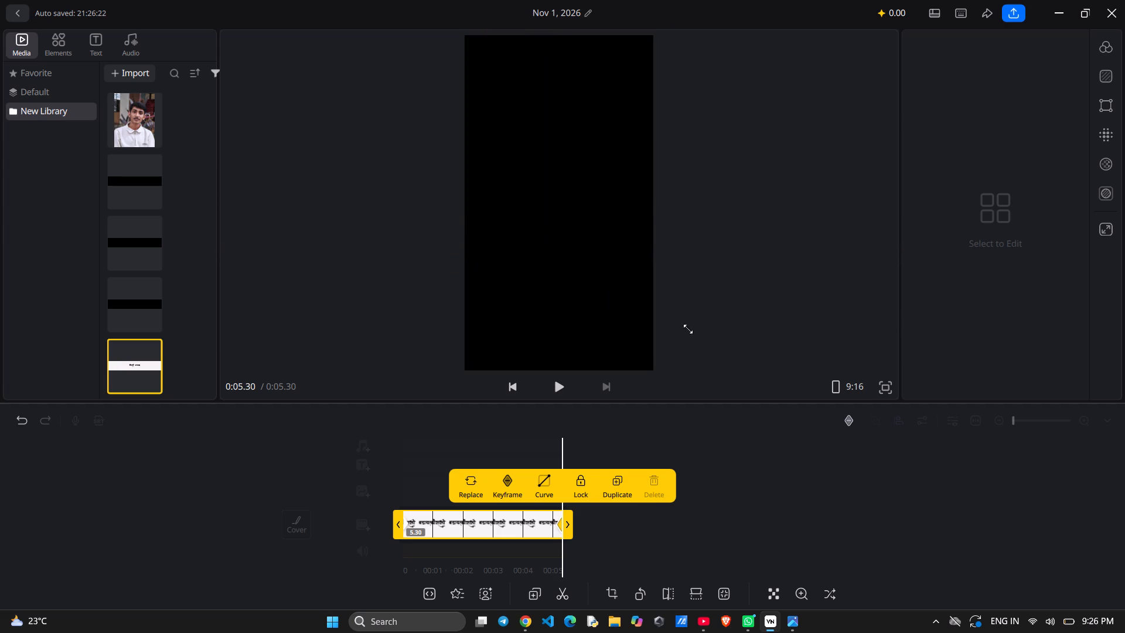
pyautogui.moveTo(688, 329); pyautogui.dragTo(754, 332)
pyautogui.moveTo(471, 218); pyautogui.dragTo(727, 294)
pyautogui.moveTo(521, 244); pyautogui.dragTo(629, 265)
pyautogui.moveTo(496, 240); pyautogui.dragTo(615, 244)
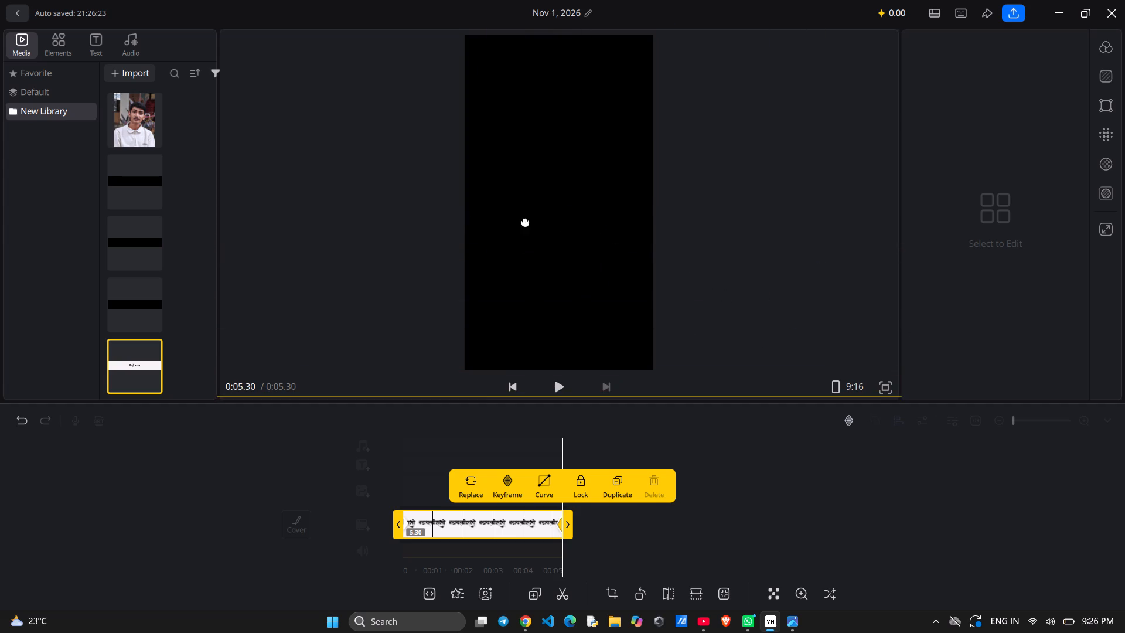
pyautogui.moveTo(526, 226); pyautogui.dragTo(630, 240)
pyautogui.moveTo(456, 233); pyautogui.dragTo(546, 240)
pyautogui.moveTo(450, 232); pyautogui.dragTo(589, 238)
pyautogui.moveTo(465, 205); pyautogui.dragTo(713, 285)
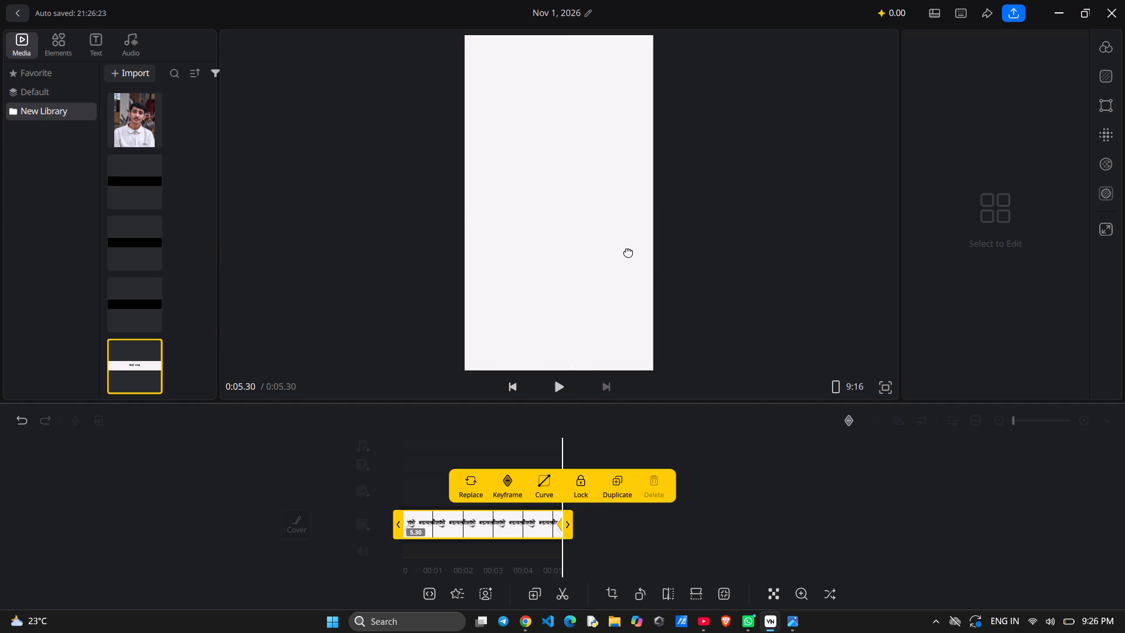
pyautogui.moveTo(401, 204); pyautogui.dragTo(623, 255)
pyautogui.moveTo(405, 210); pyautogui.dragTo(635, 244)
pyautogui.moveTo(516, 224); pyautogui.dragTo(650, 251)
pyautogui.moveTo(493, 221); pyautogui.dragTo(644, 260)
pyautogui.moveTo(505, 237); pyautogui.dragTo(639, 263)
pyautogui.moveTo(449, 228); pyautogui.dragTo(605, 254)
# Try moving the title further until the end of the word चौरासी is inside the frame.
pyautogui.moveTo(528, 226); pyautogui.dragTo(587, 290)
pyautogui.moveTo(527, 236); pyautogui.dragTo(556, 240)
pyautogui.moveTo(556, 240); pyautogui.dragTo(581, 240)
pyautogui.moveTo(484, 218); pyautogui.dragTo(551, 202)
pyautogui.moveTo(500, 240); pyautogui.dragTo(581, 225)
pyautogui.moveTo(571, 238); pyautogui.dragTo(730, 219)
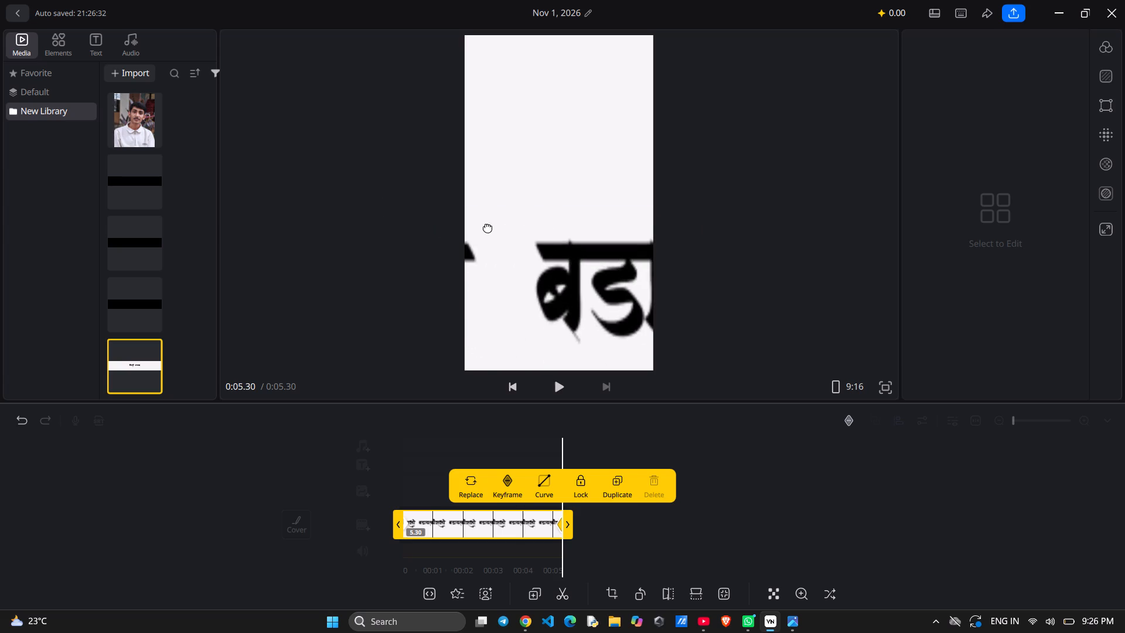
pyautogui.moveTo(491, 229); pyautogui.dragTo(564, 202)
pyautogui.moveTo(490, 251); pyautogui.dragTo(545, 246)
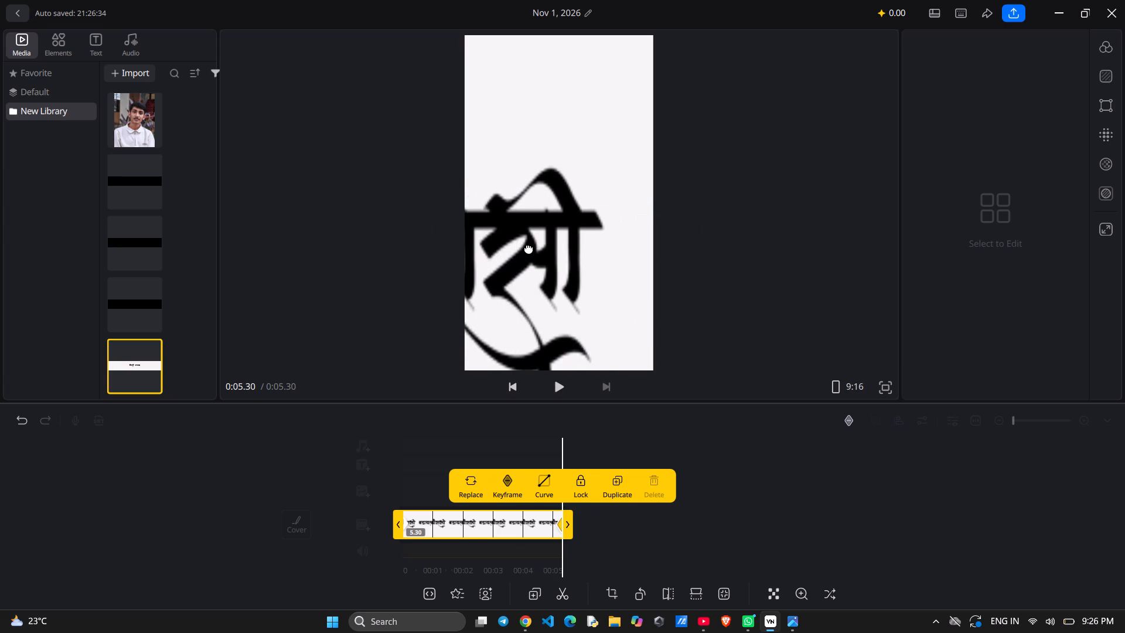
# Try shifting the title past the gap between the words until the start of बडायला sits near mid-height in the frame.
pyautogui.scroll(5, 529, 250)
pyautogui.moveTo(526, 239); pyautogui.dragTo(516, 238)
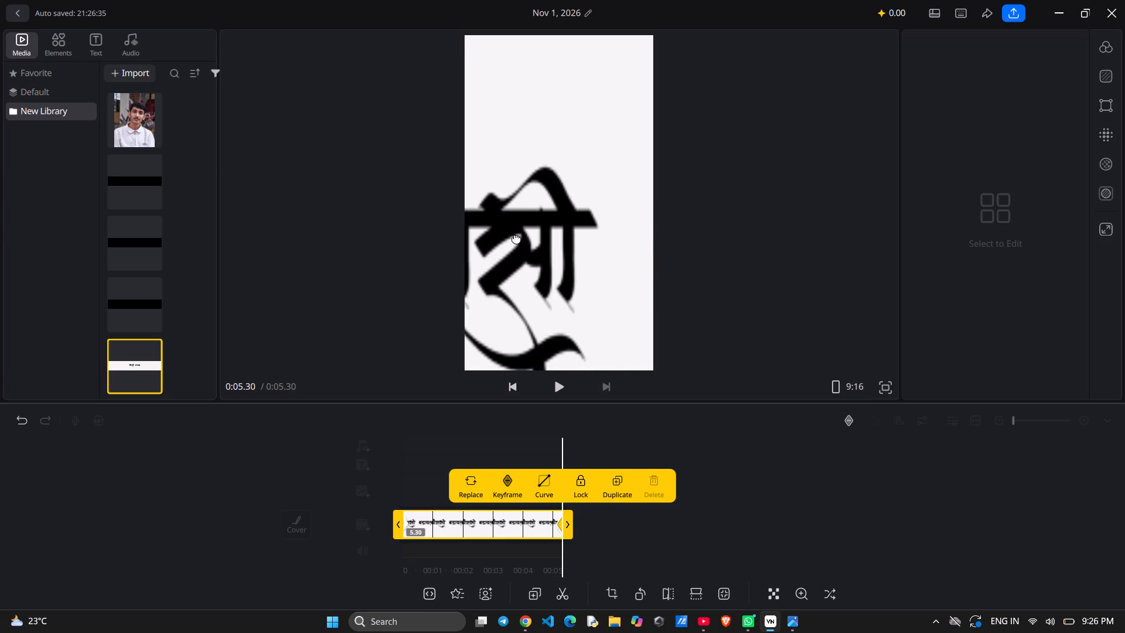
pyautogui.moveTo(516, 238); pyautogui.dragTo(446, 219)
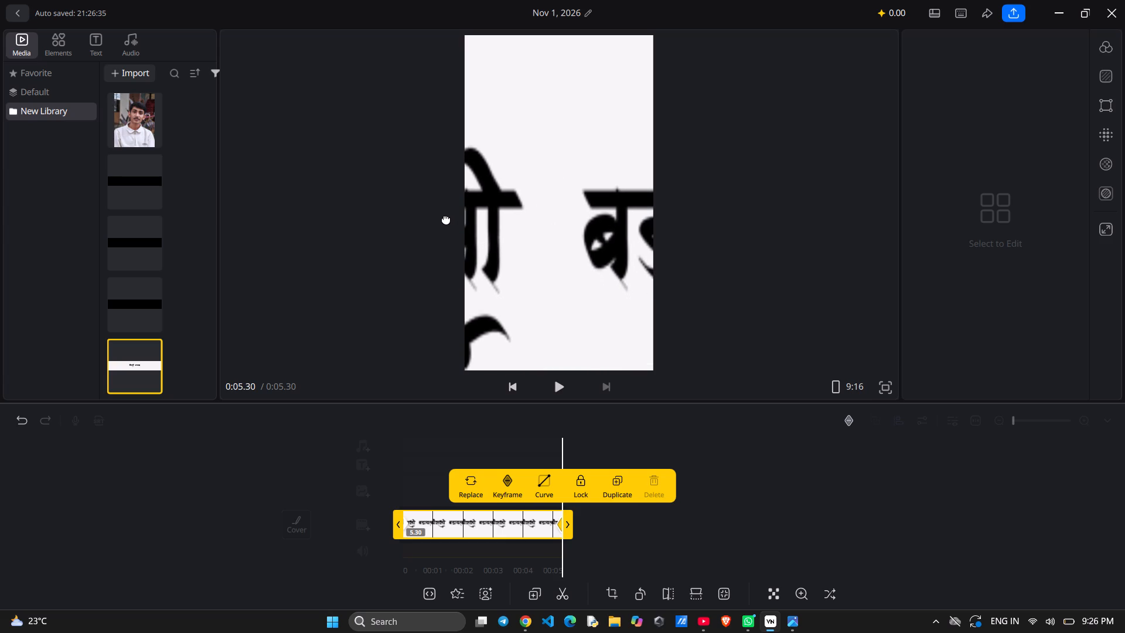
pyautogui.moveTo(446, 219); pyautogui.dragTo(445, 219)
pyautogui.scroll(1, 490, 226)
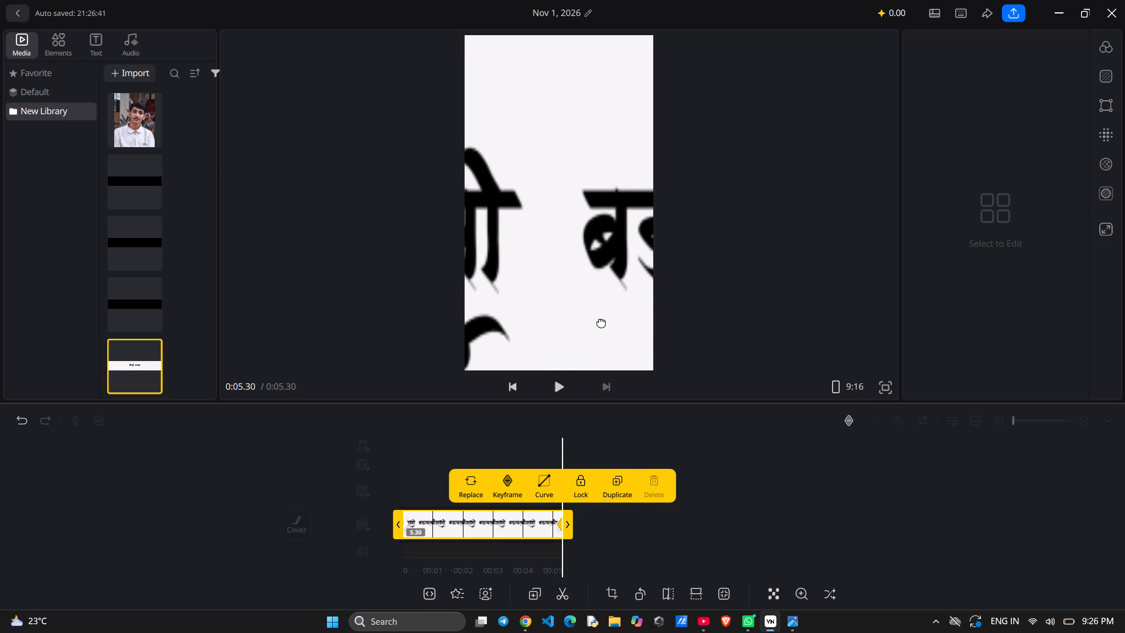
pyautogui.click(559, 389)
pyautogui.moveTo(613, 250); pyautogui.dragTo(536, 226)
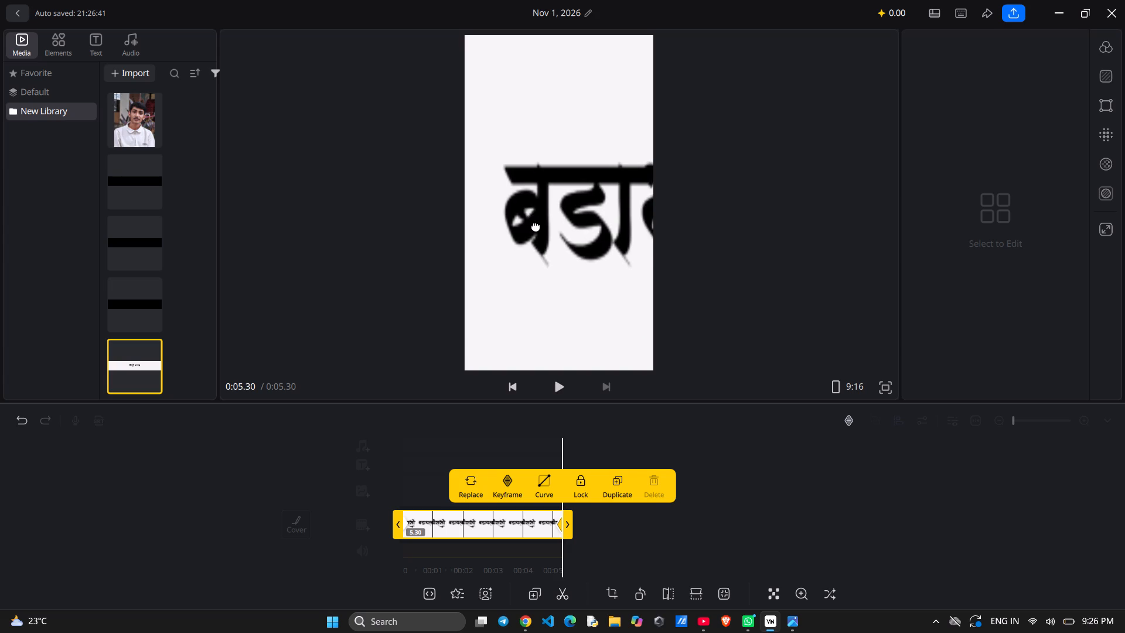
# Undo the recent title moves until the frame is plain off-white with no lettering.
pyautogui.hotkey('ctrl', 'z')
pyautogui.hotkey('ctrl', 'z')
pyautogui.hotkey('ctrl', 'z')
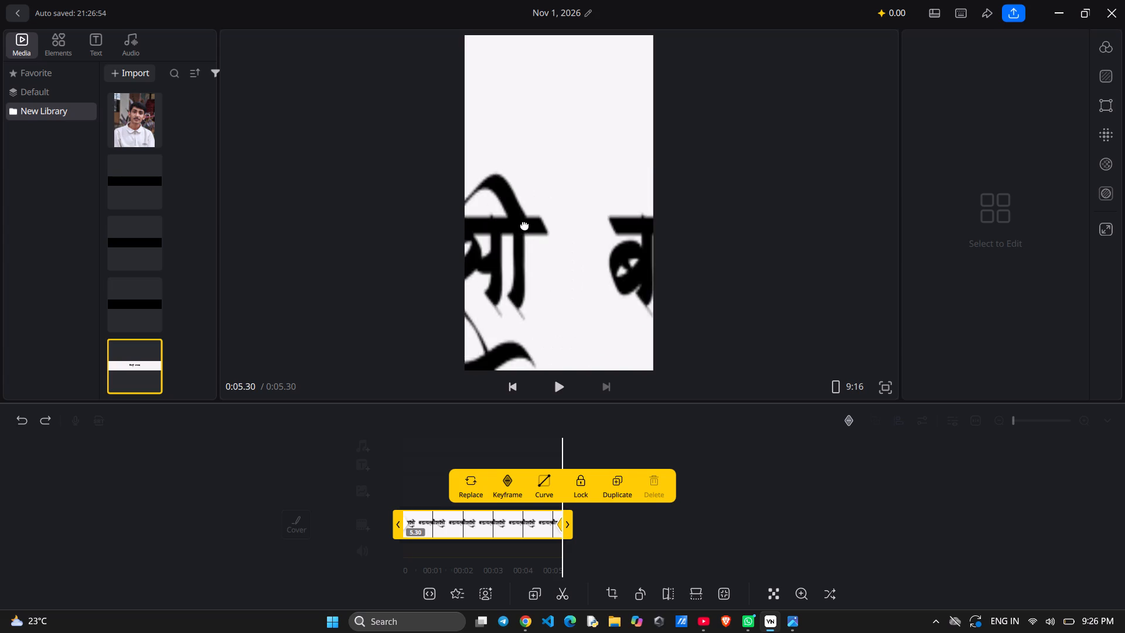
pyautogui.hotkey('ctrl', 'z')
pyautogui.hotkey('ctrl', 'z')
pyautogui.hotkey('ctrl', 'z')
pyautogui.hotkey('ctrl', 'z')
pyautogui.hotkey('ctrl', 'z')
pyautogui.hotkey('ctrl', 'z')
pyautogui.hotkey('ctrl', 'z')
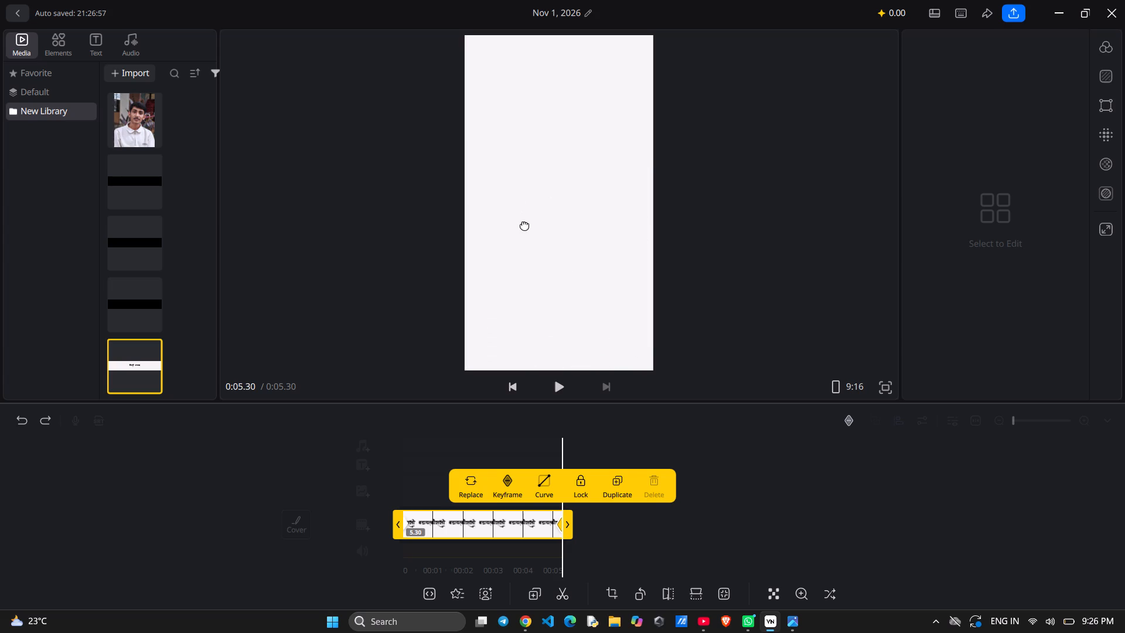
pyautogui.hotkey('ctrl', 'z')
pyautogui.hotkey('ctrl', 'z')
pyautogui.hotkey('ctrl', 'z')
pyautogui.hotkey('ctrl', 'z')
# Switch to File Explorer and install the Ams Manthan TrueType font from the Downloads folder.
pyautogui.click(526, 622)
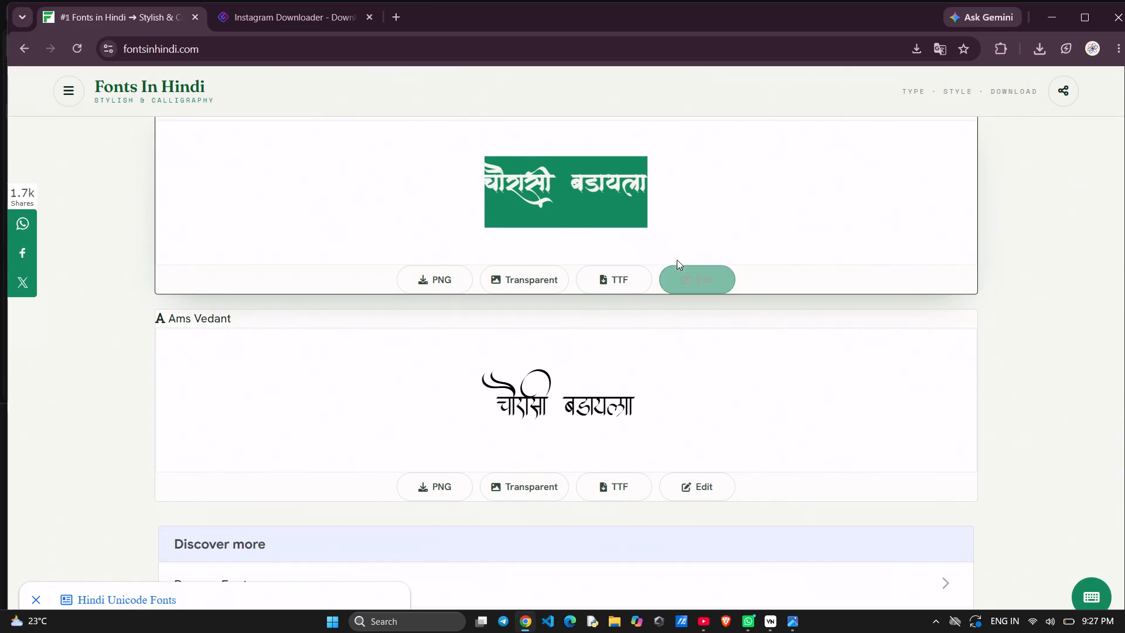
pyautogui.click(612, 618)
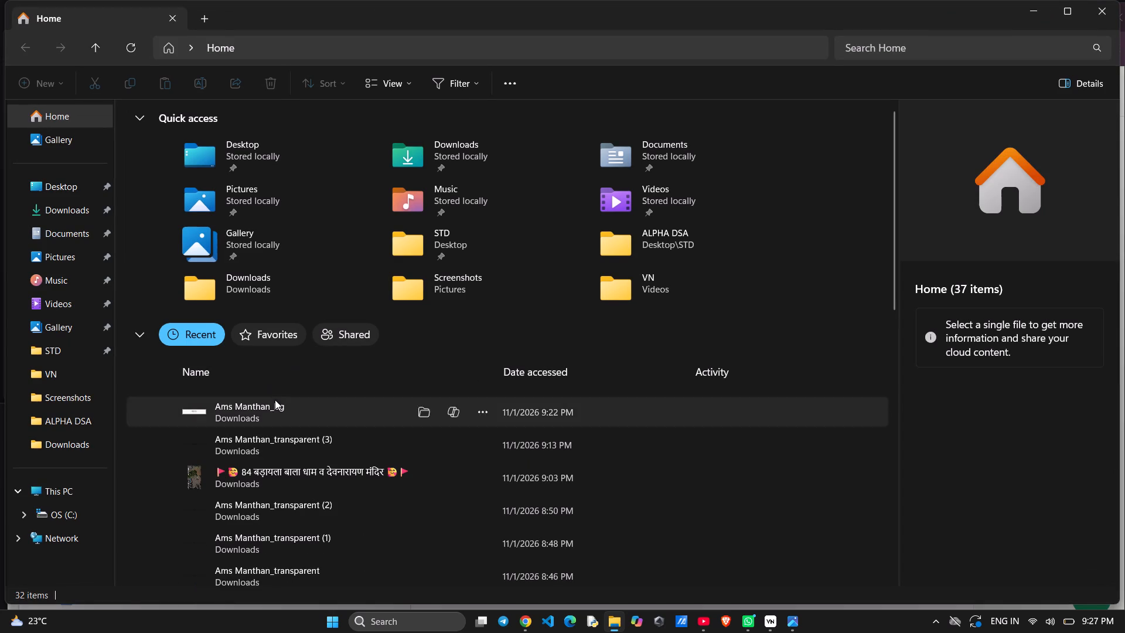
pyautogui.doubleClick(81, 219)
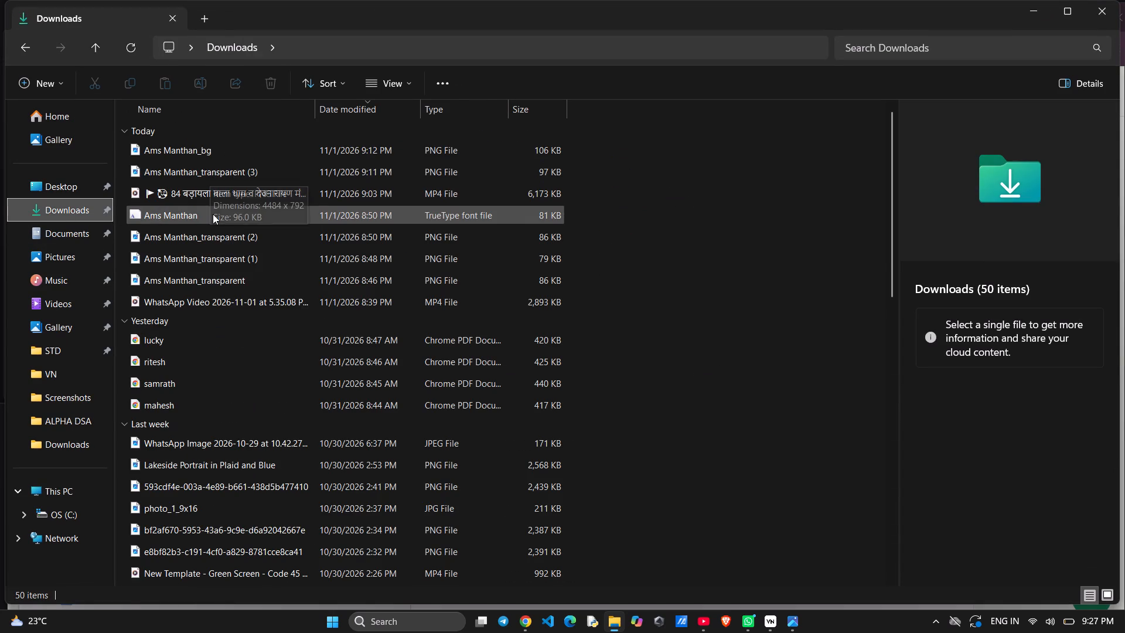
pyautogui.click(213, 214)
pyautogui.doubleClick(138, 212)
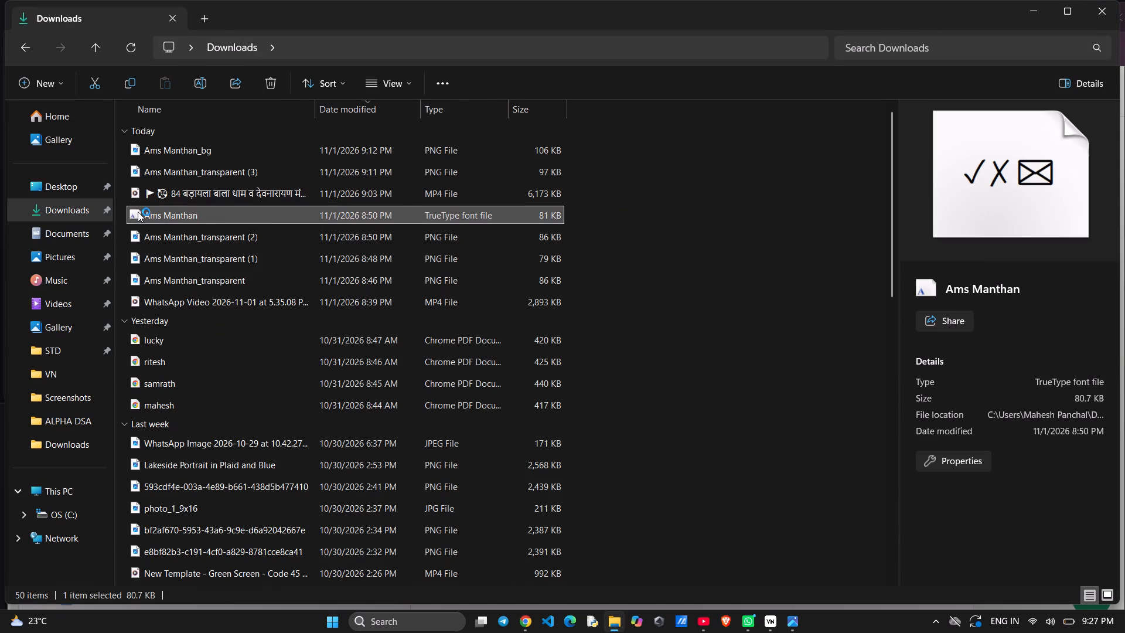
pyautogui.scroll(-4, 246, 274)
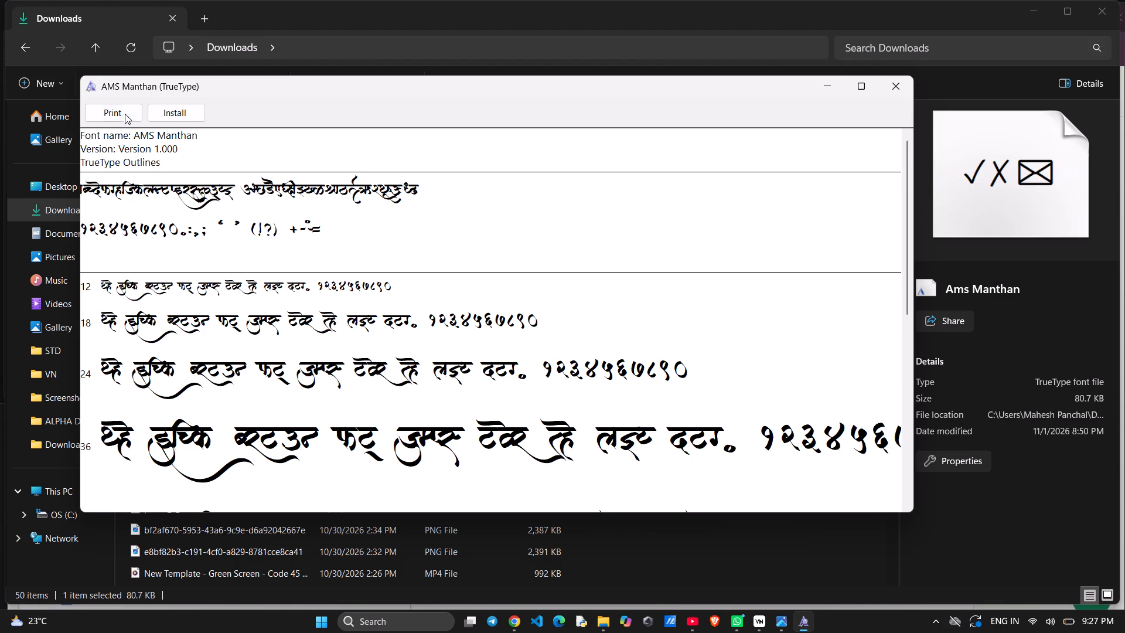
pyautogui.click(121, 111)
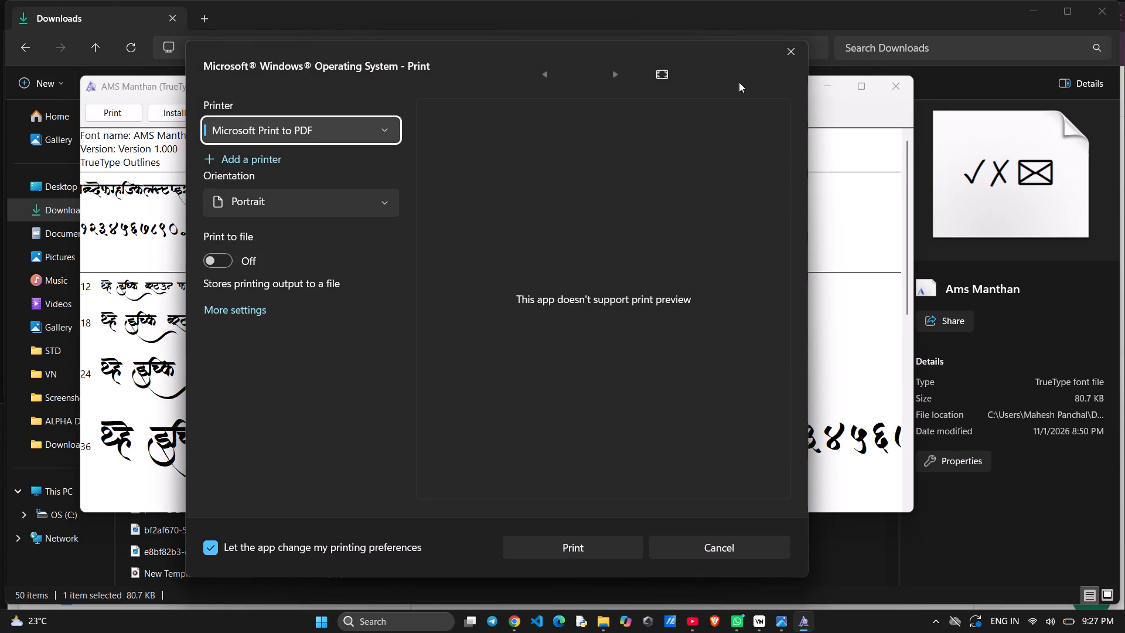
pyautogui.click(783, 55)
pyautogui.click(166, 108)
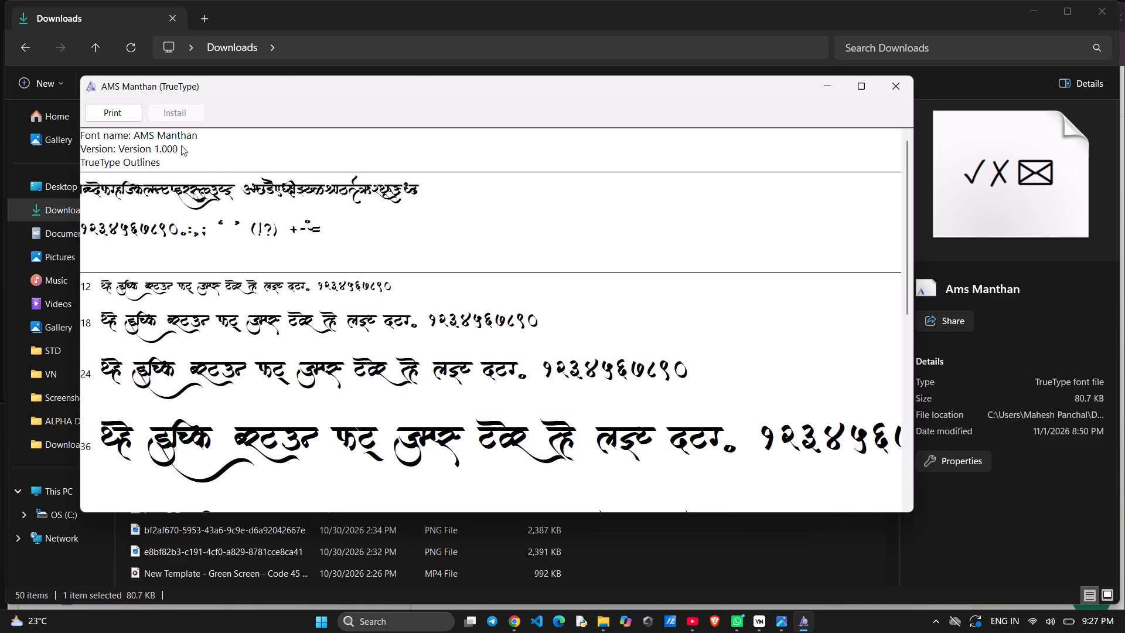
# Examine the AMS Manthan font's sample characters, and close the font preview.
pyautogui.scroll(-5, 204, 240)
pyautogui.scroll(6, 204, 240)
pyautogui.scroll(-6, 204, 240)
pyautogui.moveTo(411, 349); pyautogui.dragTo(425, 314)
pyautogui.moveTo(200, 134); pyautogui.dragTo(195, 146)
pyautogui.moveTo(179, 179); pyautogui.dragTo(184, 172)
pyautogui.click(906, 79)
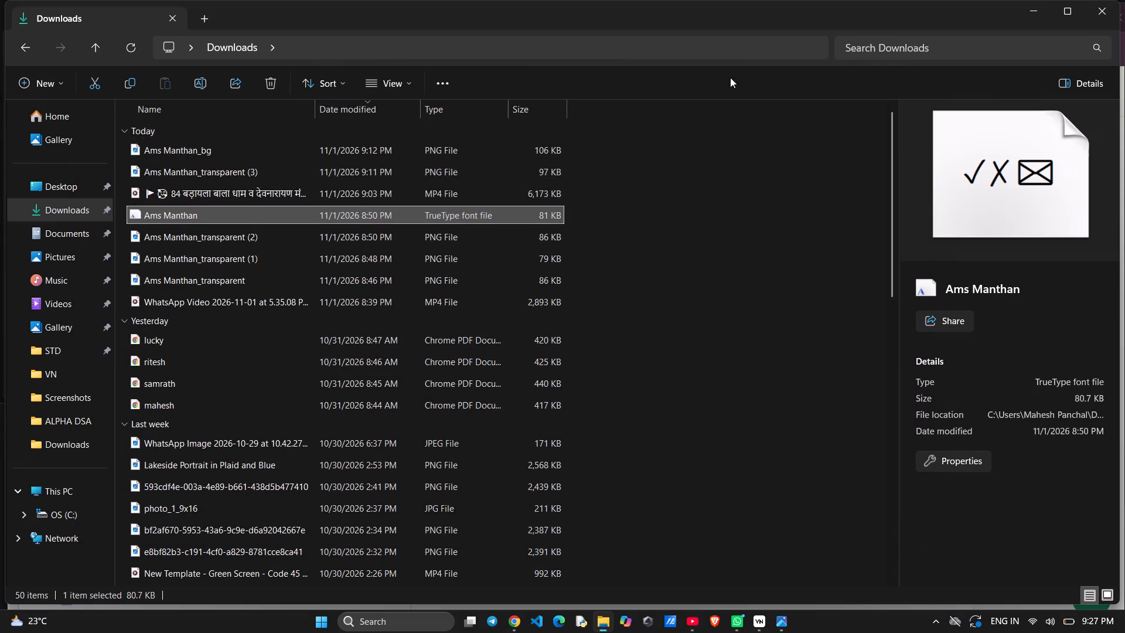
# Reopen the Ams Manthan font file from Downloads to view its sample text.
pyautogui.doubleClick(364, 208)
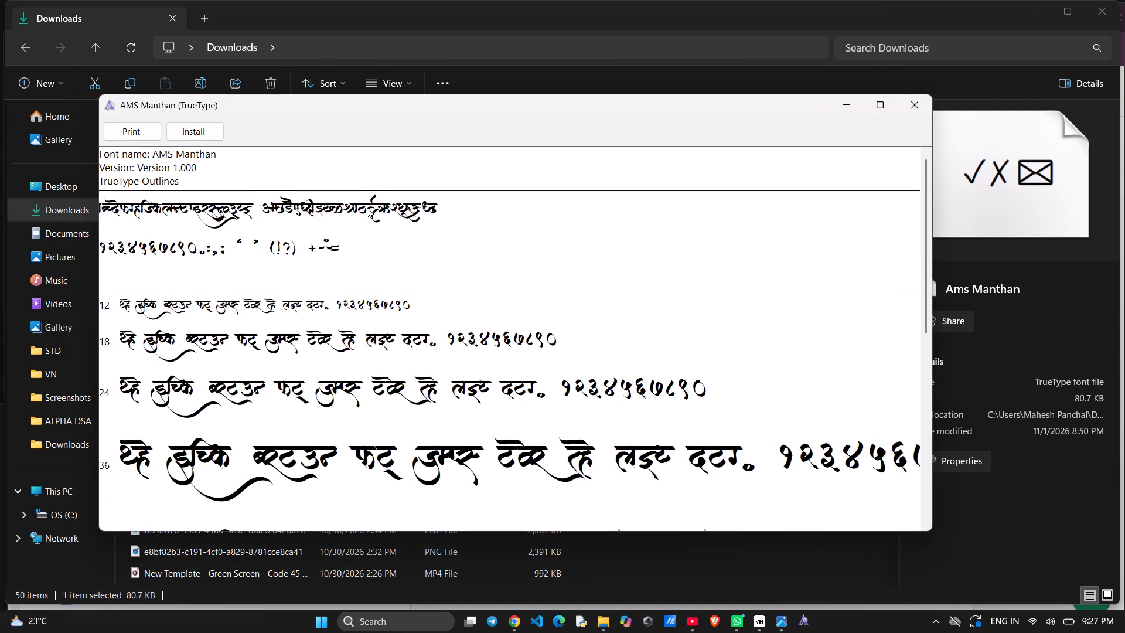
pyautogui.doubleClick(367, 207)
pyautogui.scroll(-12, 361, 242)
# Close the font preview, switch to Chrome, and examine the चौरासी बडायला specimens on Fonts In Hindi down to Ams Aakash.
pyautogui.click(924, 108)
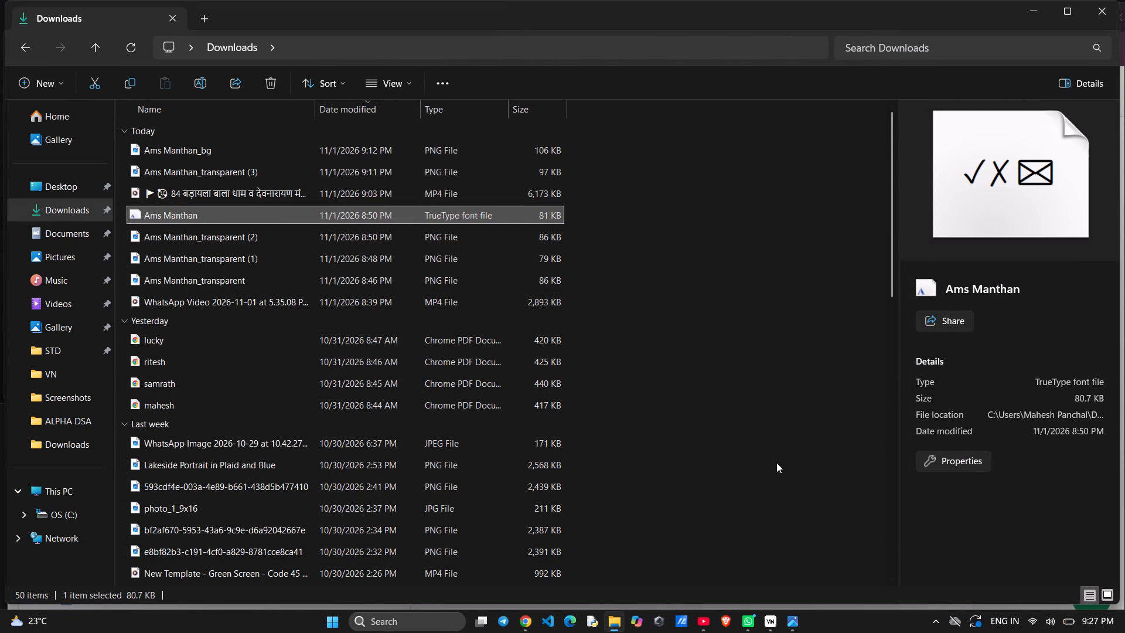
pyautogui.click(529, 625)
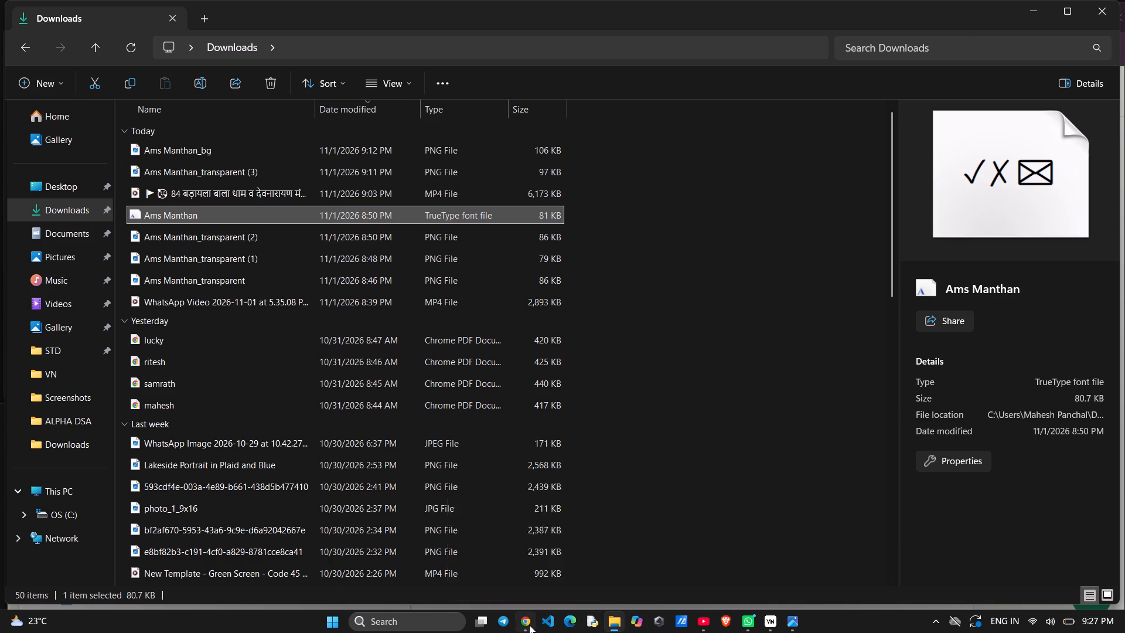
pyautogui.scroll(-2, 512, 316)
pyautogui.scroll(4, 511, 315)
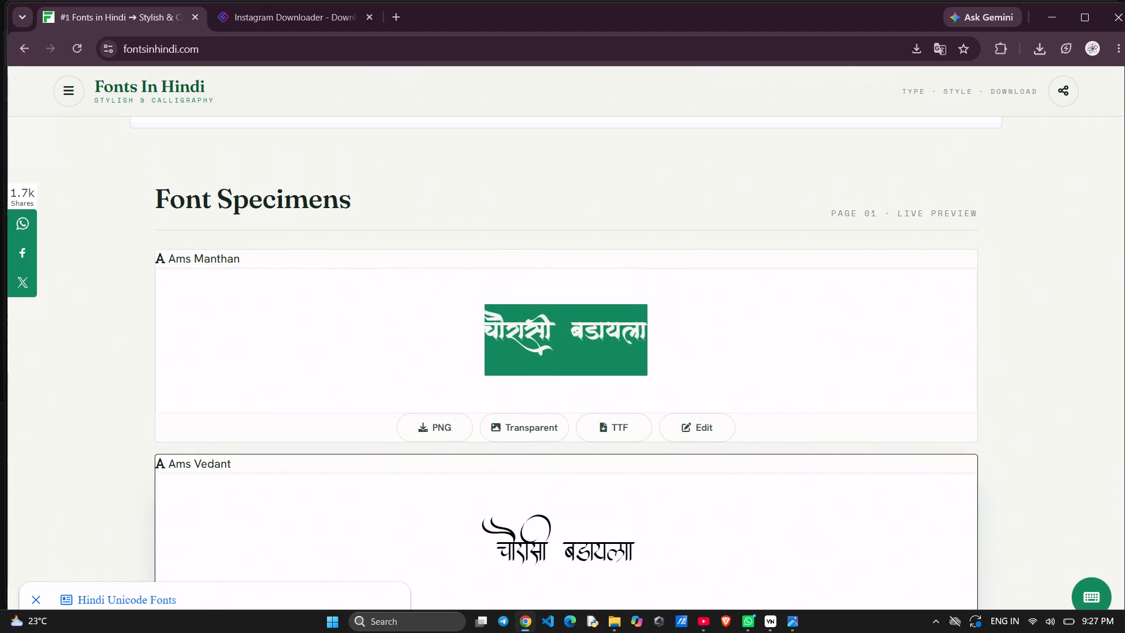
pyautogui.click(844, 339)
pyautogui.scroll(1, 647, 352)
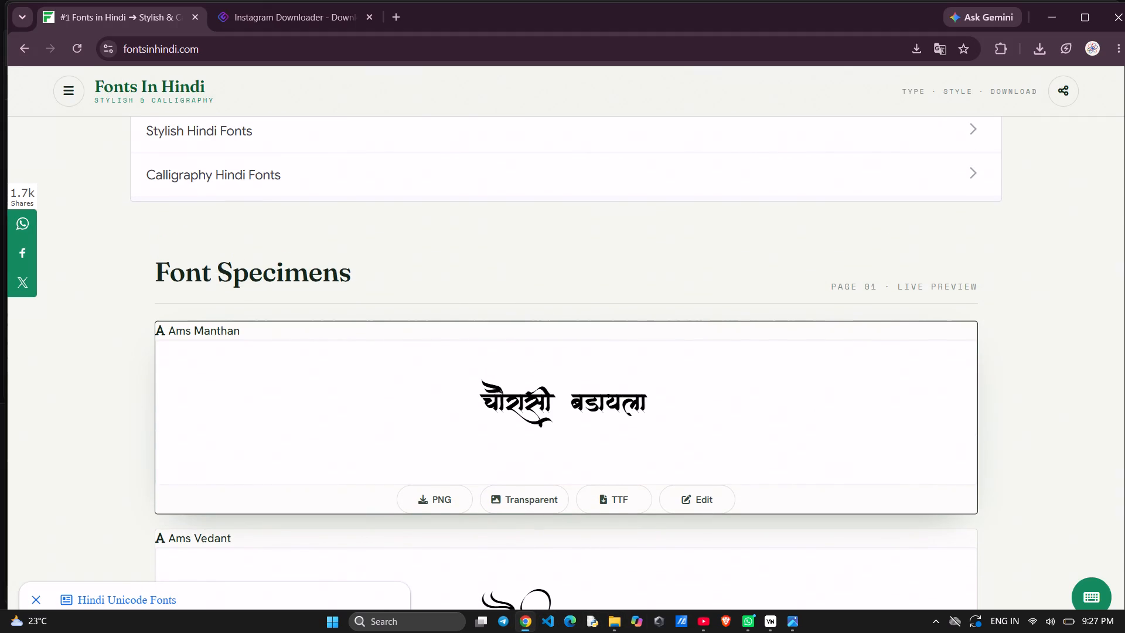
pyautogui.scroll(-1, 647, 352)
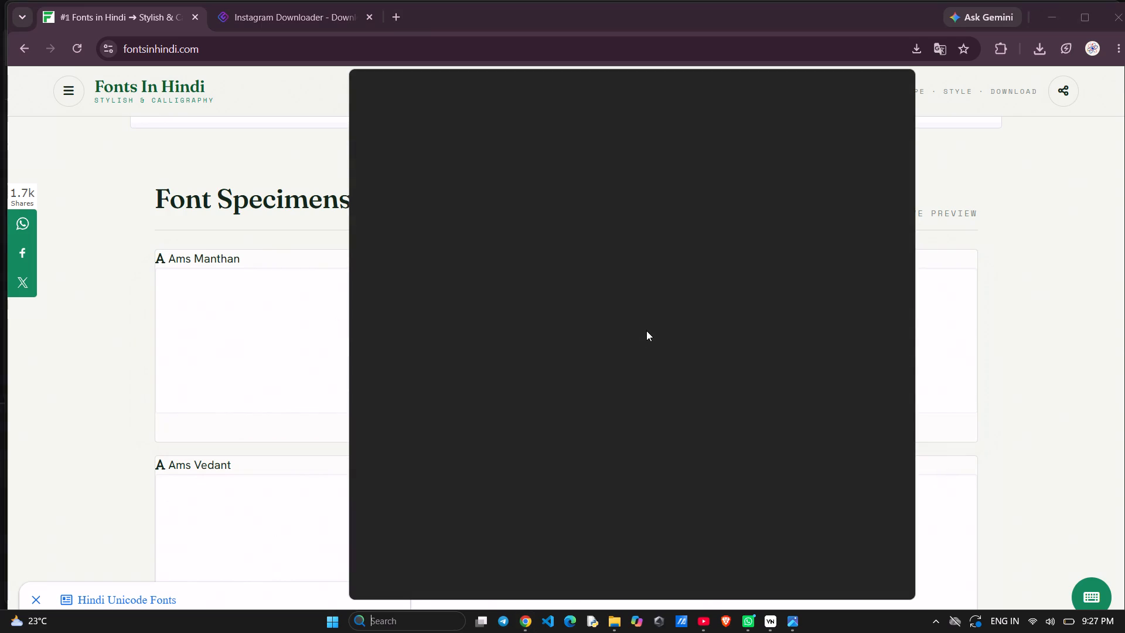
pyautogui.click(1124, 294)
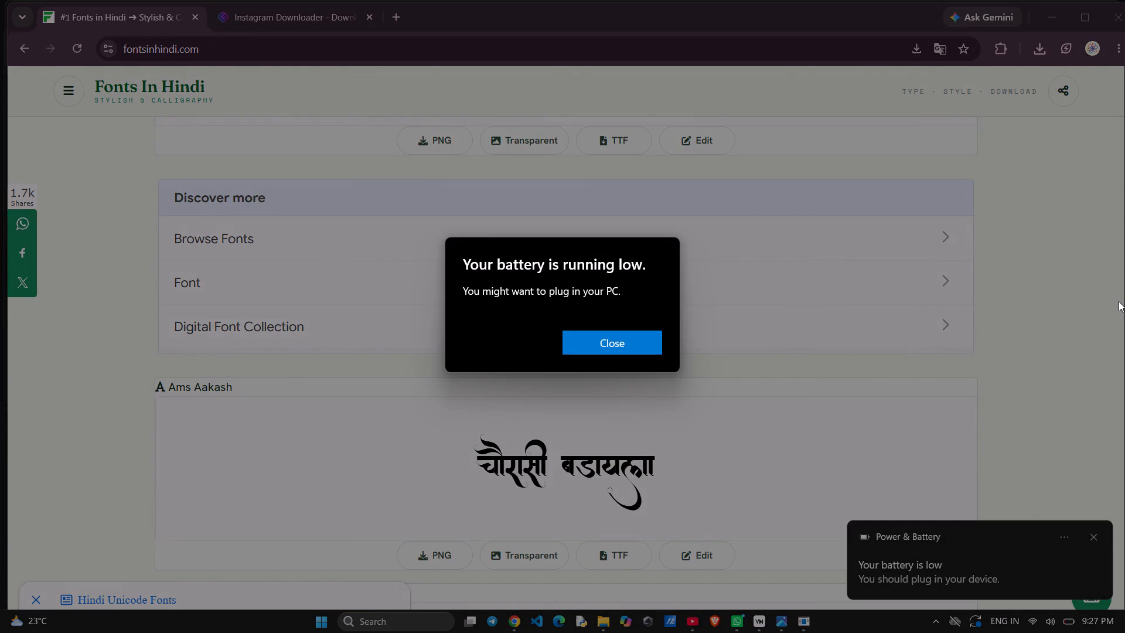
pyautogui.moveTo(951, 279); pyautogui.dragTo(938, 281)
pyautogui.click(694, 315)
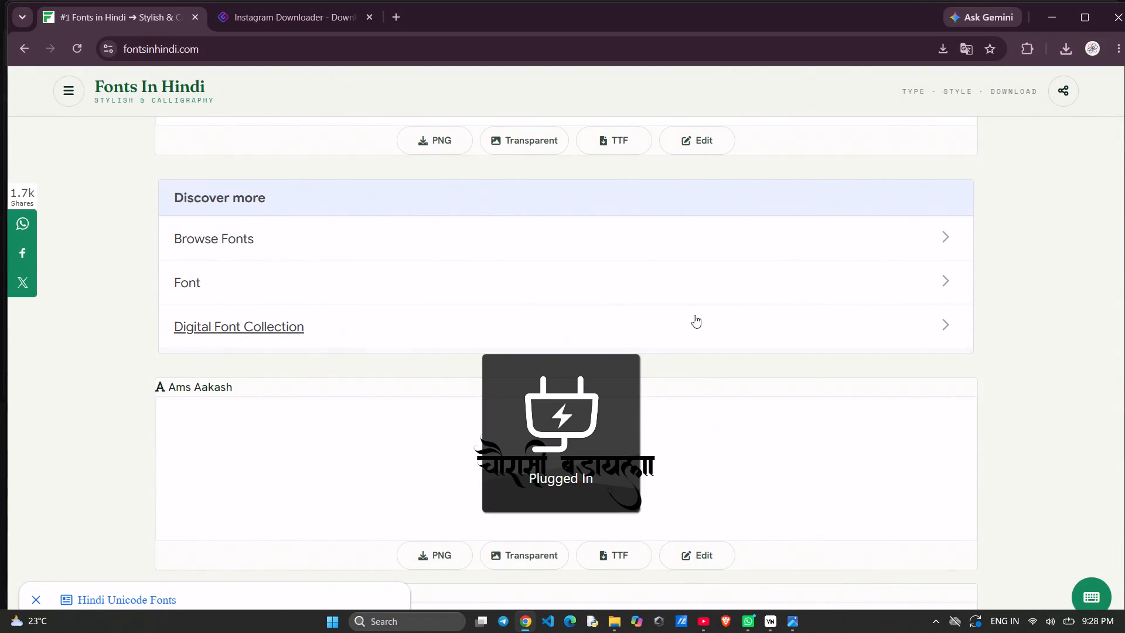
pyautogui.scroll(-3, 726, 409)
pyautogui.click(570, 234)
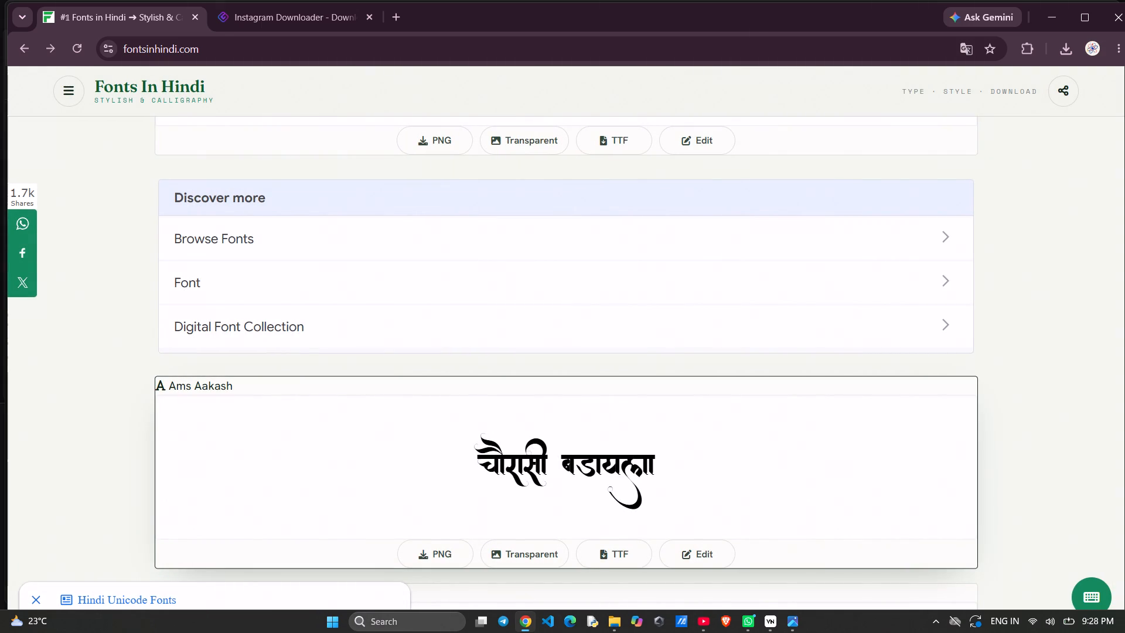
# Capture a rectangular screenshot of the चौरासी बडायला lettering in the Ams Aakash specimen.
pyautogui.press('shift+super+s')
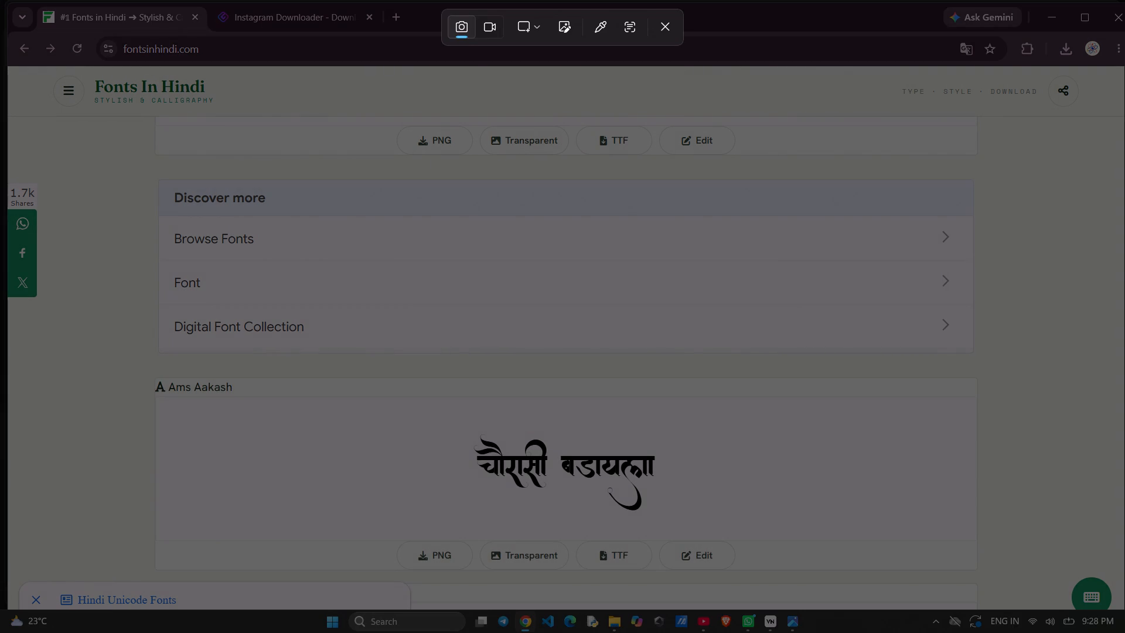
pyautogui.moveTo(461, 410); pyautogui.dragTo(700, 517)
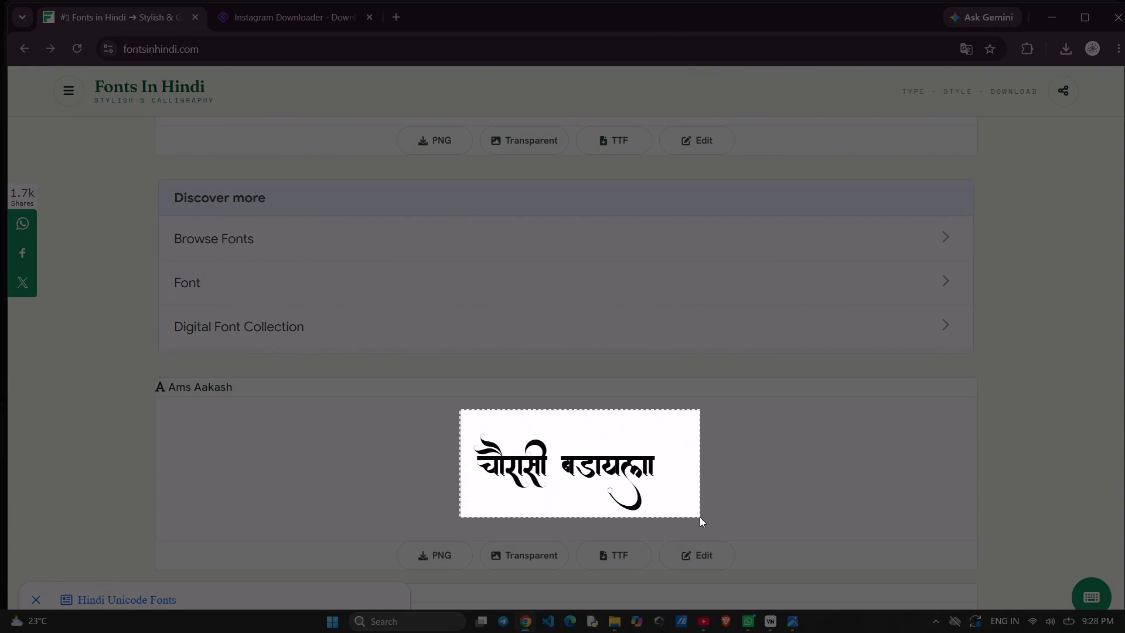
pyautogui.moveTo(700, 517); pyautogui.dragTo(676, 516)
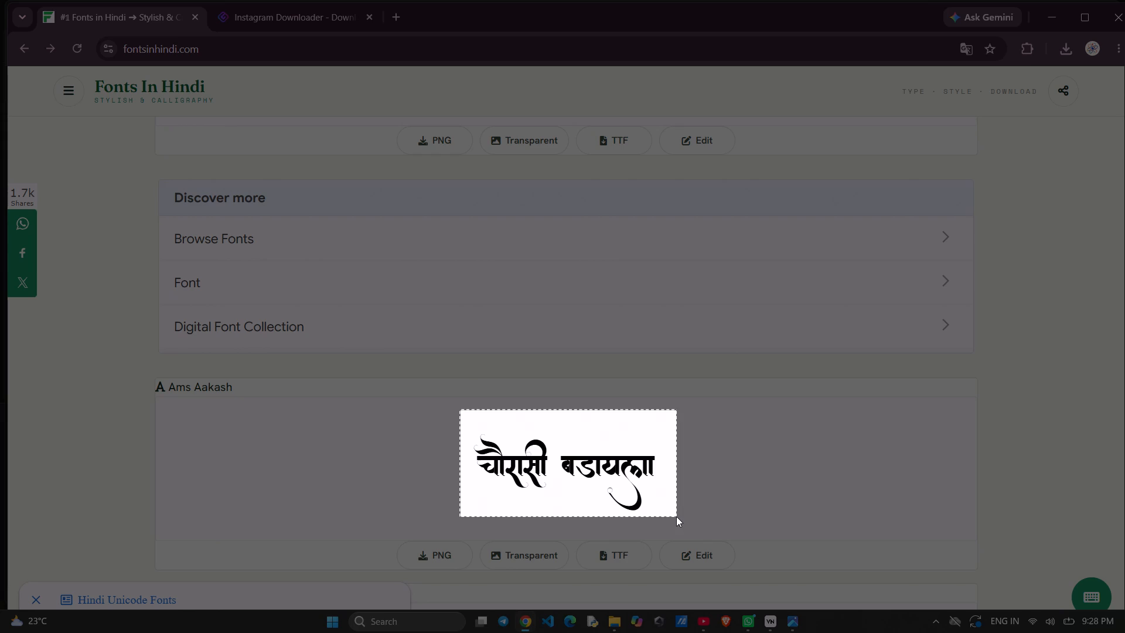
pyautogui.moveTo(676, 516); pyautogui.dragTo(673, 515)
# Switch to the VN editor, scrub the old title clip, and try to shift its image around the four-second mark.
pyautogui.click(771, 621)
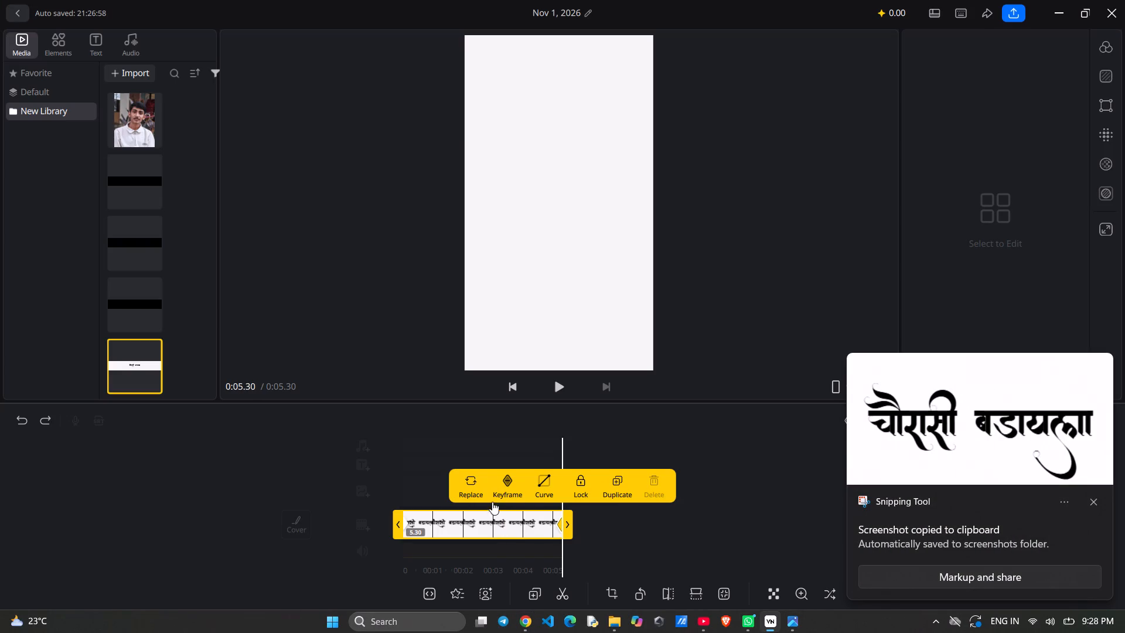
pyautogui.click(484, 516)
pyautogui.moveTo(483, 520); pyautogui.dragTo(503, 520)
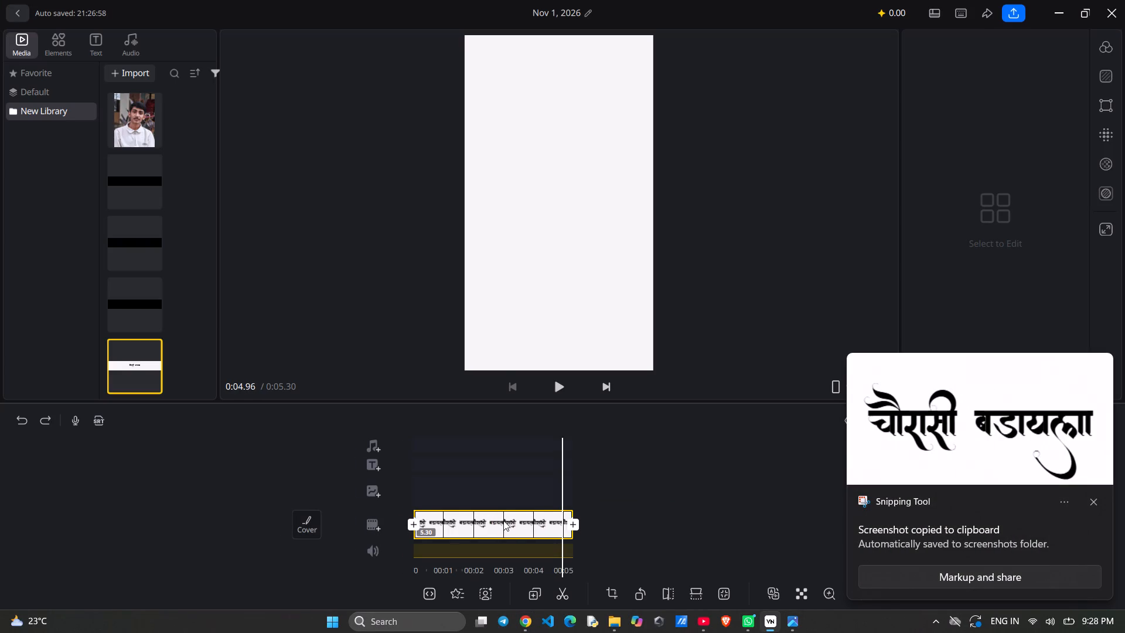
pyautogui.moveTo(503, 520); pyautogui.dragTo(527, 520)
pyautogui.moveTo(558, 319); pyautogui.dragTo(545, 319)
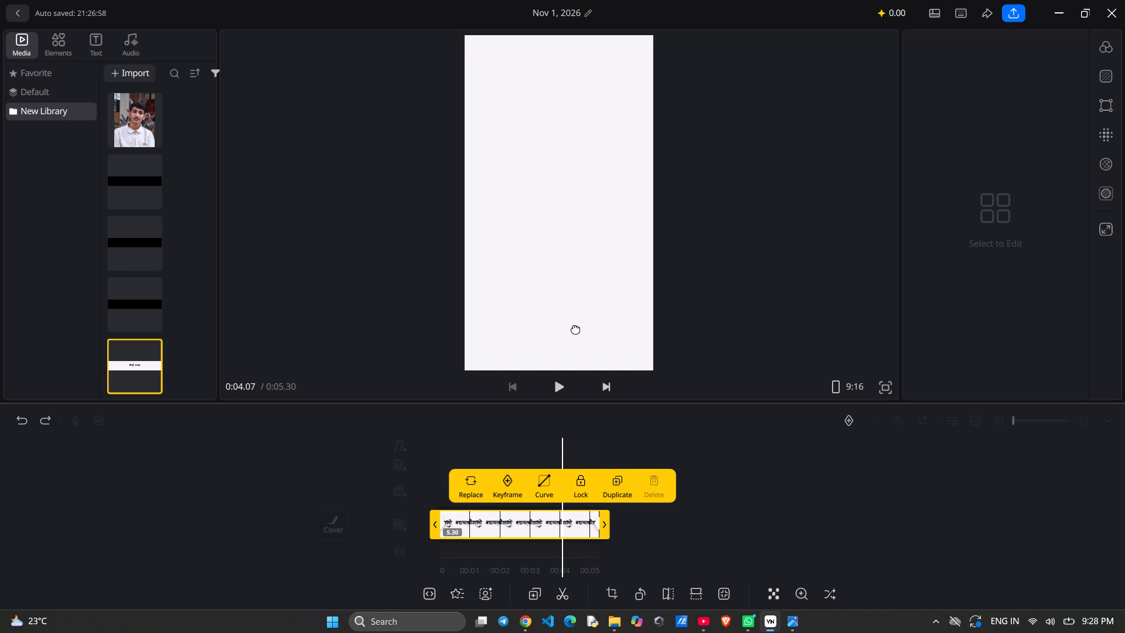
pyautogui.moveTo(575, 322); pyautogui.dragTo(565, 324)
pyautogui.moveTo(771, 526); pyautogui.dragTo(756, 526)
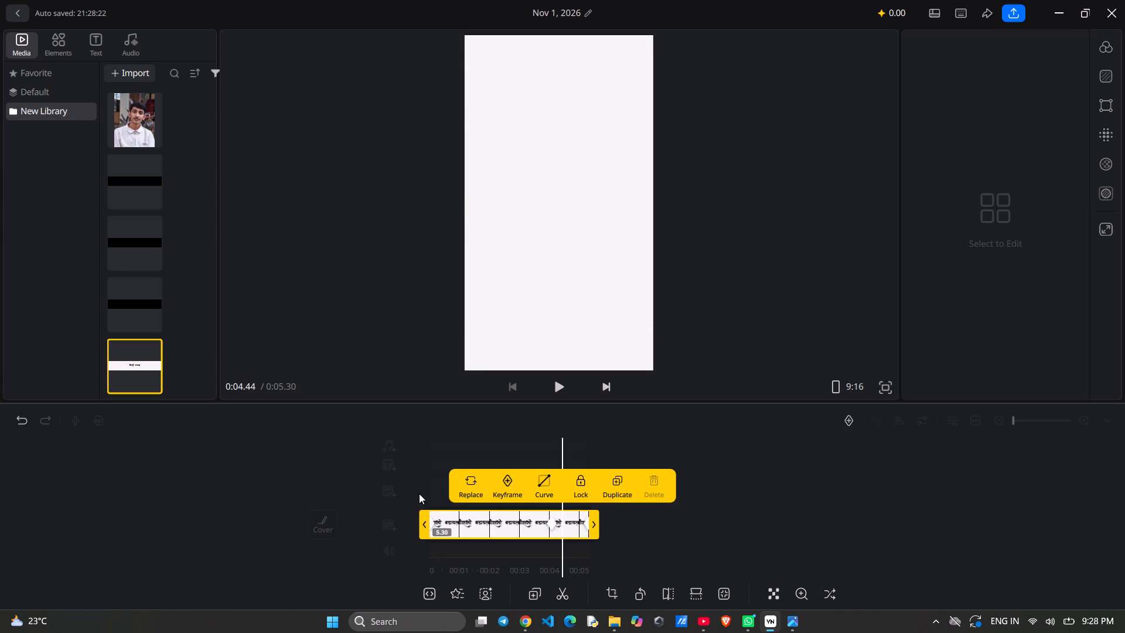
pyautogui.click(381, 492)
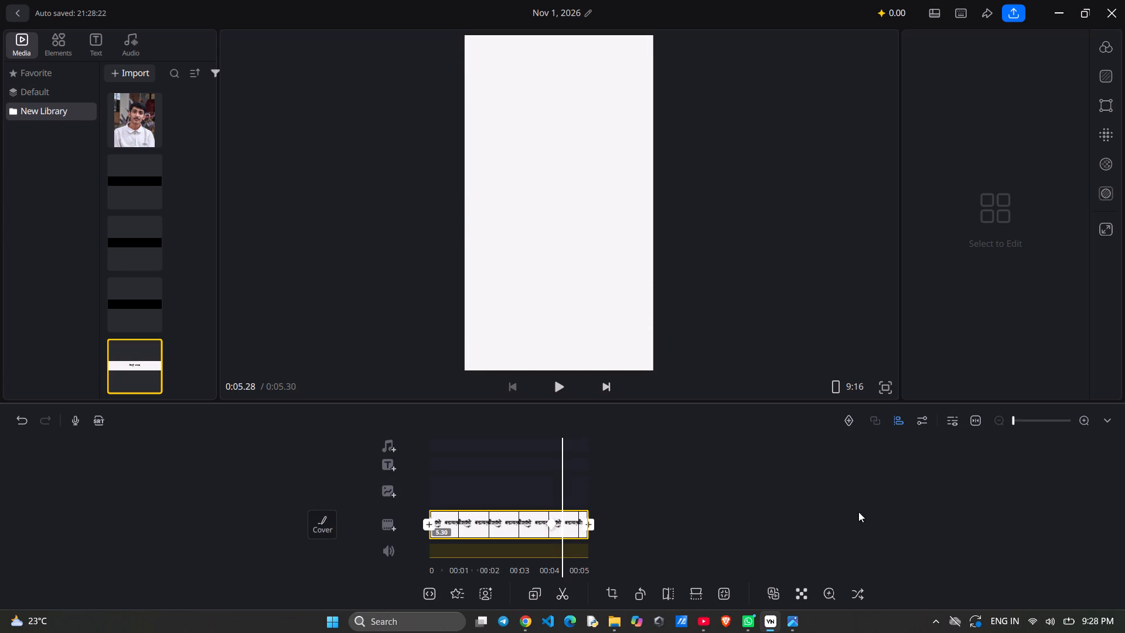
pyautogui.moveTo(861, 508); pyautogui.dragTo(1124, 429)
# Undo the recent edits to the old title clip, playing it back to check the animation.
pyautogui.hotkey('ctrl', 'z')
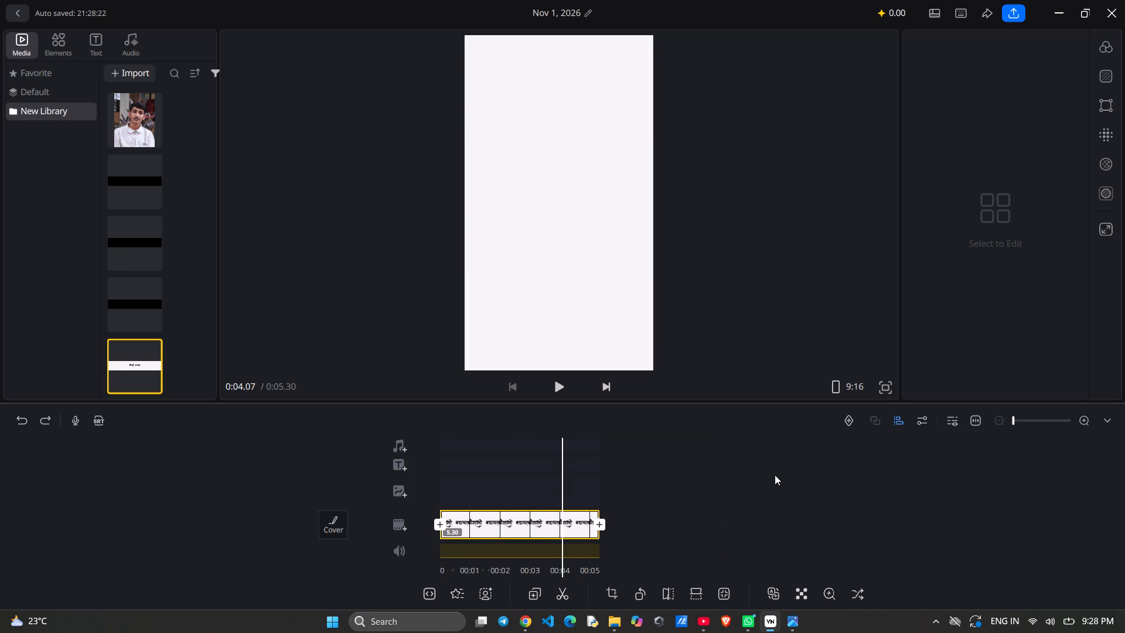
pyautogui.hotkey('ctrl', 'z')
pyautogui.hotkey('ctrl', 'z')
pyautogui.hotkey('ctrl', 'z')
pyautogui.hotkey('ctrl', 'z')
pyautogui.hotkey('ctrl', 'z')
pyautogui.hotkey('ctrl', 'z')
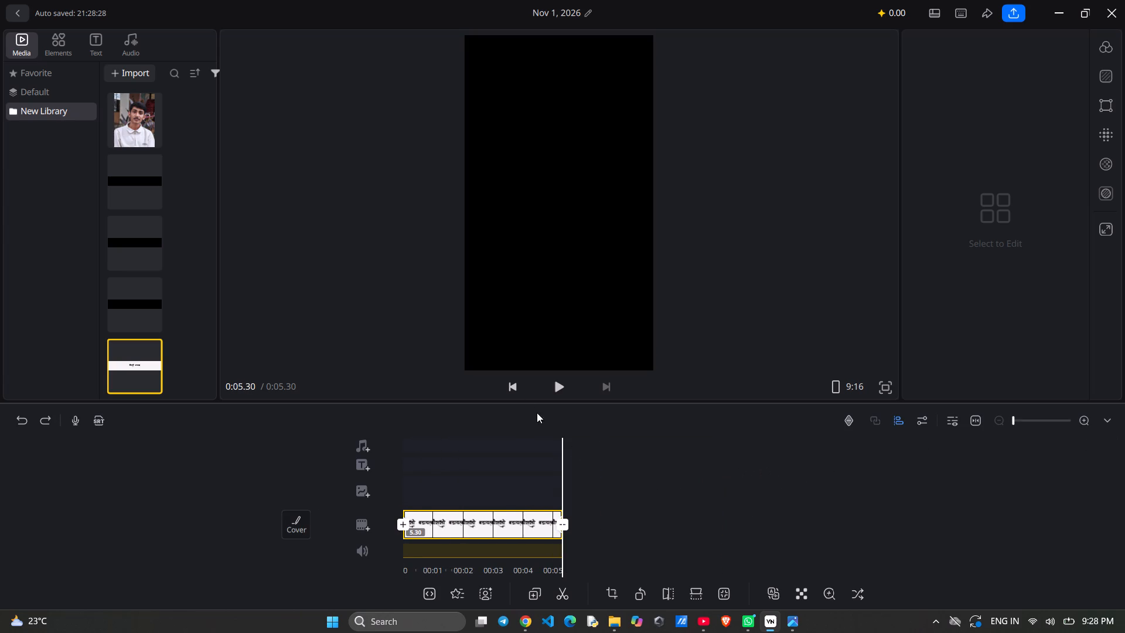
pyautogui.click(555, 382)
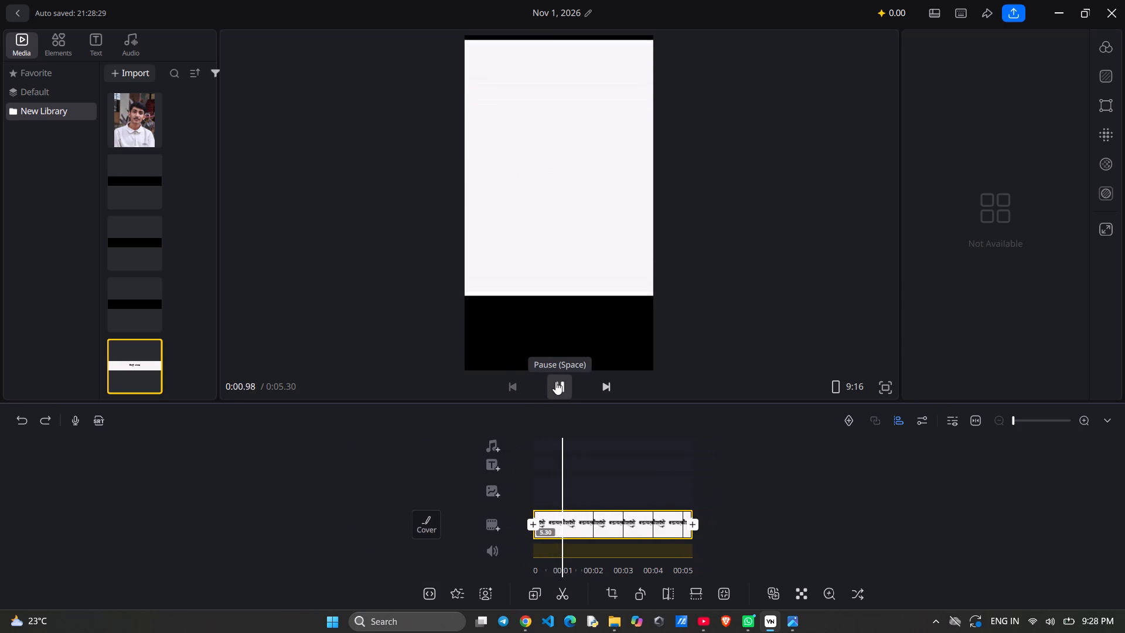
pyautogui.hotkey('ctrl', 'z')
pyautogui.hotkey('ctrl', 'z')
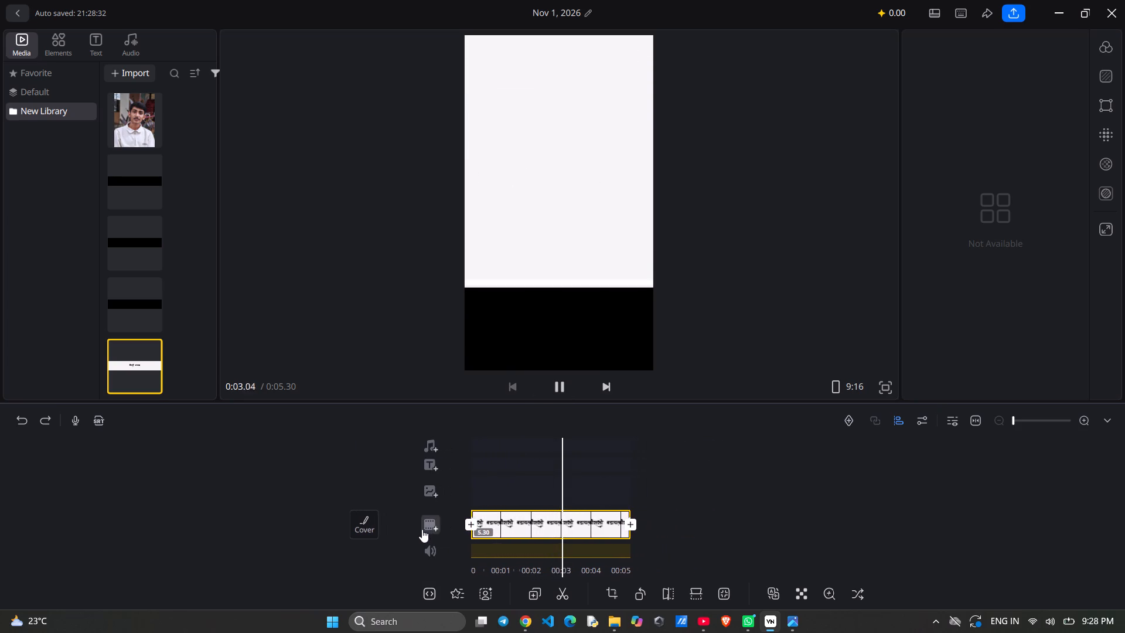
pyautogui.click(427, 525)
pyautogui.click(419, 529)
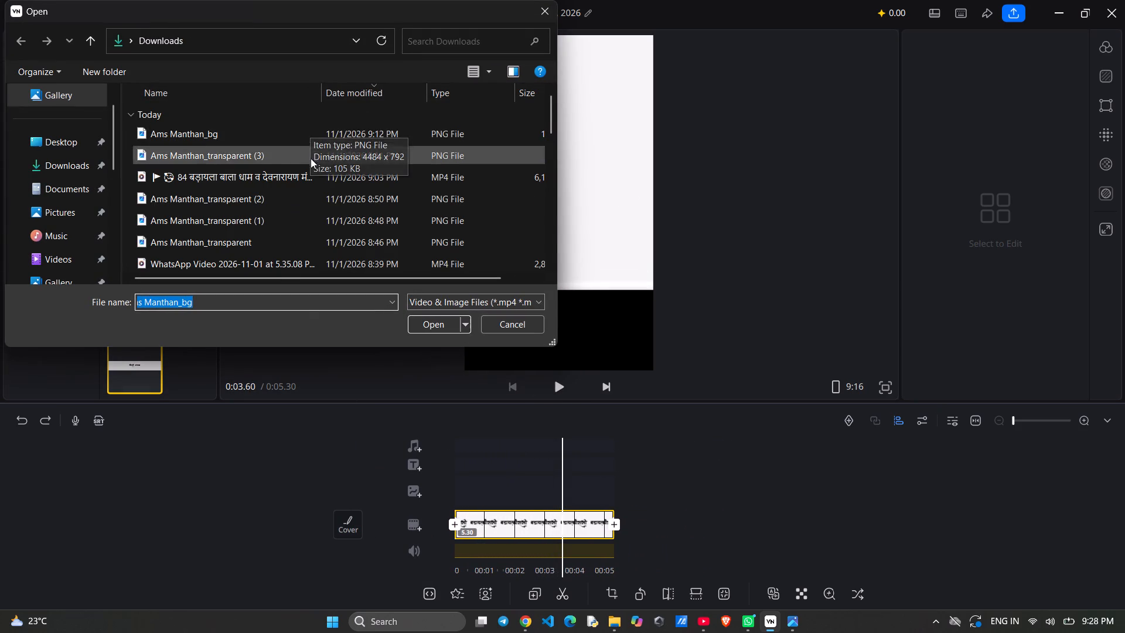
pyautogui.click(71, 207)
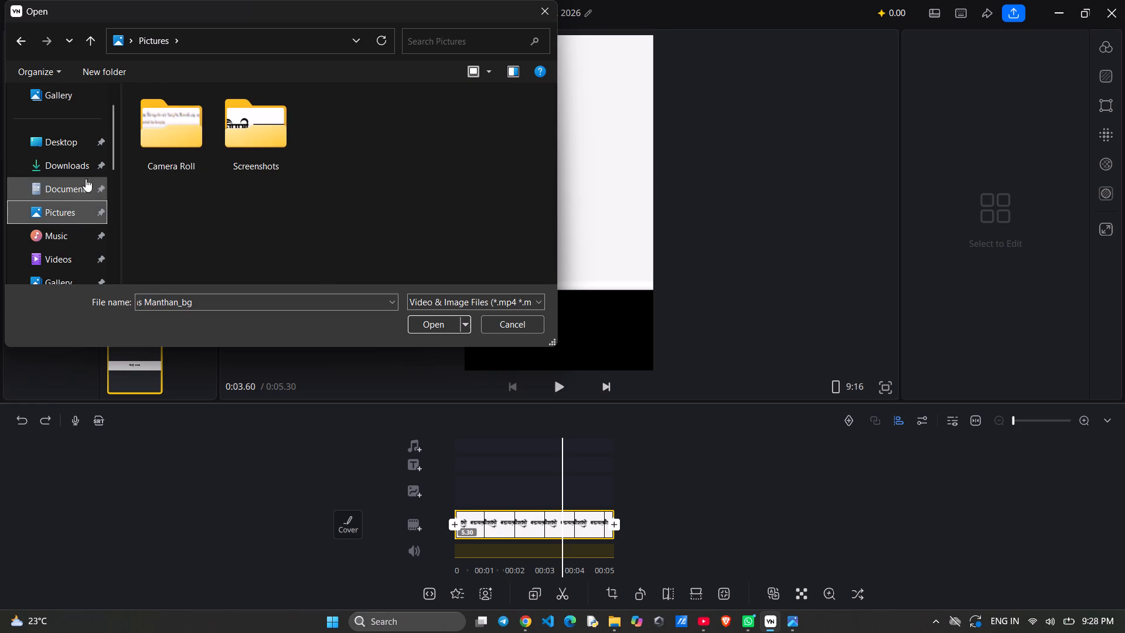
pyautogui.click(230, 122)
pyautogui.scroll(-3, 266, 155)
pyautogui.click(278, 144)
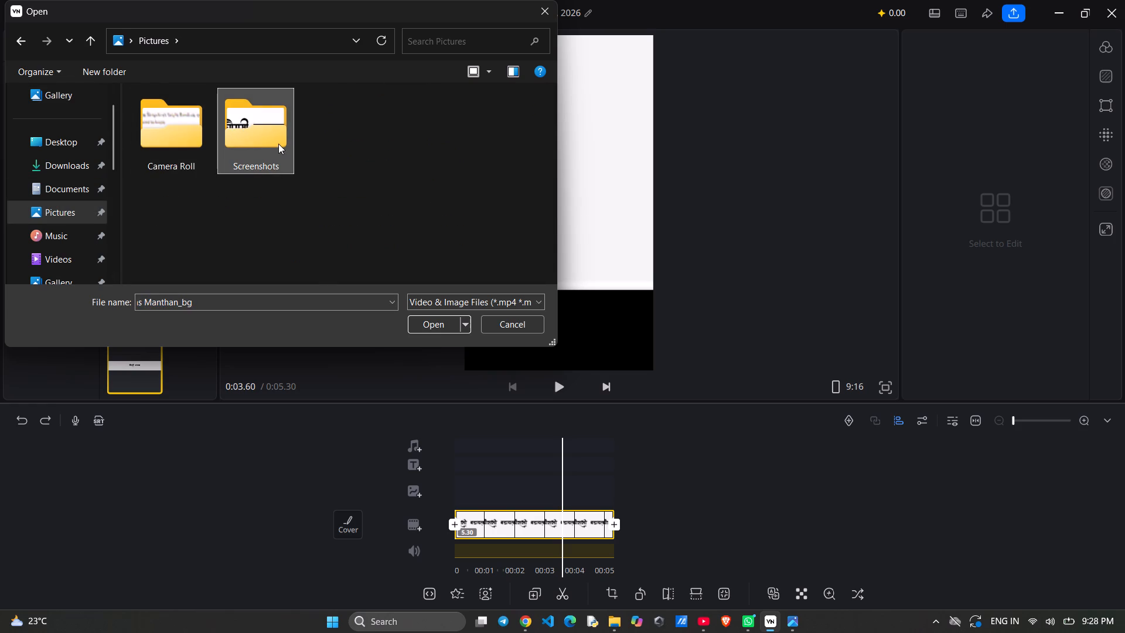
pyautogui.click(278, 144)
pyautogui.scroll(-8, 278, 144)
pyautogui.click(398, 222)
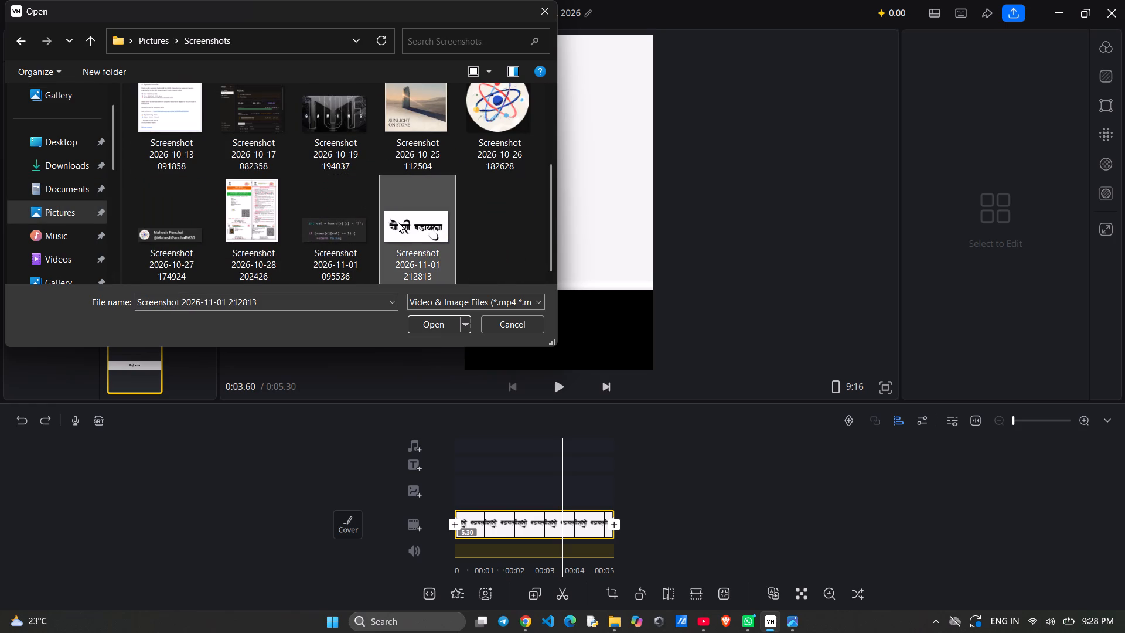
pyautogui.press('Return')
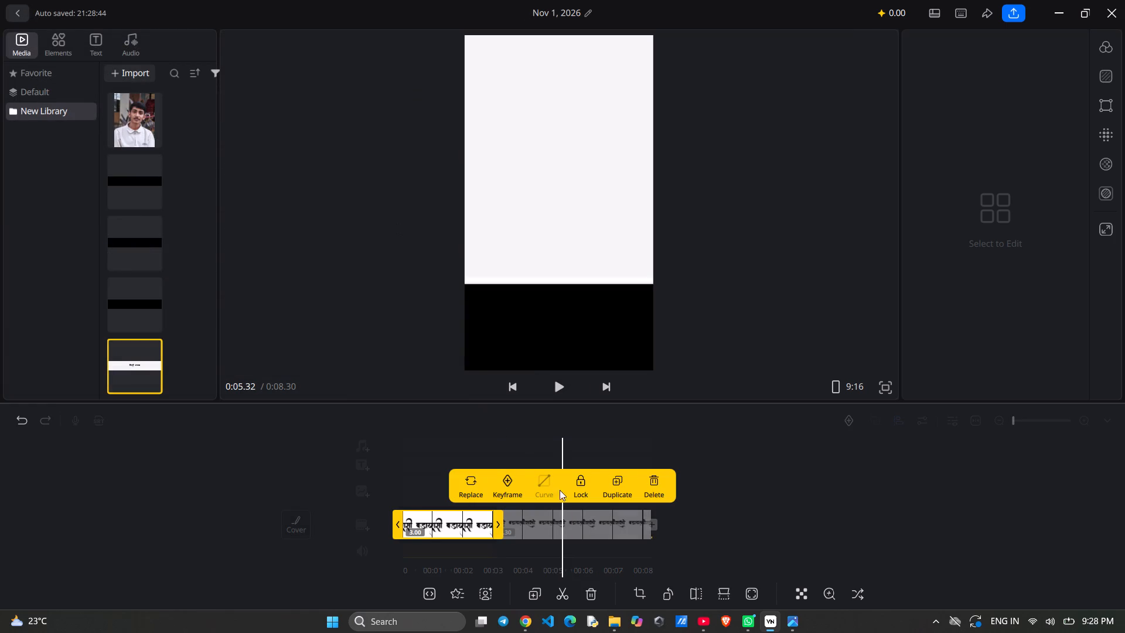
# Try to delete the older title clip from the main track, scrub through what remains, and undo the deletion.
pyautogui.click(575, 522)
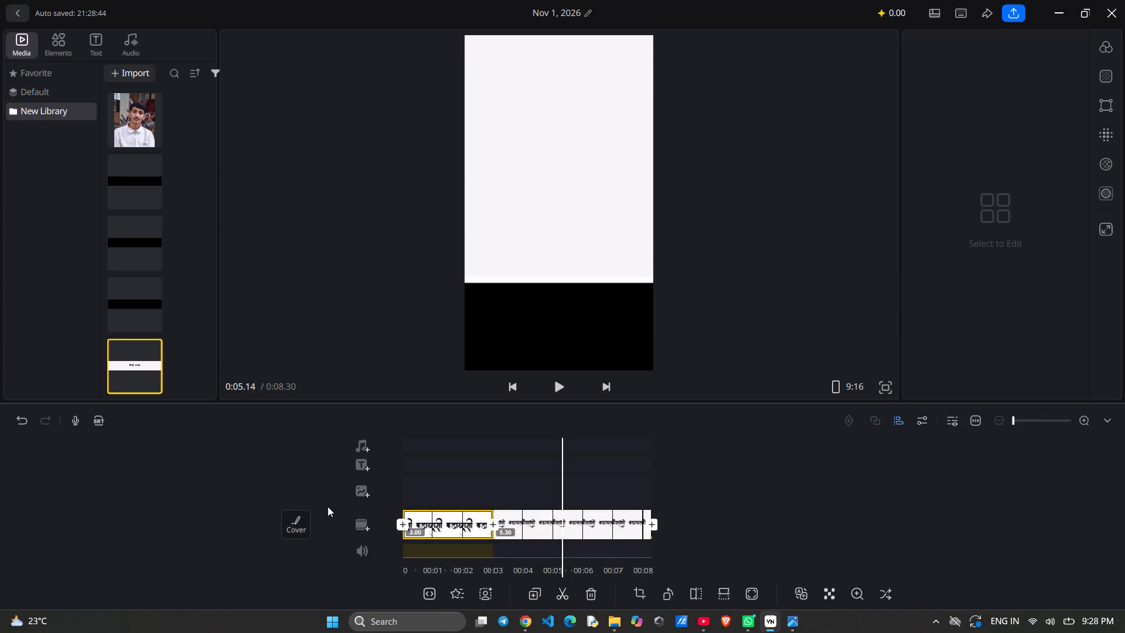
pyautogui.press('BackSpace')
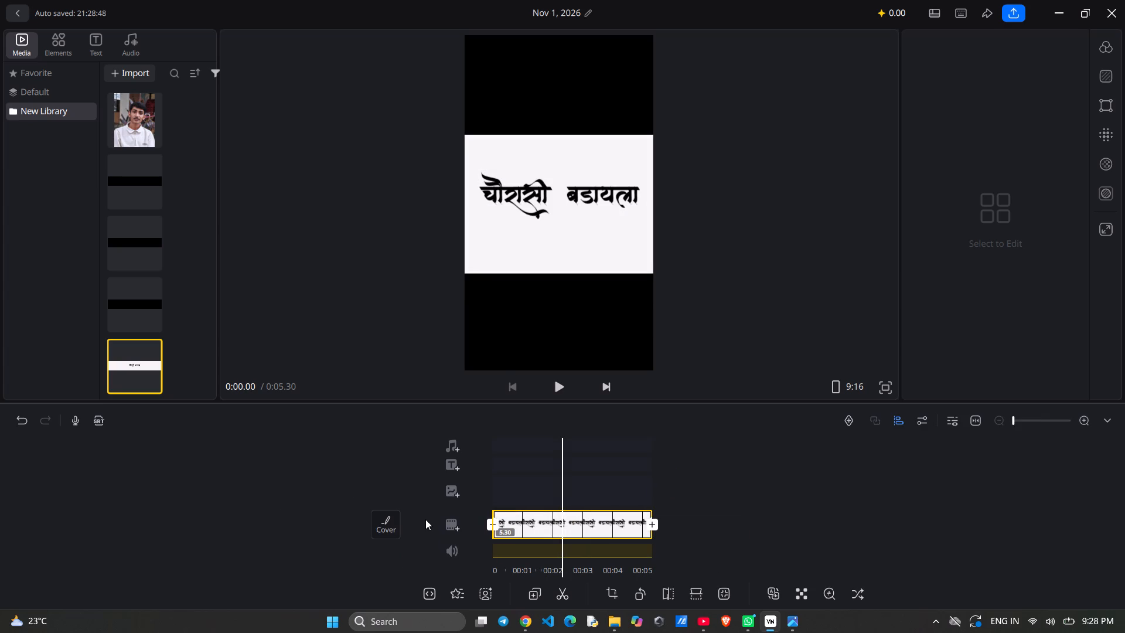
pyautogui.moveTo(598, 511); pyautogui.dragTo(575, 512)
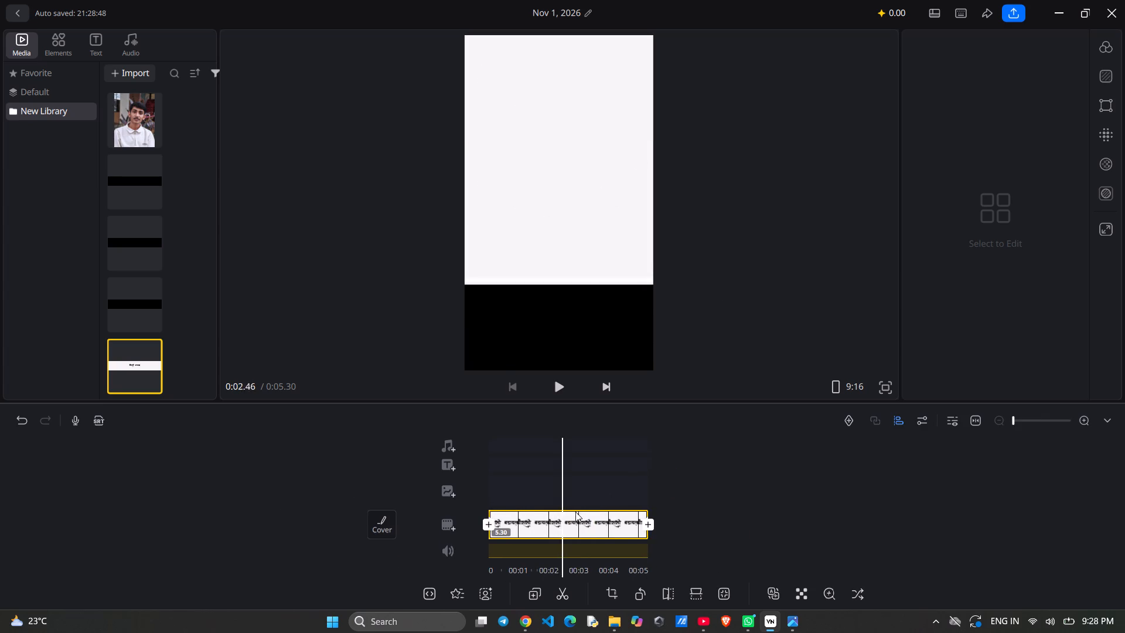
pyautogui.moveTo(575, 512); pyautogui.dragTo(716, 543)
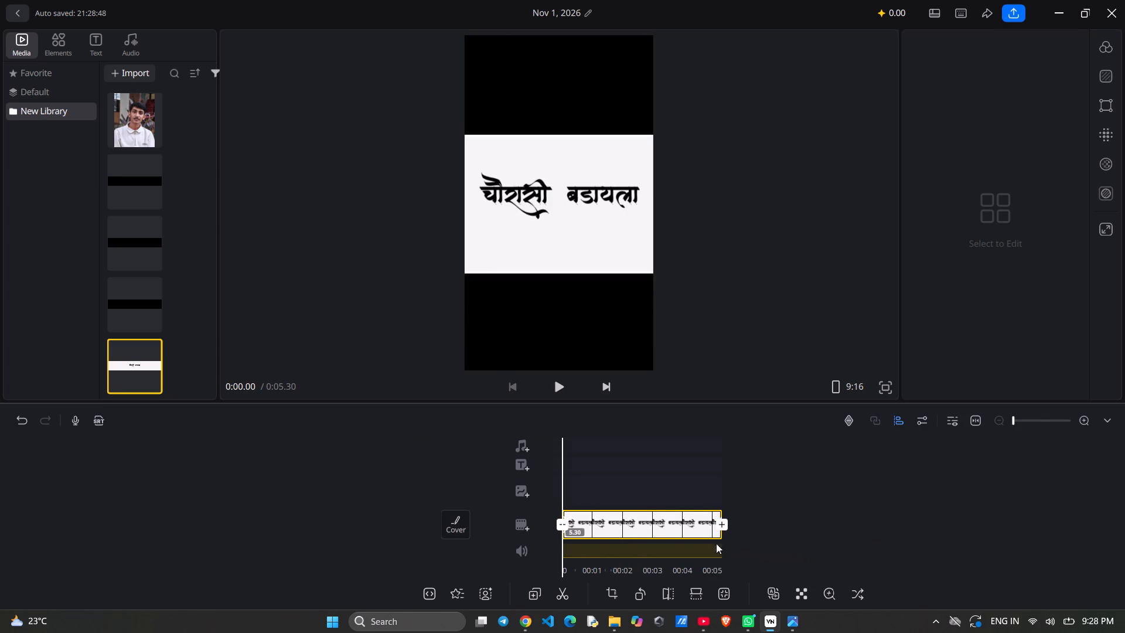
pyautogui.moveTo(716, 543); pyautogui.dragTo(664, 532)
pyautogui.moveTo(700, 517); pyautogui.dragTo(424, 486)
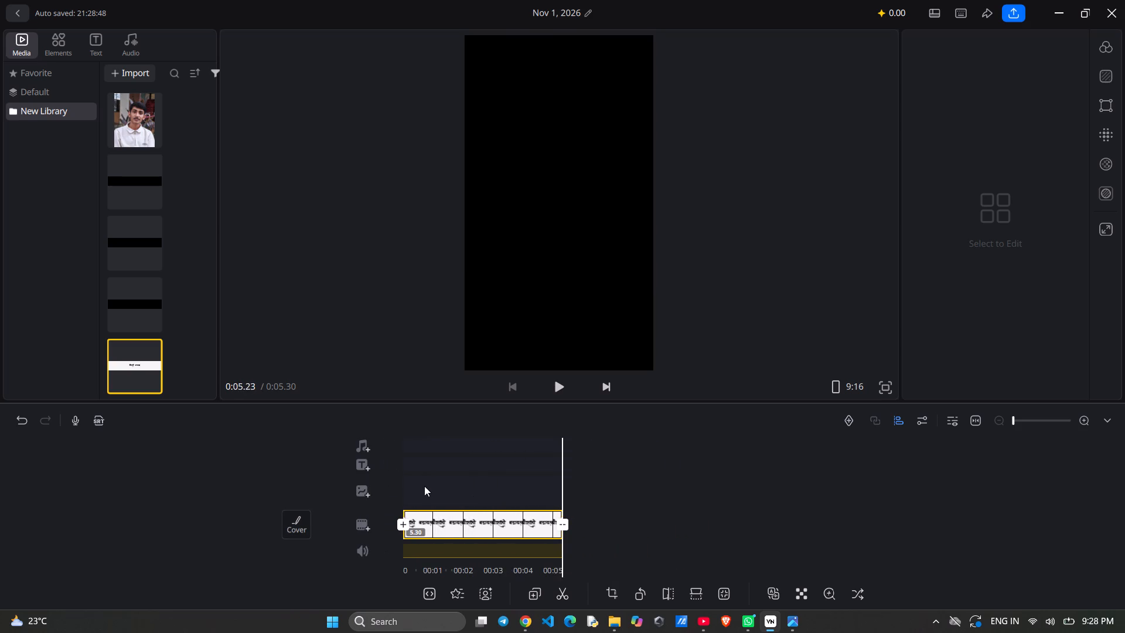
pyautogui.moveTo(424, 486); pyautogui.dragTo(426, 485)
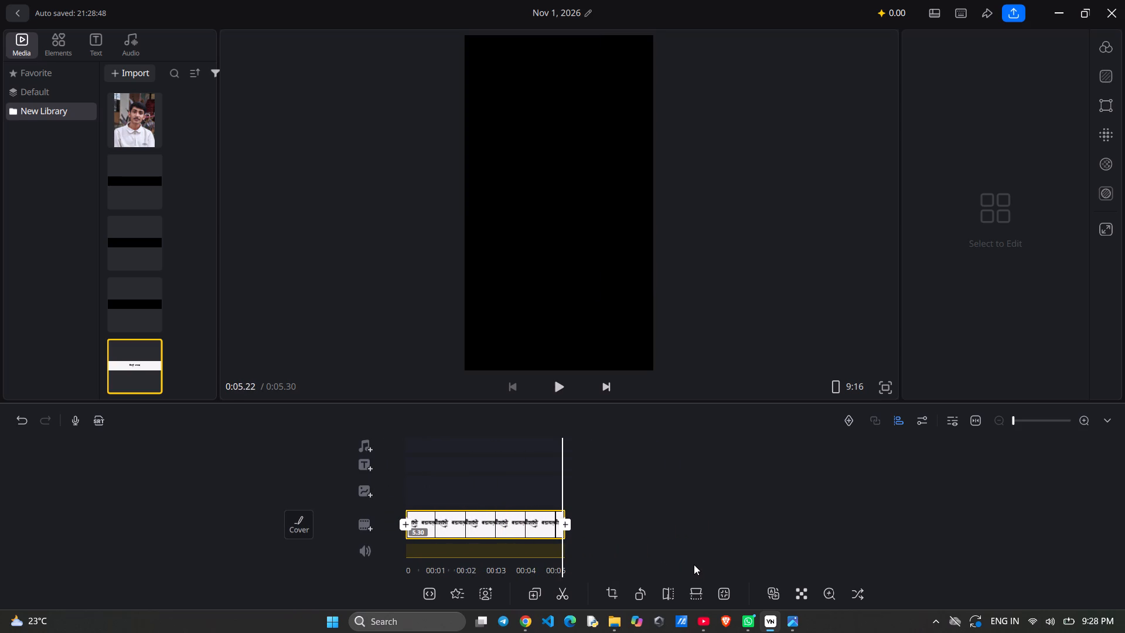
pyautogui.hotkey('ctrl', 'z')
# Delete the older 5.30-second title clip, keeping the newly imported चौरासी बडायला screenshot clip on the main track.
pyautogui.click(459, 513)
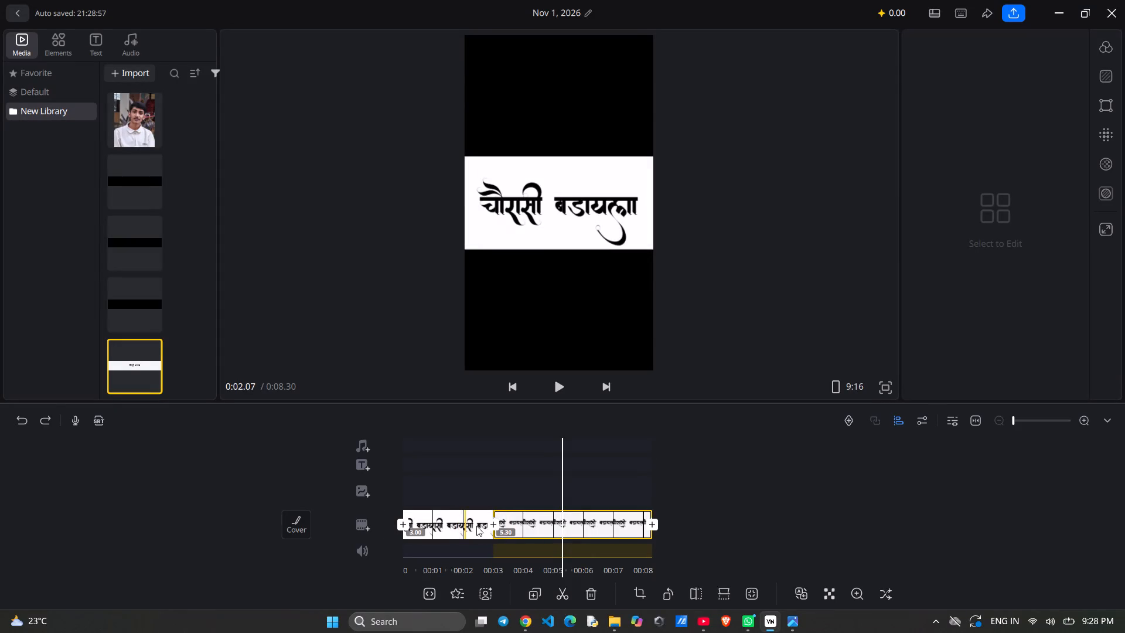
pyautogui.click(469, 520)
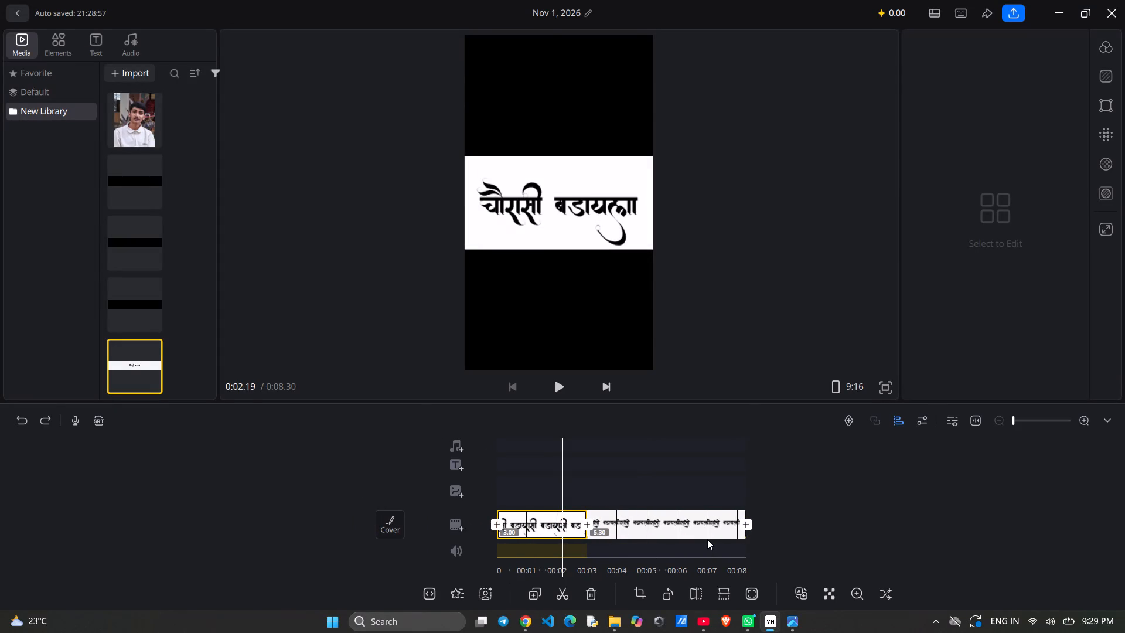
pyautogui.click(707, 539)
pyautogui.click(696, 534)
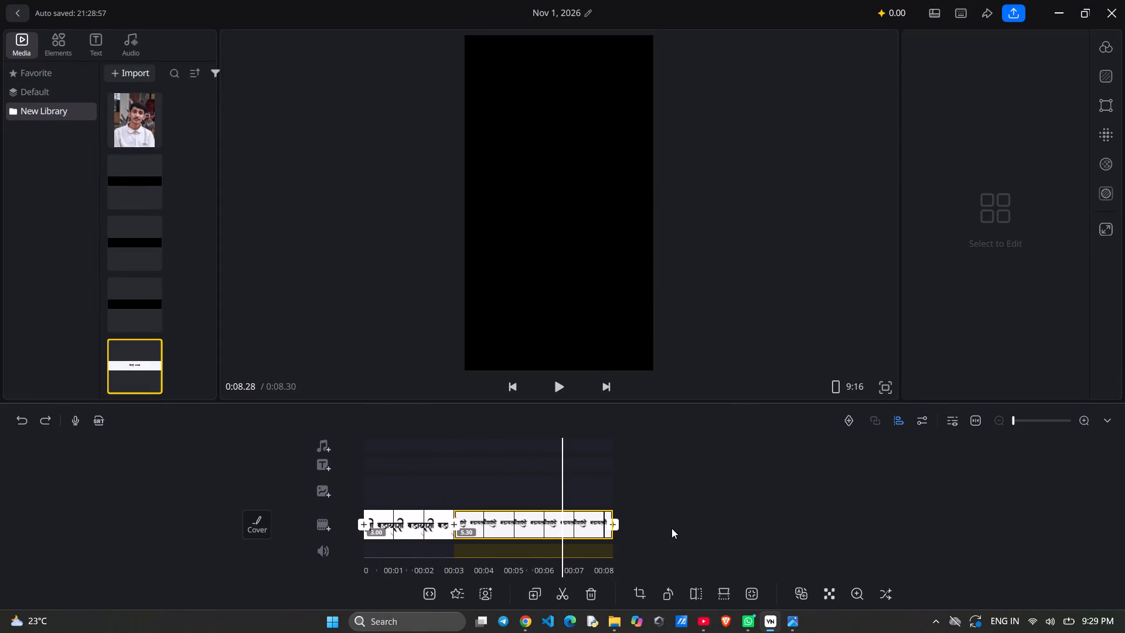
pyautogui.press('BackSpace')
# Extend the new title clip on the main track to about 5.26 seconds.
pyautogui.moveTo(727, 540); pyautogui.dragTo(657, 514)
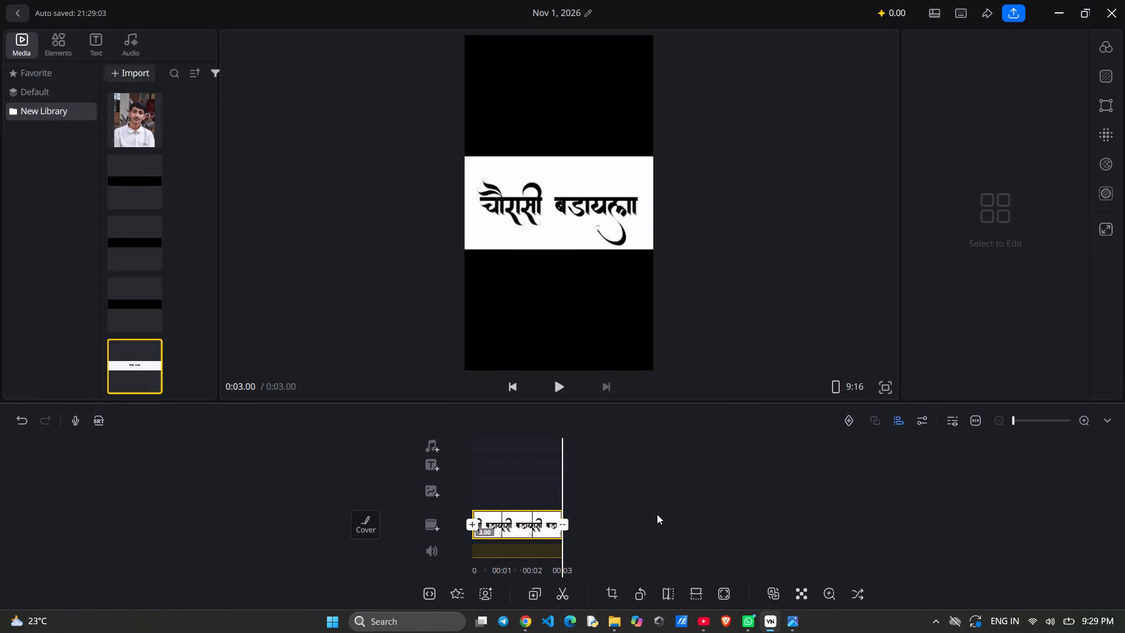
pyautogui.moveTo(657, 514); pyautogui.dragTo(707, 522)
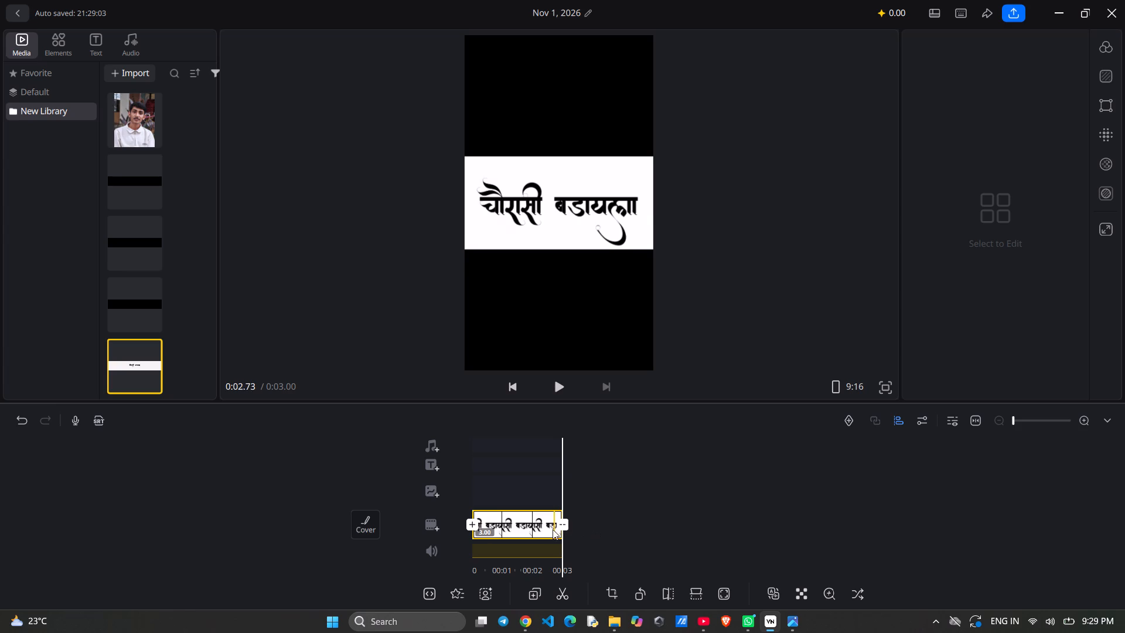
pyautogui.click(551, 529)
pyautogui.moveTo(572, 529); pyautogui.dragTo(596, 529)
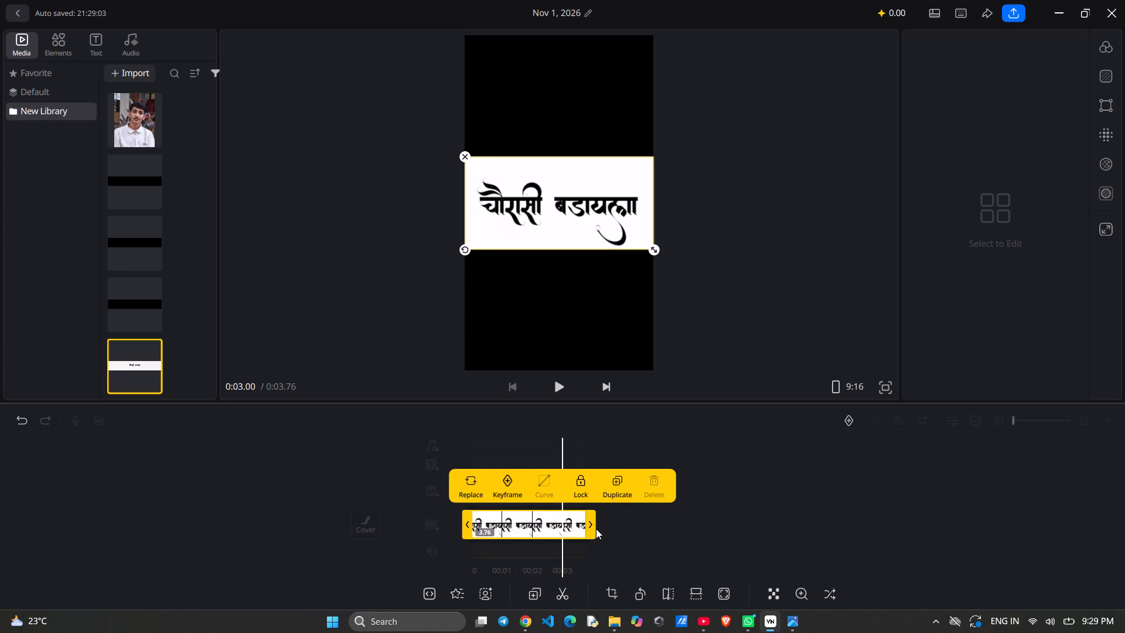
pyautogui.moveTo(596, 529); pyautogui.dragTo(640, 535)
# Add a keyframe to the title clip at its start, 0:00.00.
pyautogui.moveTo(700, 556); pyautogui.dragTo(1052, 578)
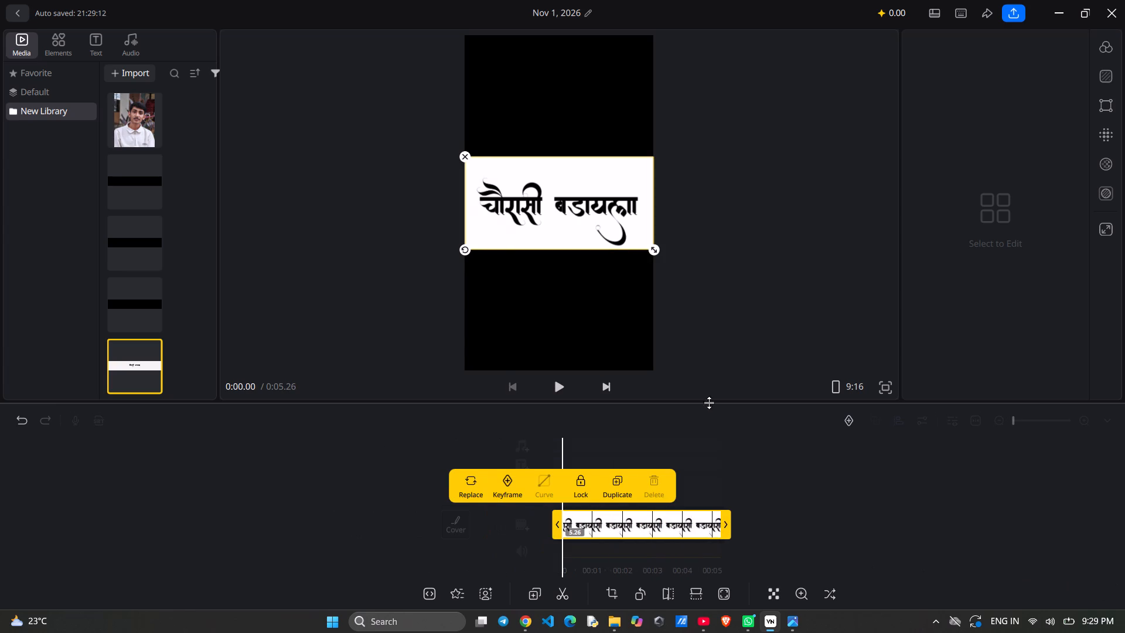
pyautogui.click(796, 465)
pyautogui.moveTo(758, 458); pyautogui.dragTo(758, 459)
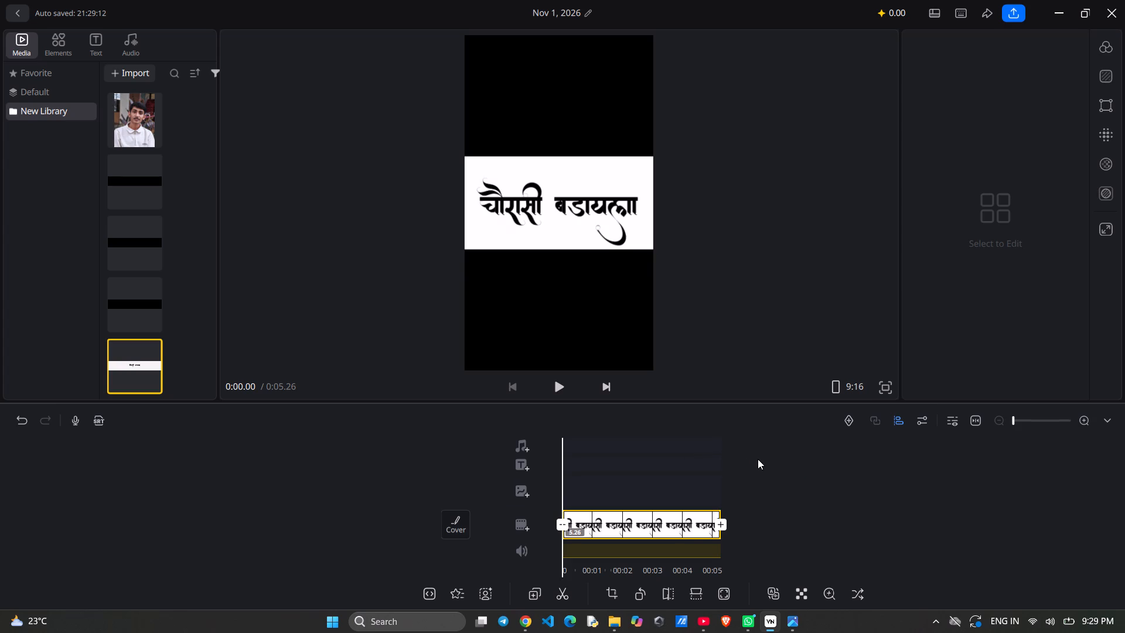
pyautogui.moveTo(758, 459); pyautogui.dragTo(756, 469)
pyautogui.click(630, 533)
pyautogui.click(506, 482)
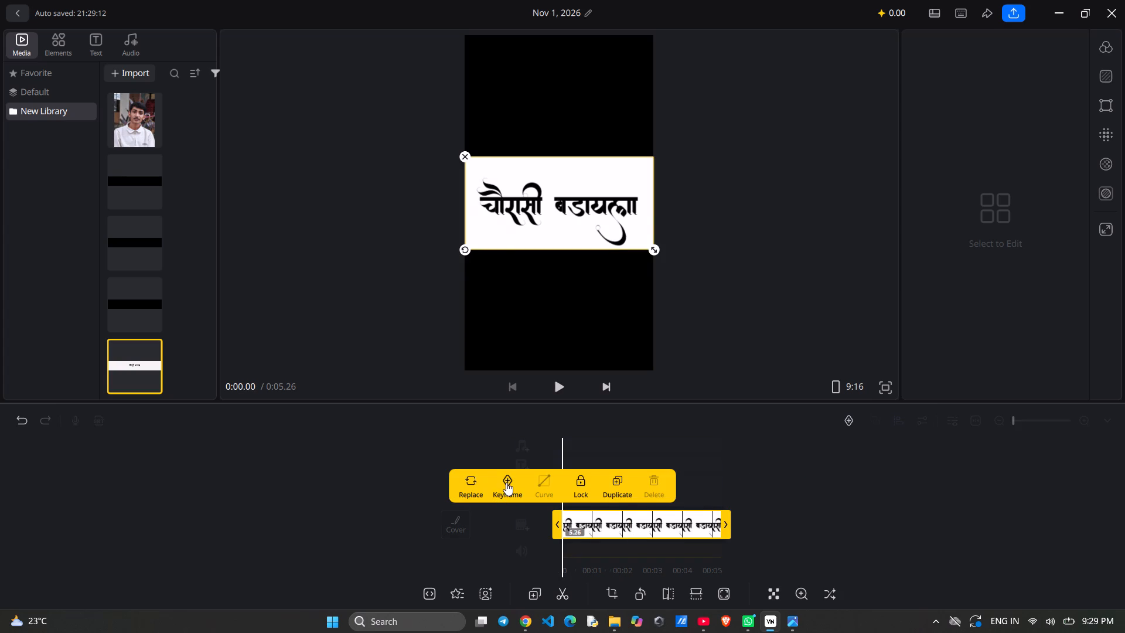
# Shrink the centred title image at the 0:00.00 keyframe to about half the frame width.
pyautogui.moveTo(905, 520); pyautogui.dragTo(795, 529)
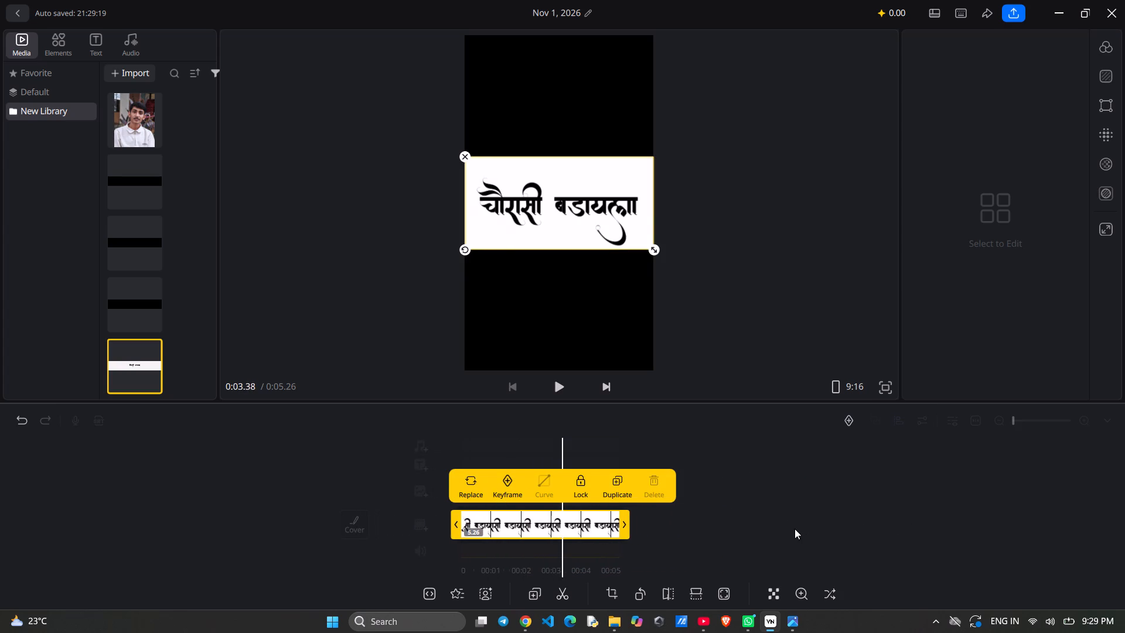
pyautogui.moveTo(795, 529); pyautogui.dragTo(767, 527)
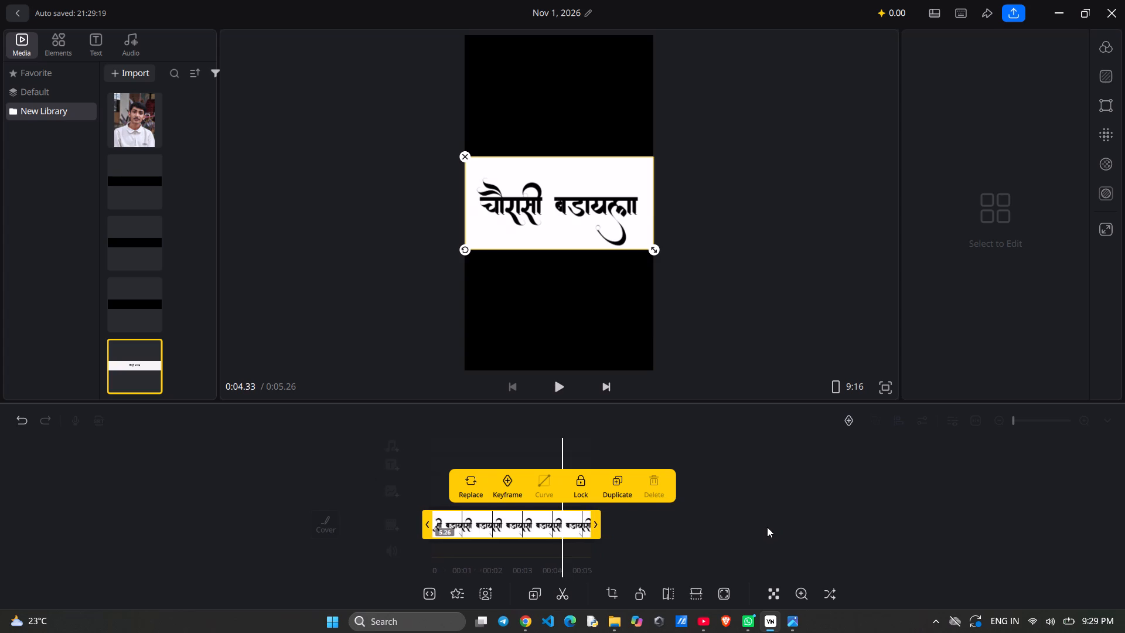
pyautogui.moveTo(767, 527); pyautogui.dragTo(880, 539)
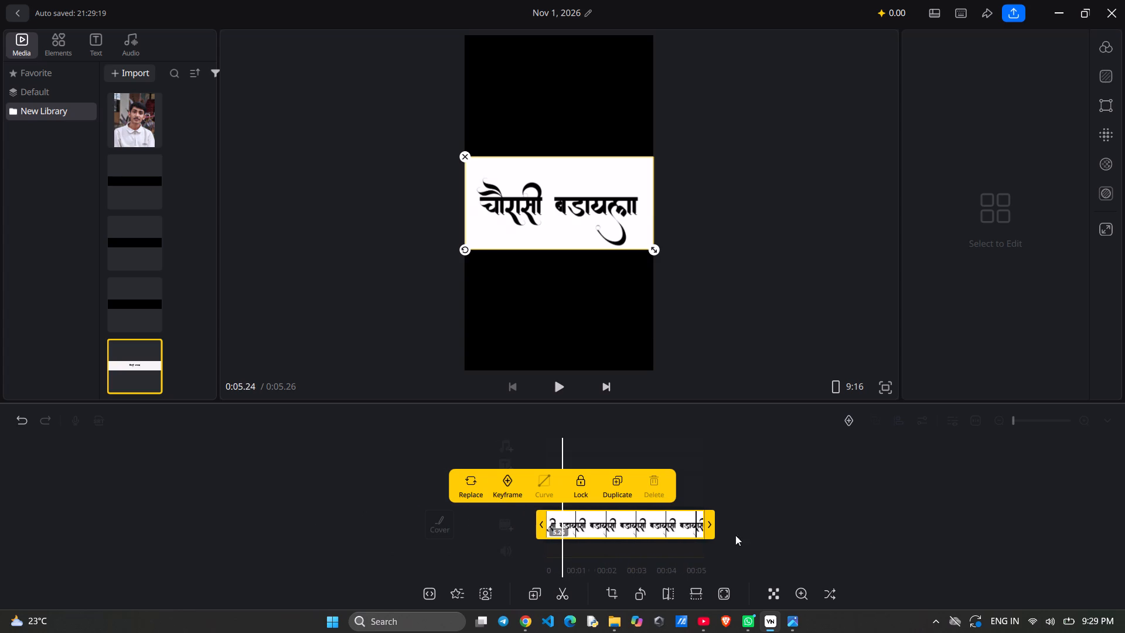
pyautogui.moveTo(853, 527); pyautogui.dragTo(772, 535)
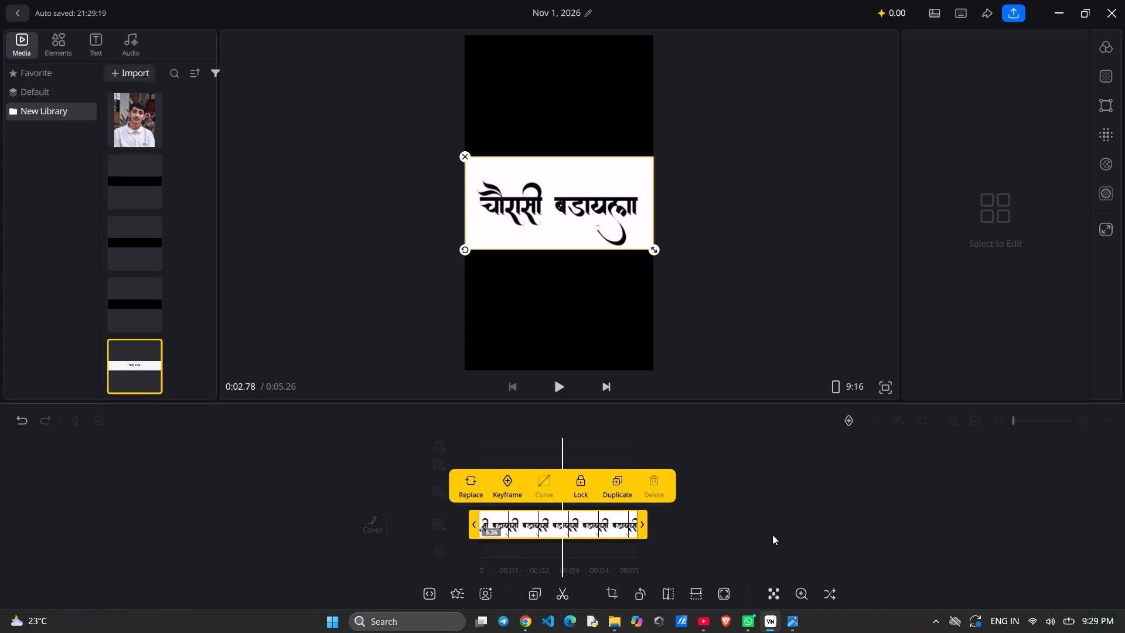
pyautogui.moveTo(772, 535); pyautogui.dragTo(717, 529)
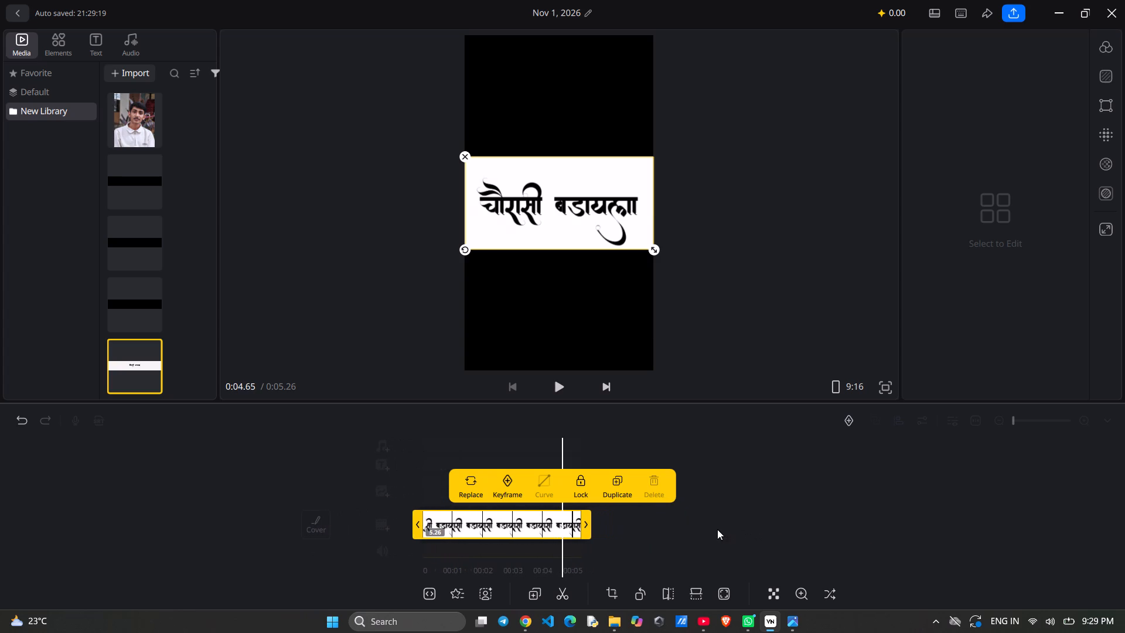
pyautogui.moveTo(717, 529); pyautogui.dragTo(750, 540)
pyautogui.moveTo(823, 529); pyautogui.dragTo(803, 532)
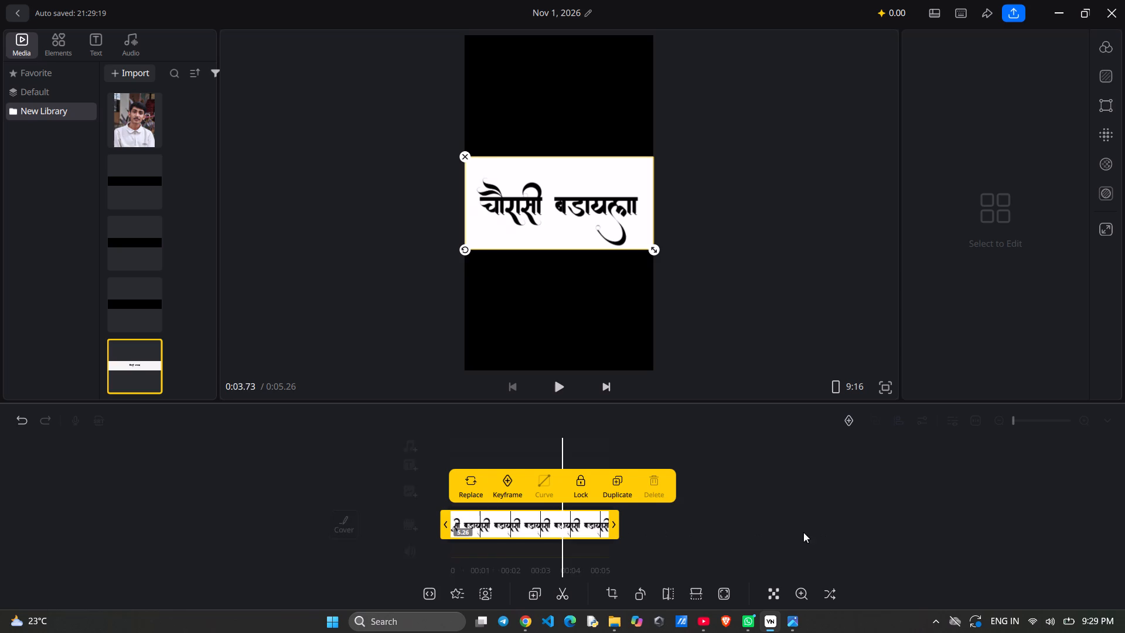
pyautogui.moveTo(803, 532); pyautogui.dragTo(949, 537)
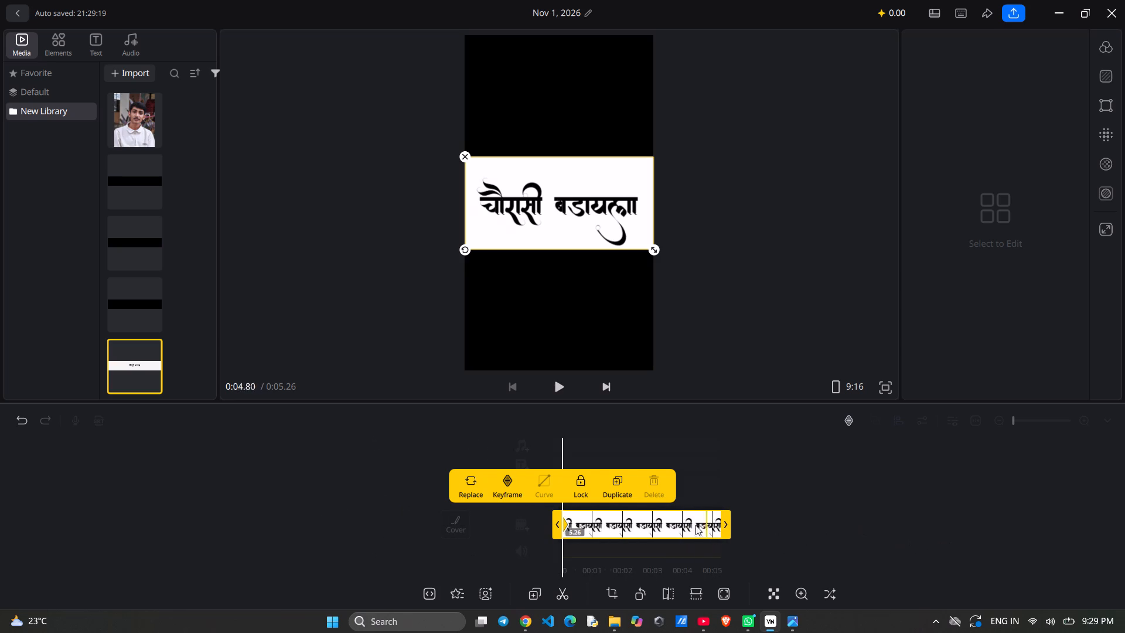
pyautogui.click(563, 521)
pyautogui.moveTo(657, 255); pyautogui.dragTo(605, 232)
pyautogui.click(814, 274)
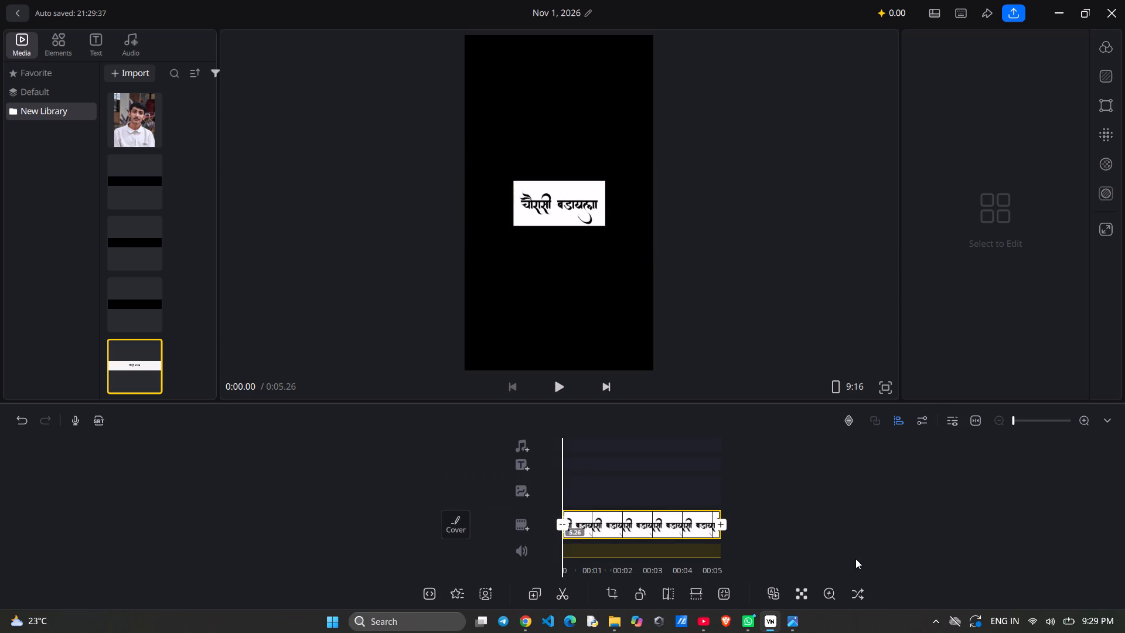
# Add a second keyframe to the title clip at its end, 0:05.26.
pyautogui.moveTo(854, 547); pyautogui.dragTo(774, 553)
pyautogui.moveTo(762, 553); pyautogui.dragTo(670, 553)
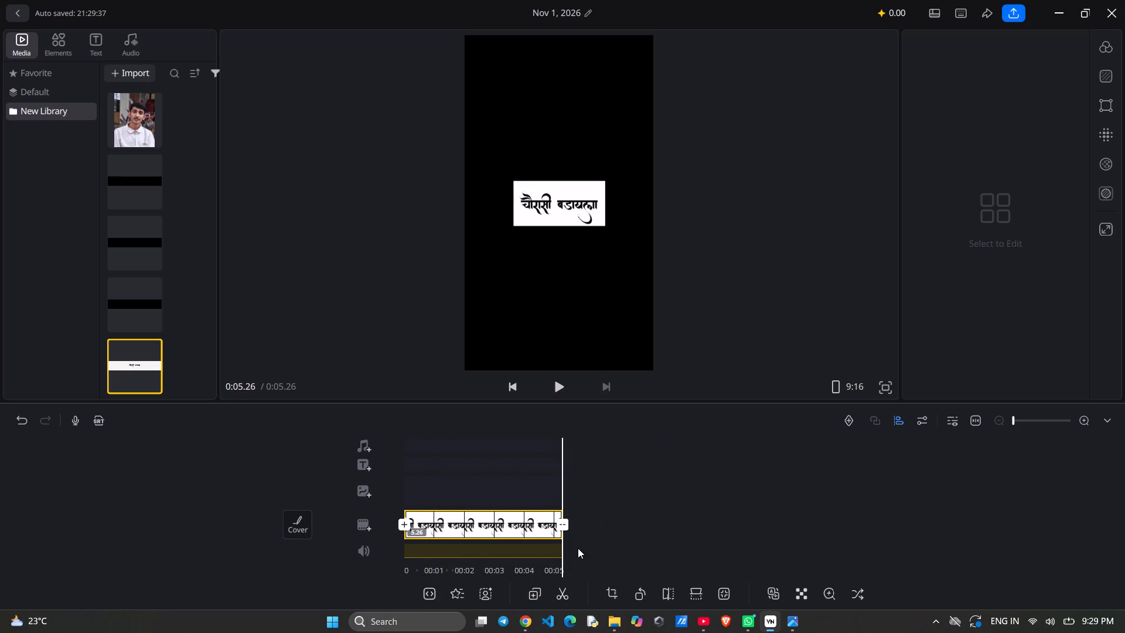
pyautogui.click(560, 534)
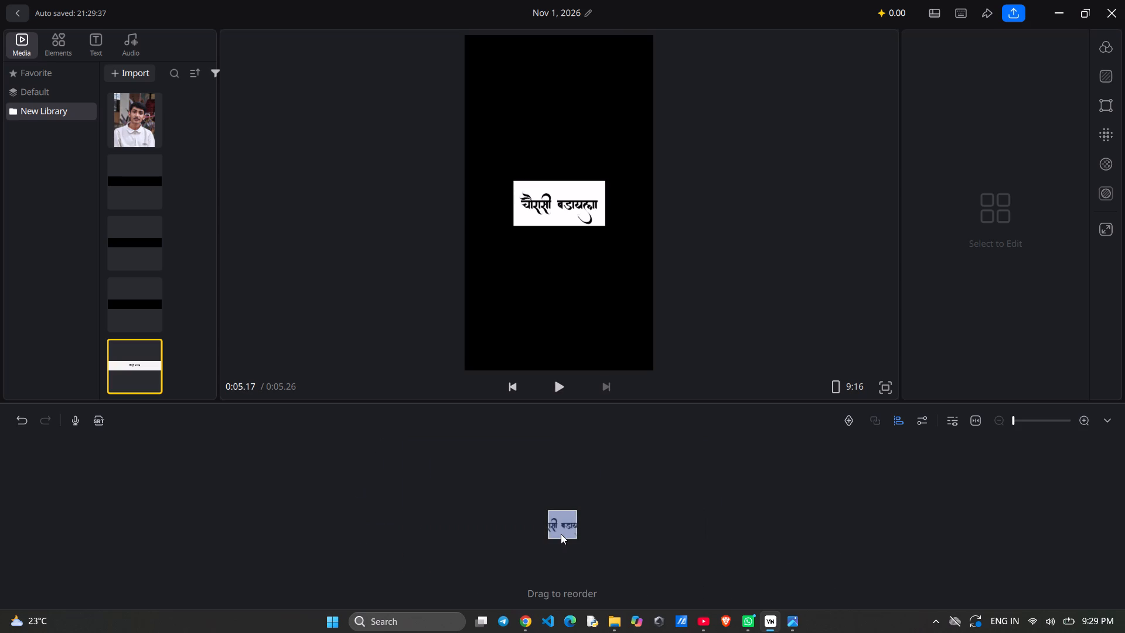
pyautogui.click(493, 522)
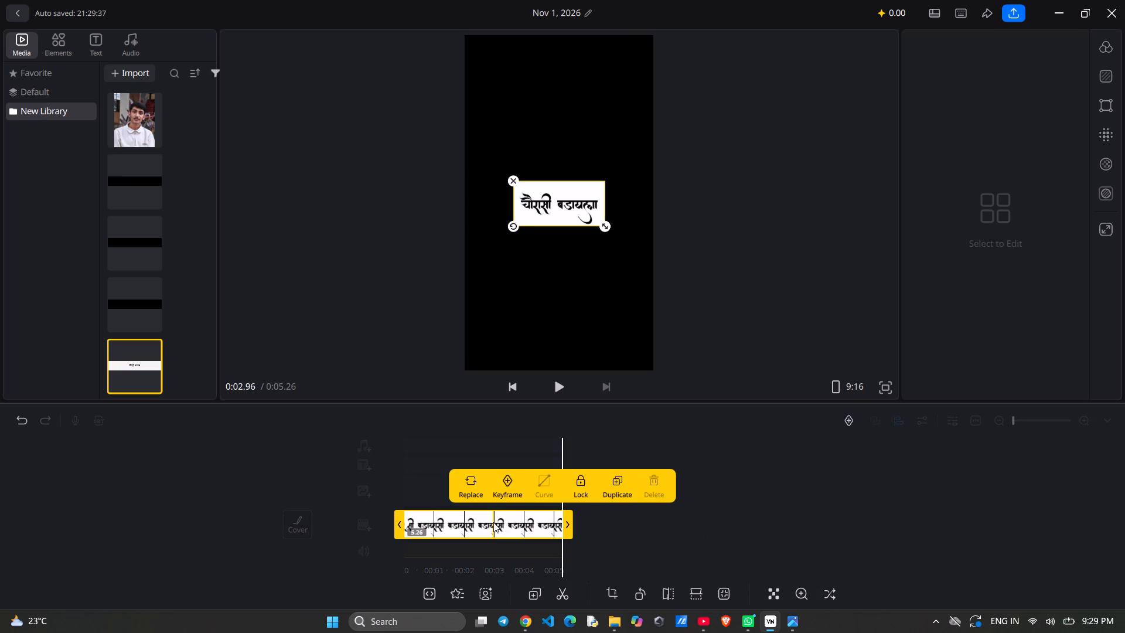
pyautogui.click(507, 477)
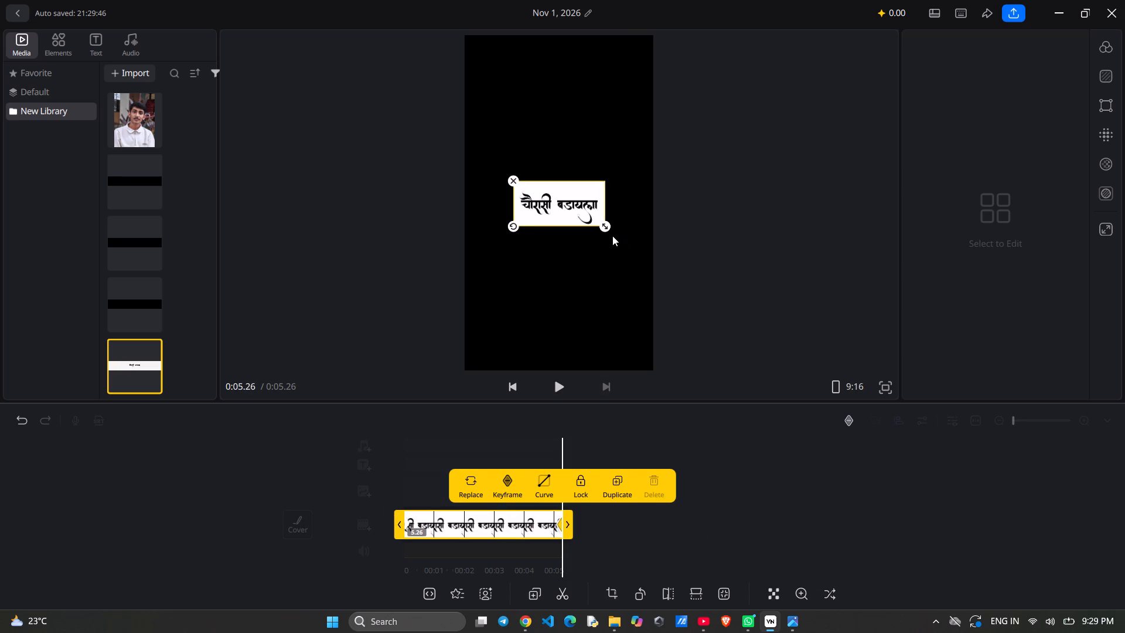
# Enlarge the title image at the end keyframe until white fills the 9:16 frame, placing the gap between the two words near the centre.
pyautogui.moveTo(607, 230); pyautogui.dragTo(965, 331)
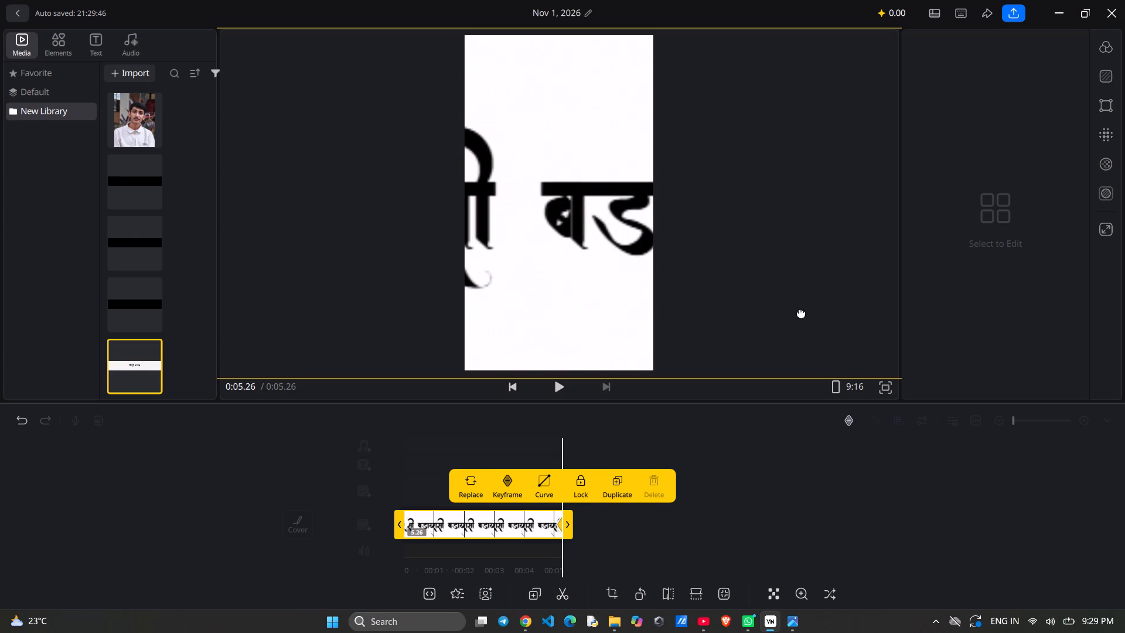
pyautogui.moveTo(648, 305); pyautogui.dragTo(628, 303)
pyautogui.moveTo(898, 377); pyautogui.dragTo(985, 410)
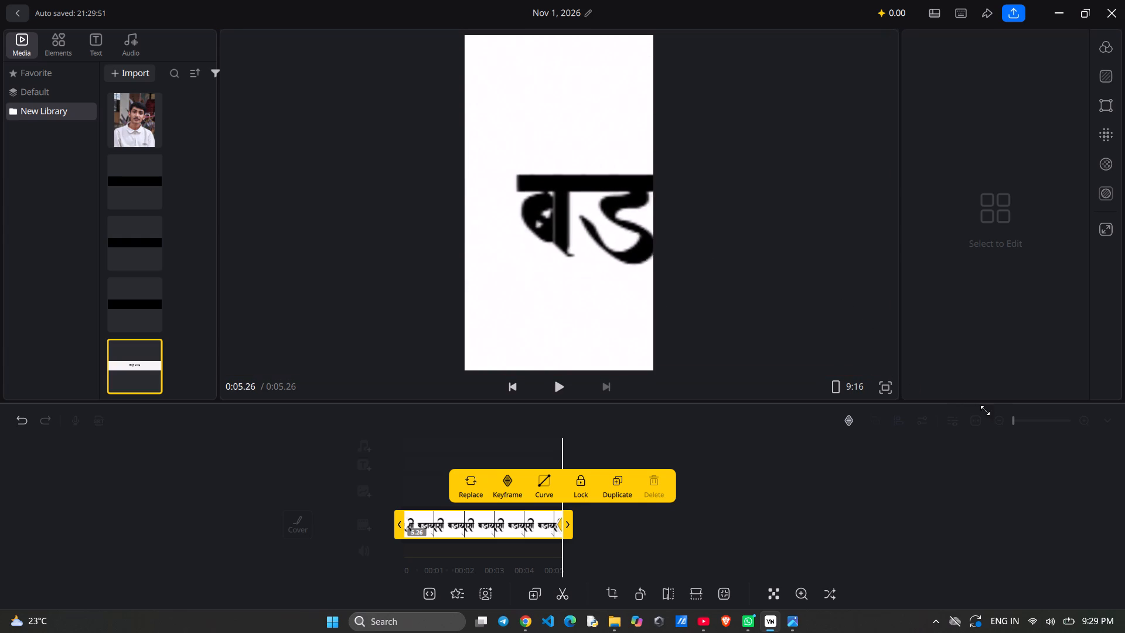
pyautogui.moveTo(985, 410); pyautogui.dragTo(1123, 516)
pyautogui.moveTo(658, 323); pyautogui.dragTo(685, 334)
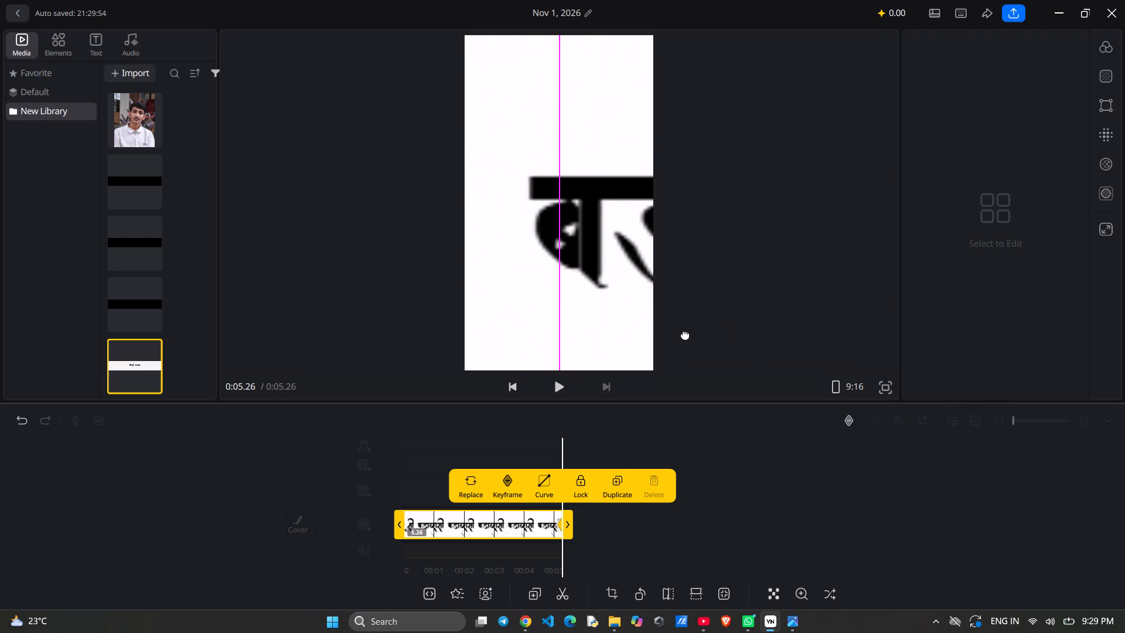
pyautogui.moveTo(685, 334); pyautogui.dragTo(728, 332)
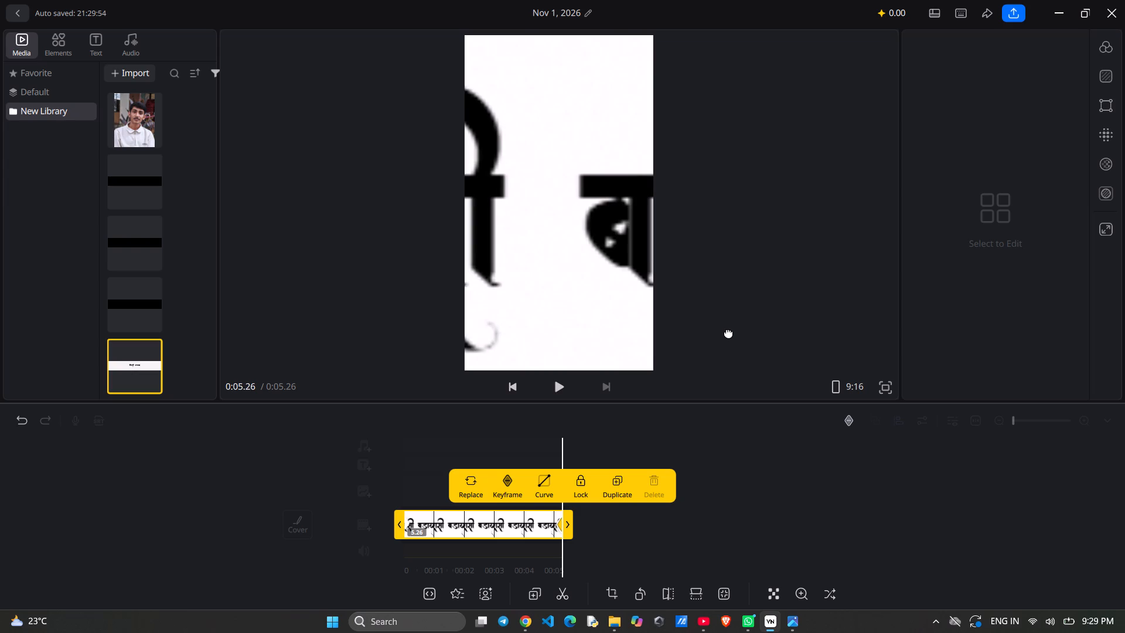
pyautogui.moveTo(728, 332); pyautogui.dragTo(725, 334)
pyautogui.click(748, 505)
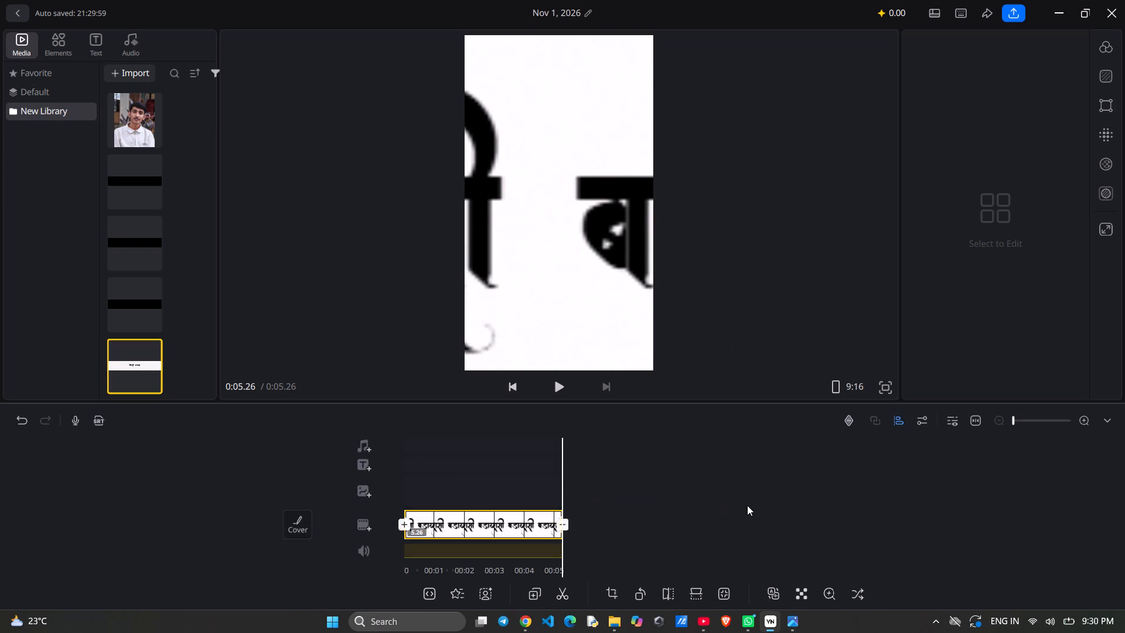
# Step back to near the clip's start and play the title enlargement, pausing at about 0:02.29.
pyautogui.moveTo(679, 500); pyautogui.dragTo(1124, 501)
pyautogui.press('space')
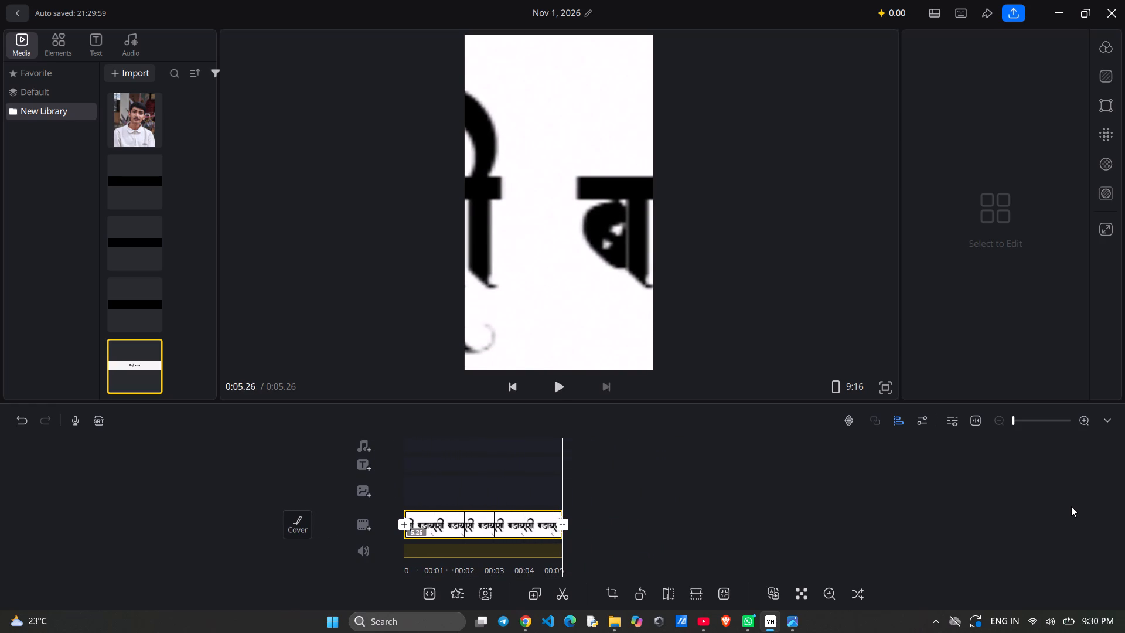
pyautogui.press('Left')
pyautogui.press('Left')
pyautogui.press('Left')
pyautogui.press('Left')
pyautogui.press('Left')
pyautogui.press('Left')
pyautogui.press('Left')
pyautogui.press('Left')
pyautogui.press('Left')
pyautogui.press('Left')
pyautogui.press('Left')
pyautogui.press('Left')
pyautogui.press('Left')
pyautogui.press('Left')
pyautogui.press('Left')
pyautogui.press('Left')
pyautogui.press('Left')
pyautogui.press('Left')
pyautogui.press('Left')
pyautogui.press('Left')
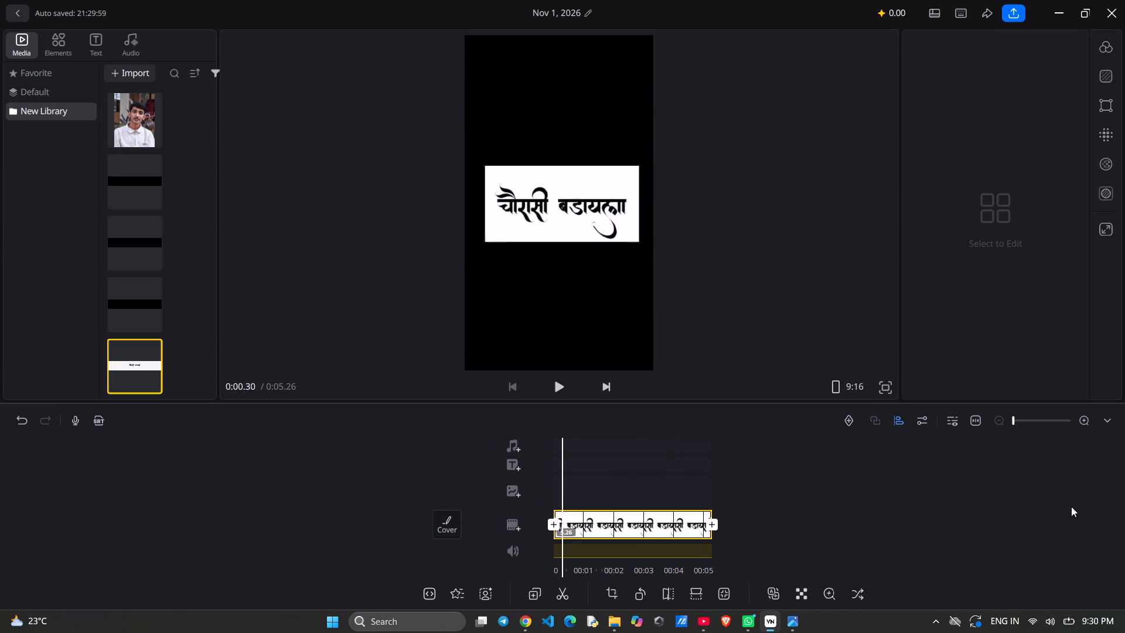
pyautogui.press('space')
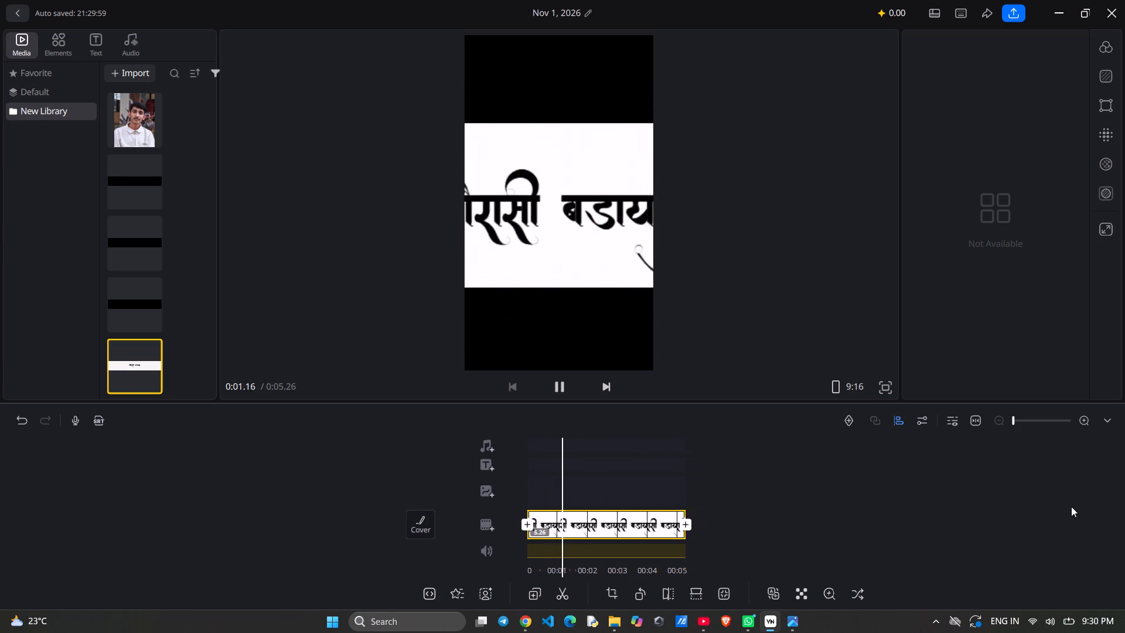
pyautogui.press('space')
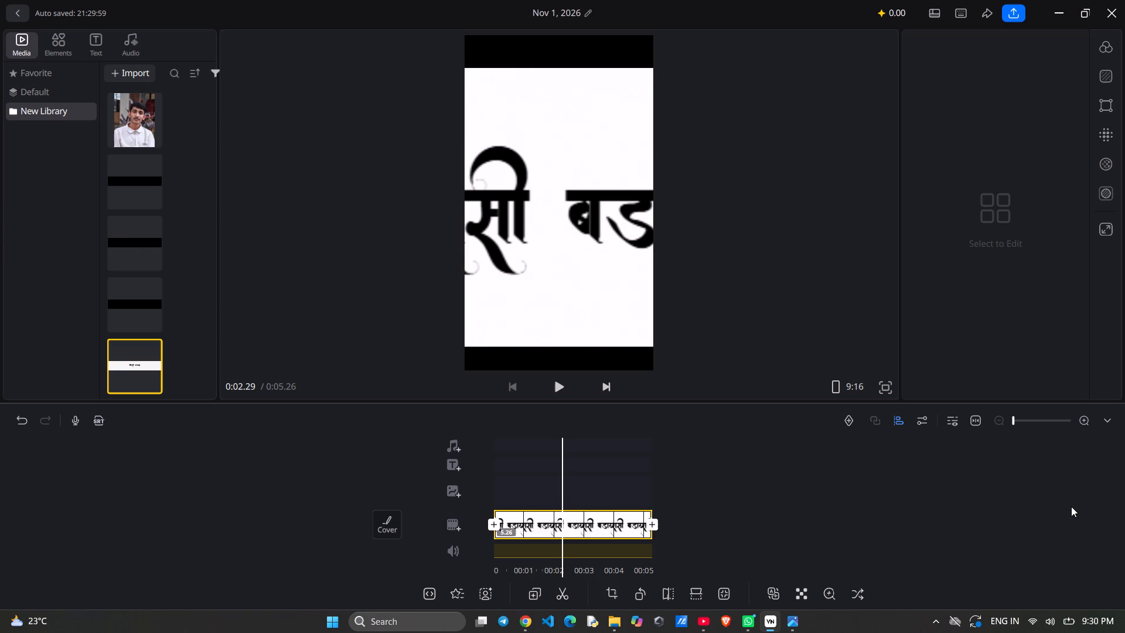
# Split the title clip at about 0:02.29 and delete the part after the split.
pyautogui.hotkey('ctrl', 'b')
pyautogui.press('Right')
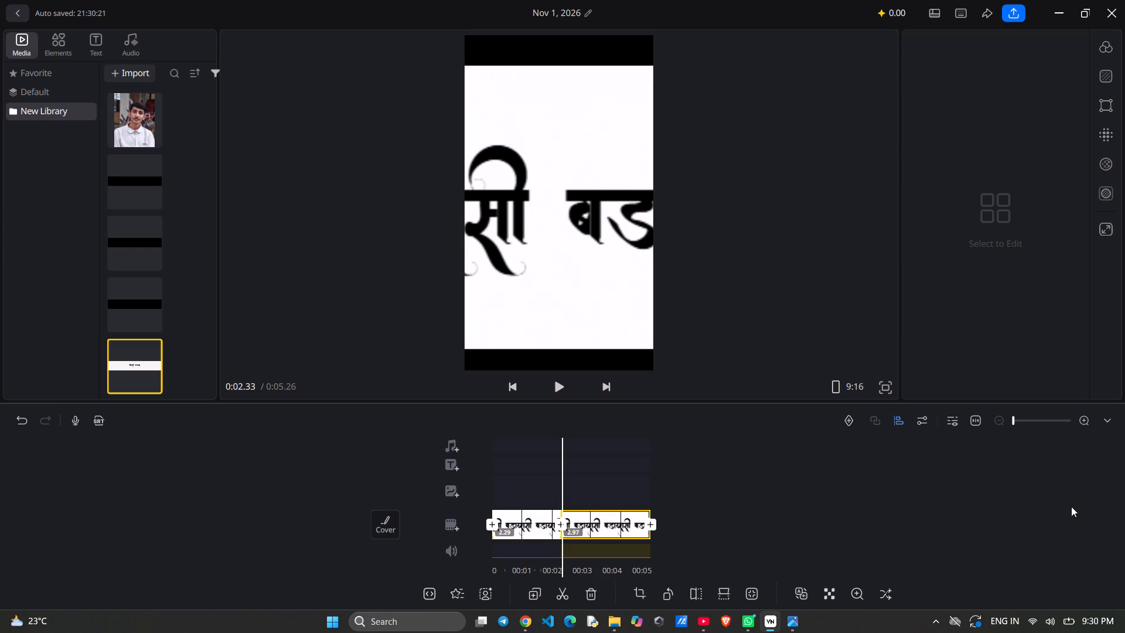
pyautogui.press('BackSpace')
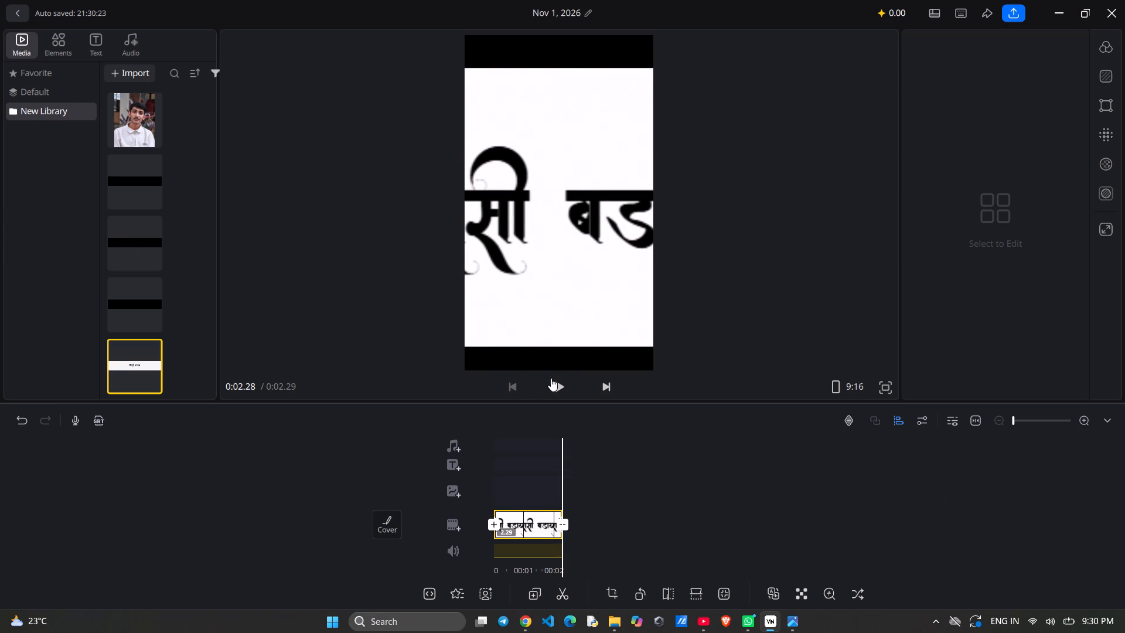
# Export the trimmed title clip to the Videos VN folder with automatic quality, 480p at 30 fps, and close the export window.
pyautogui.click(1012, 4)
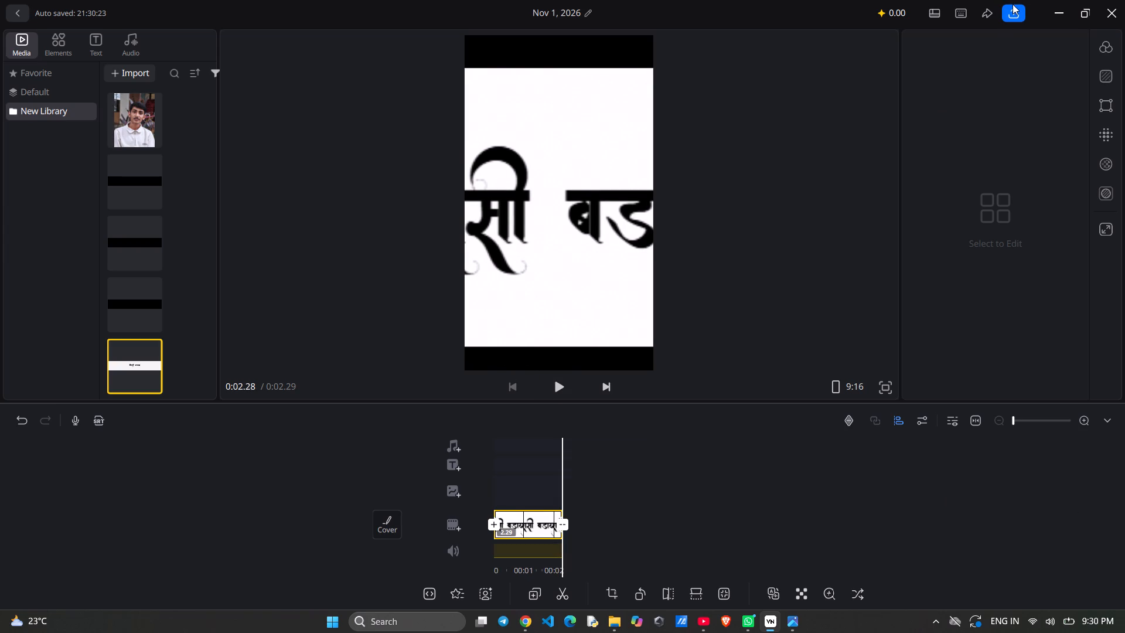
pyautogui.click(1012, 12)
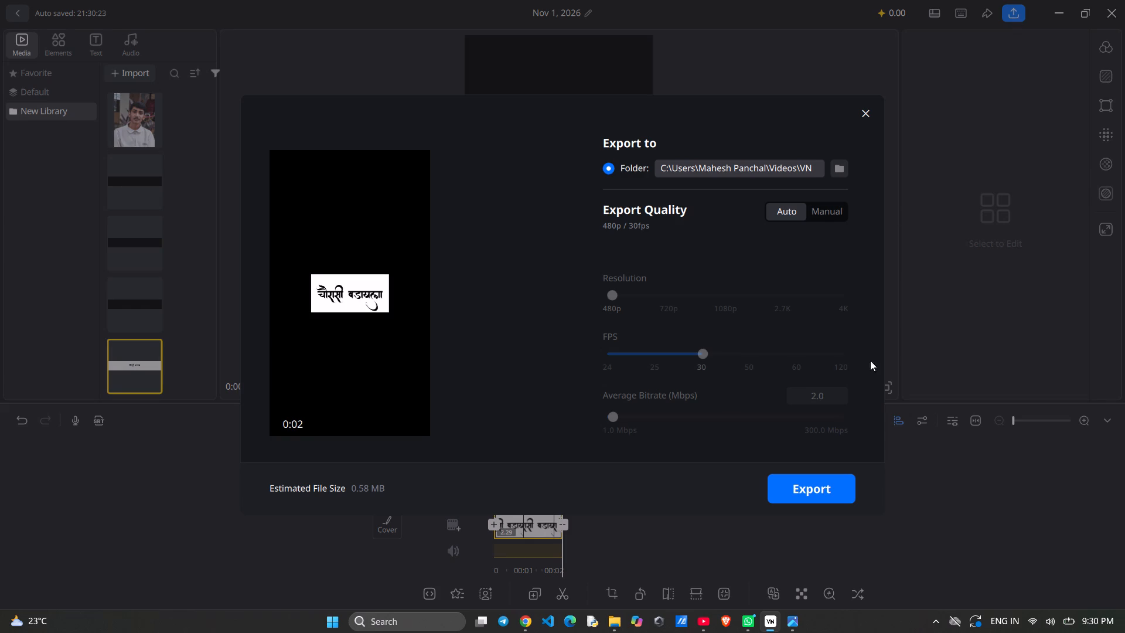
pyautogui.click(813, 494)
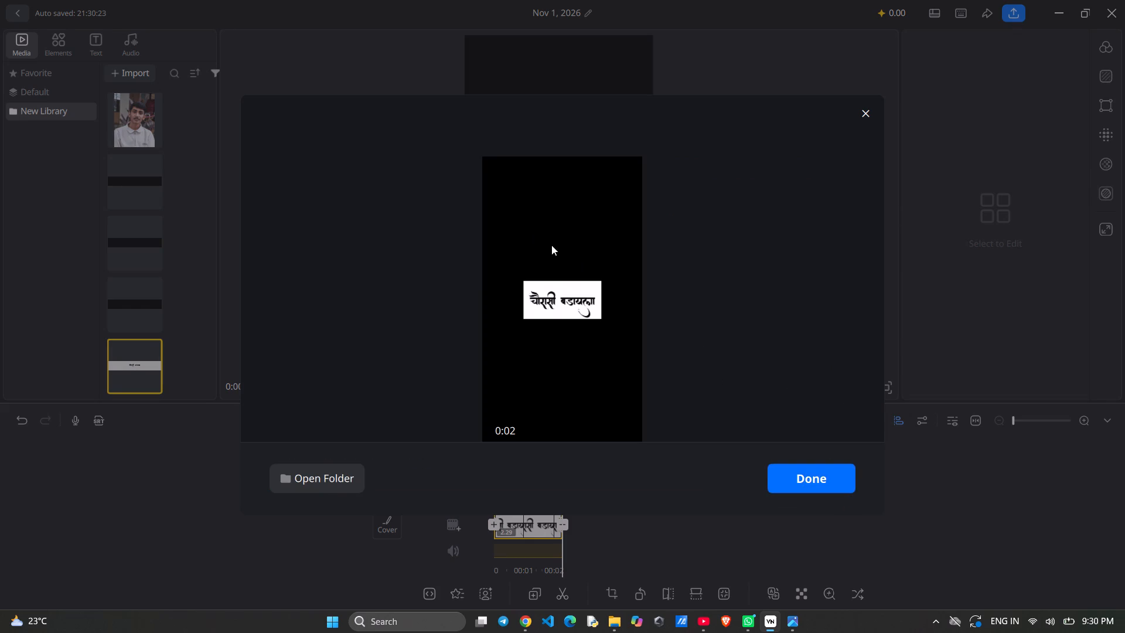
pyautogui.moveTo(828, 476); pyautogui.dragTo(813, 457)
pyautogui.click(870, 114)
# Leave the title project and open the aerial village video project.
pyautogui.click(19, 12)
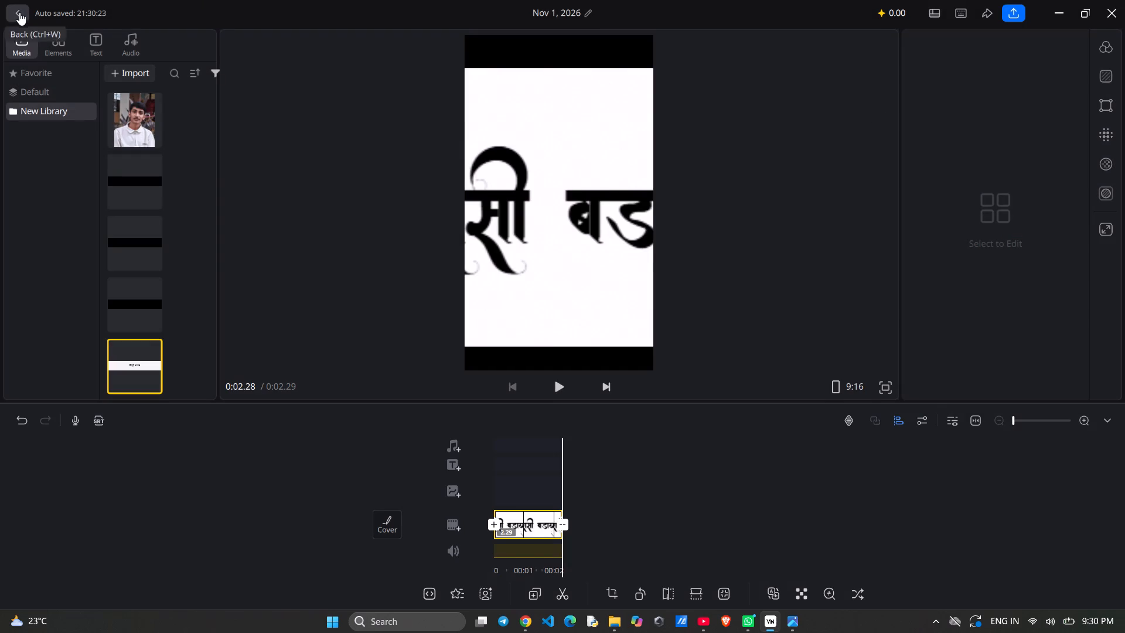
pyautogui.click(578, 338)
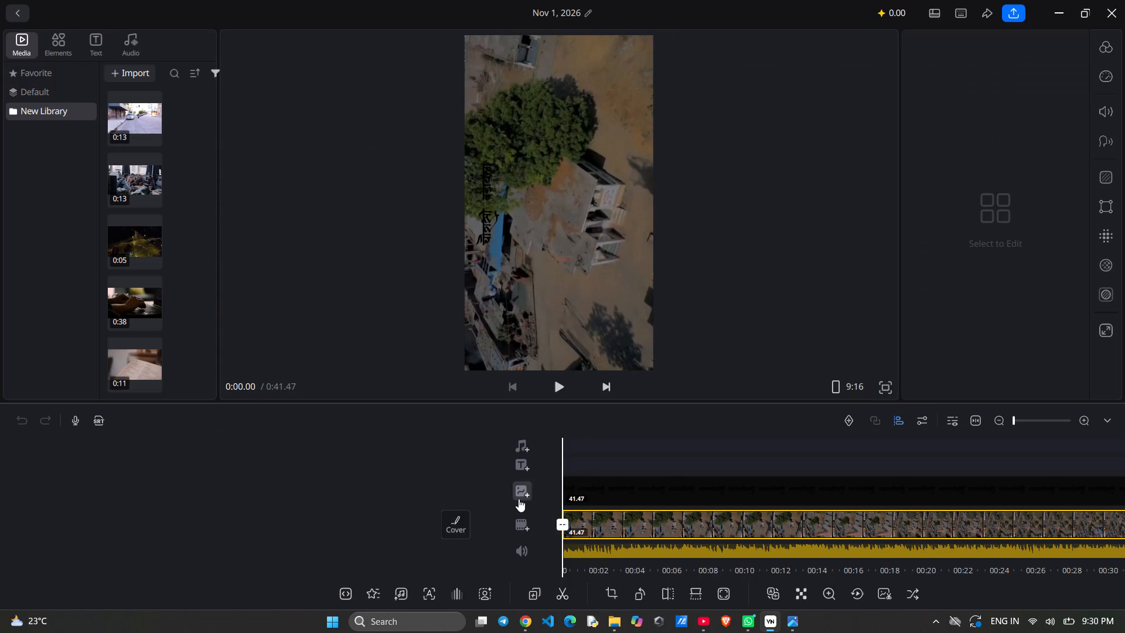
# Import the exported चौरासी बडायला title video from the Videos VN folder into New Library.
pyautogui.click(132, 76)
pyautogui.scroll(-2, 132, 76)
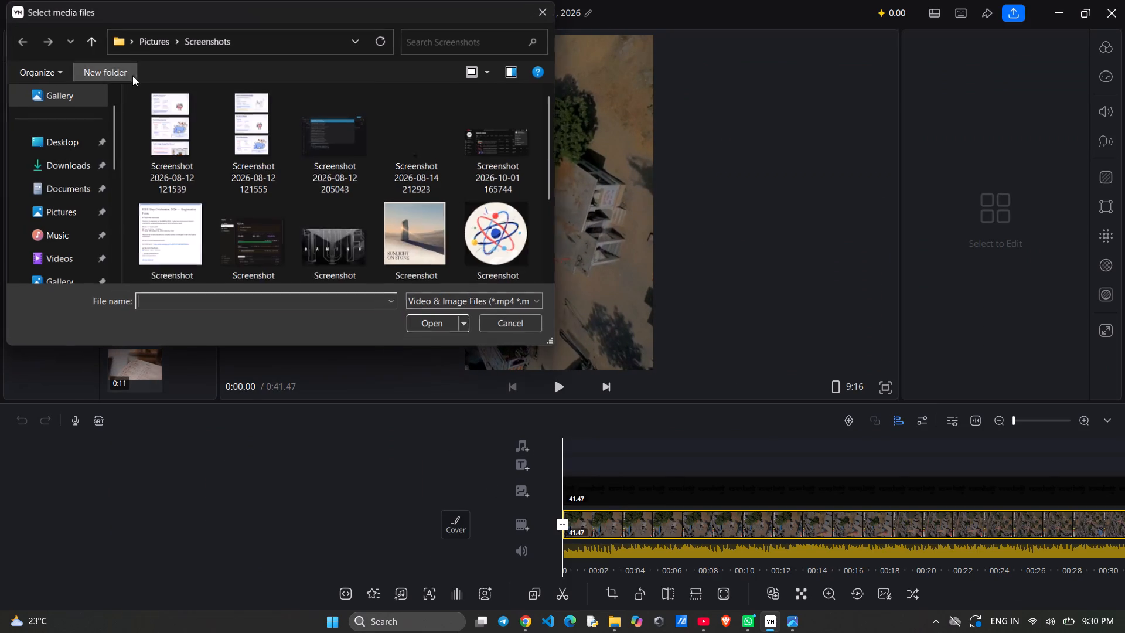
pyautogui.scroll(-2, 132, 76)
pyautogui.scroll(-1, 229, 159)
pyautogui.click(91, 254)
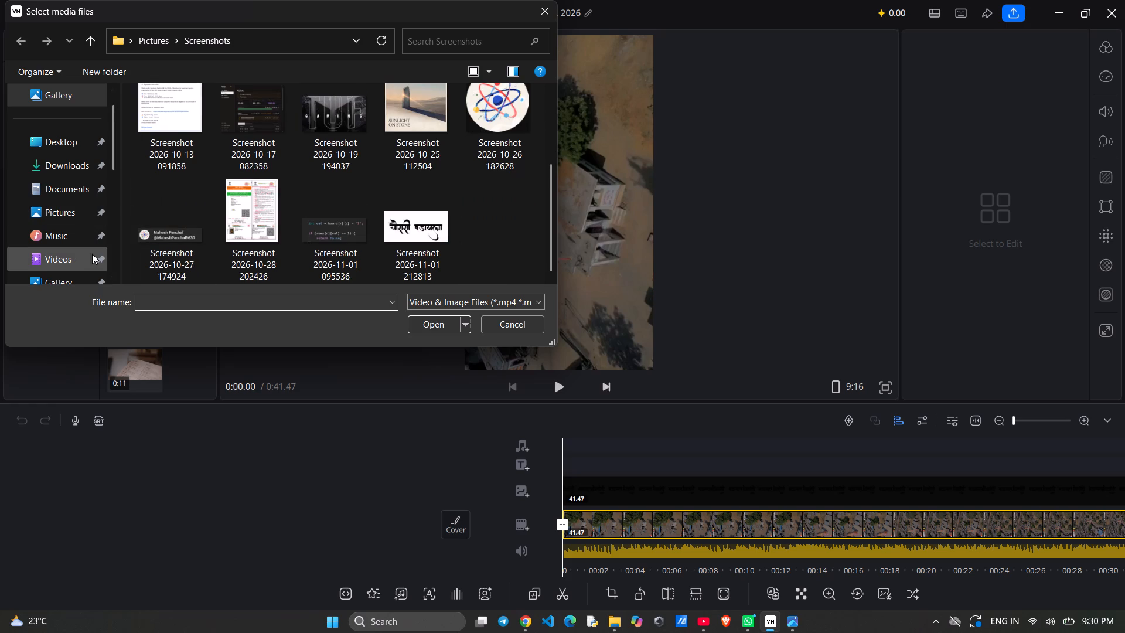
pyautogui.doubleClick(236, 126)
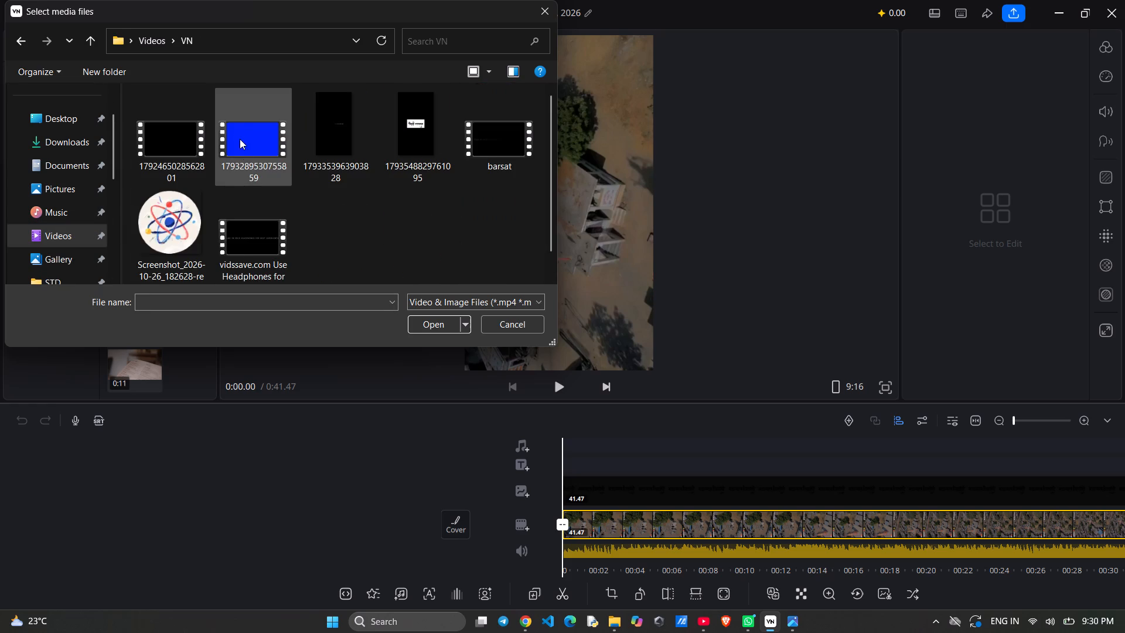
pyautogui.scroll(-4, 205, 150)
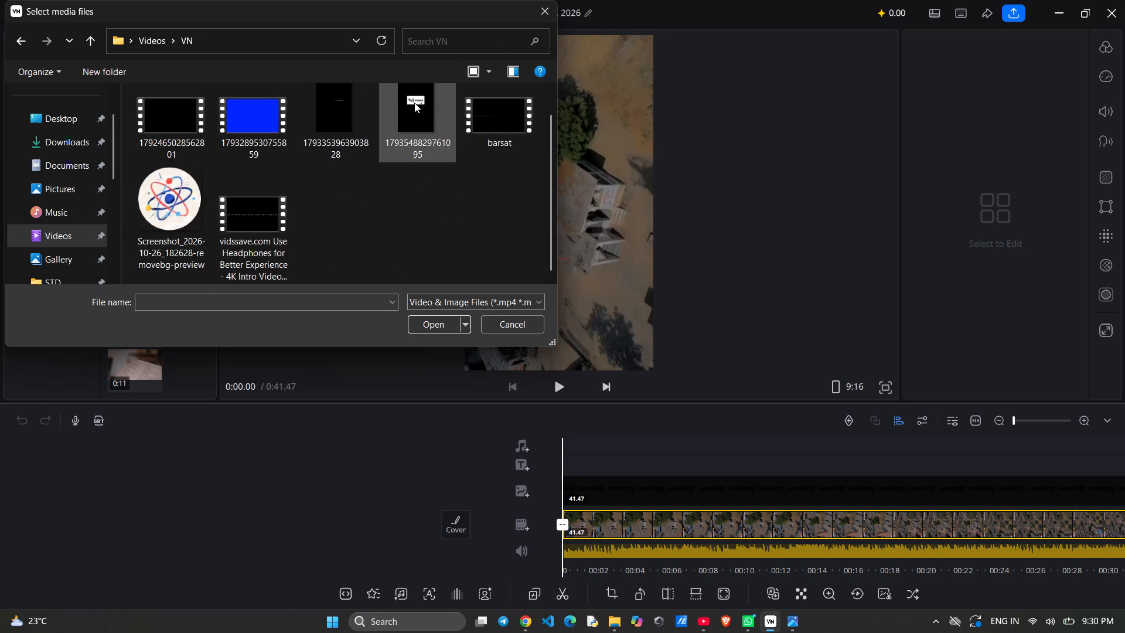
pyautogui.click(414, 103)
pyautogui.press('Return')
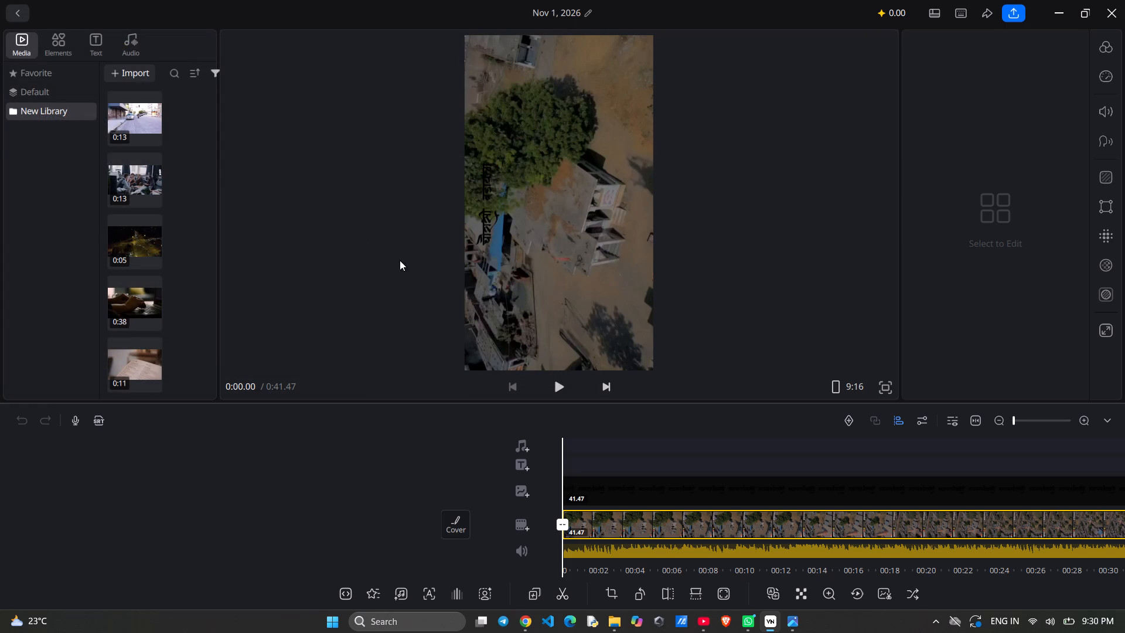
# Add the imported title video as an overlay at 0:00 and make it fill the whole 9:16 frame.
pyautogui.scroll(-20, 179, 159)
pyautogui.scroll(-8, 179, 159)
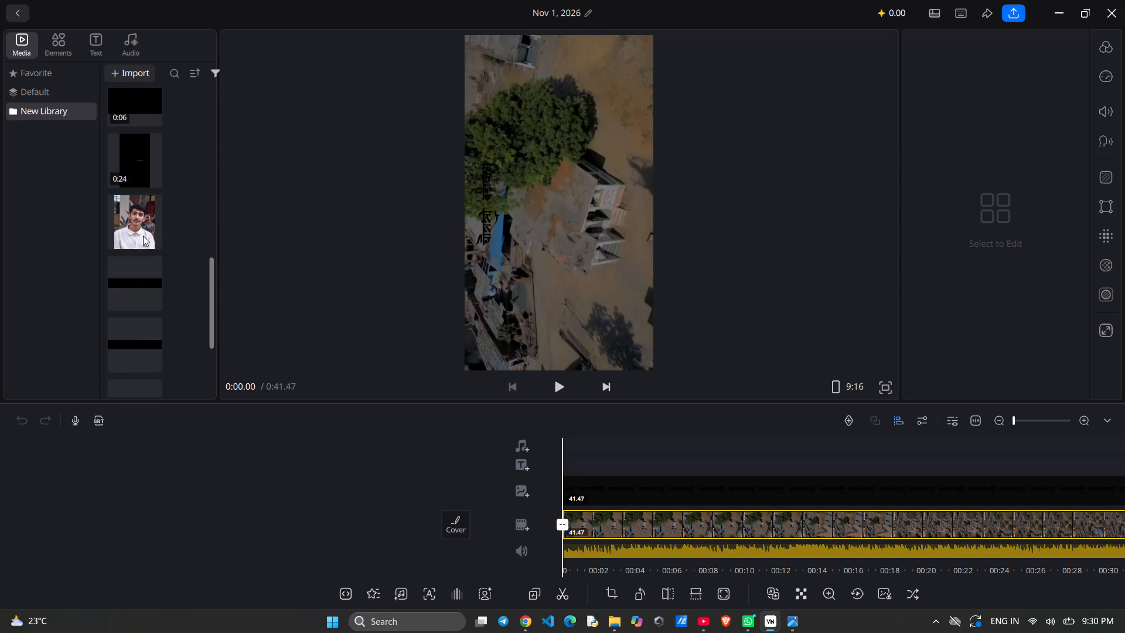
pyautogui.scroll(-14, 145, 244)
pyautogui.click(145, 364)
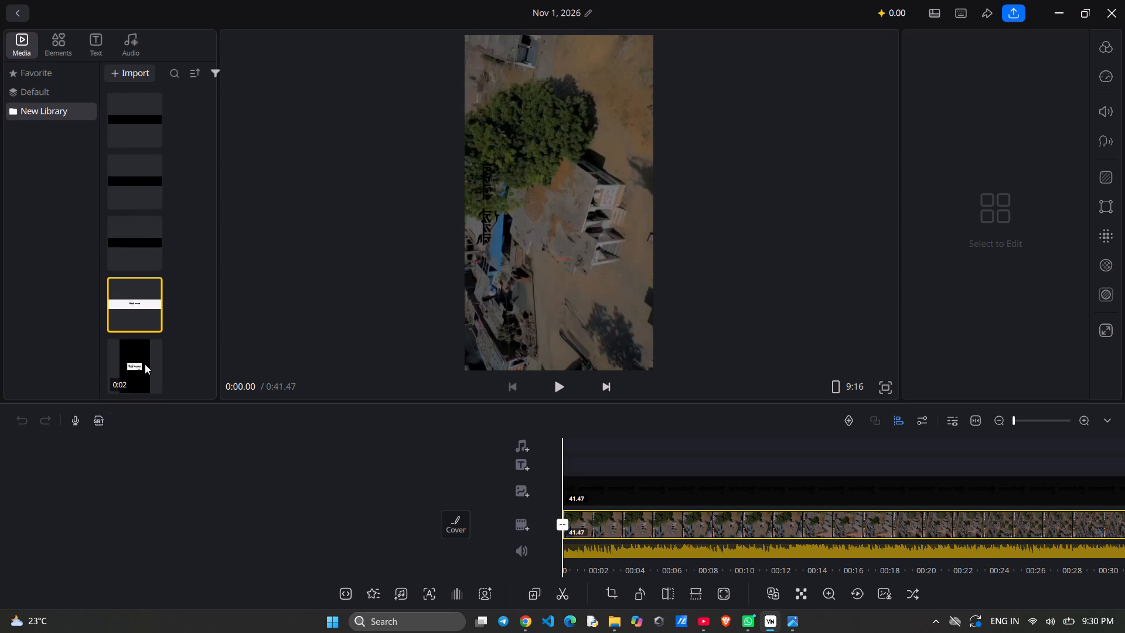
pyautogui.moveTo(145, 364); pyautogui.dragTo(568, 173)
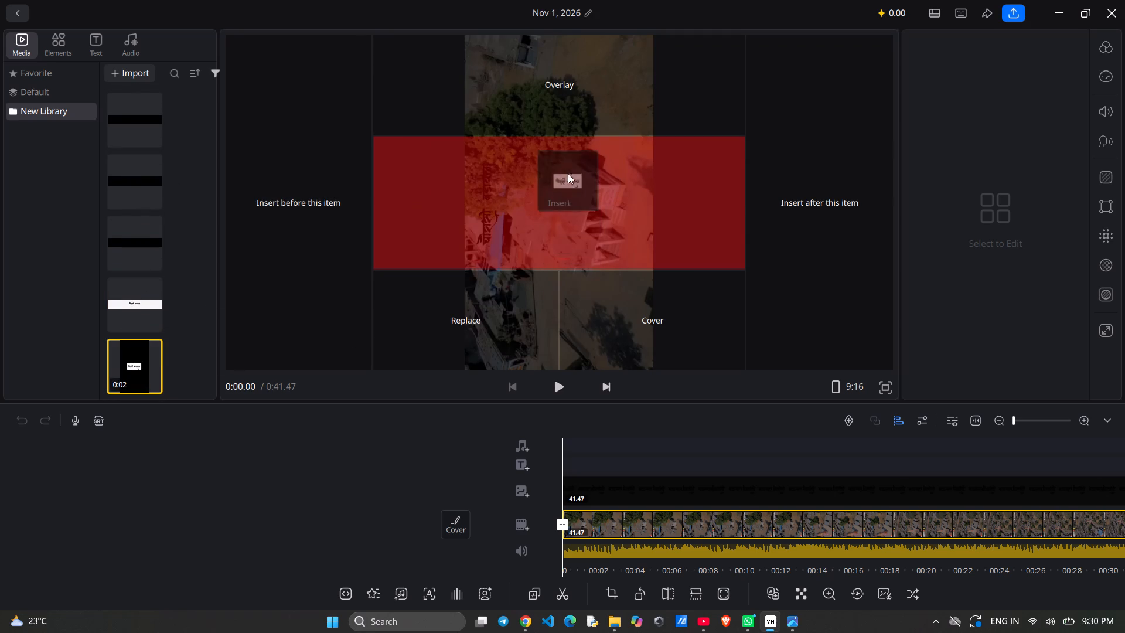
pyautogui.moveTo(568, 173); pyautogui.dragTo(568, 101)
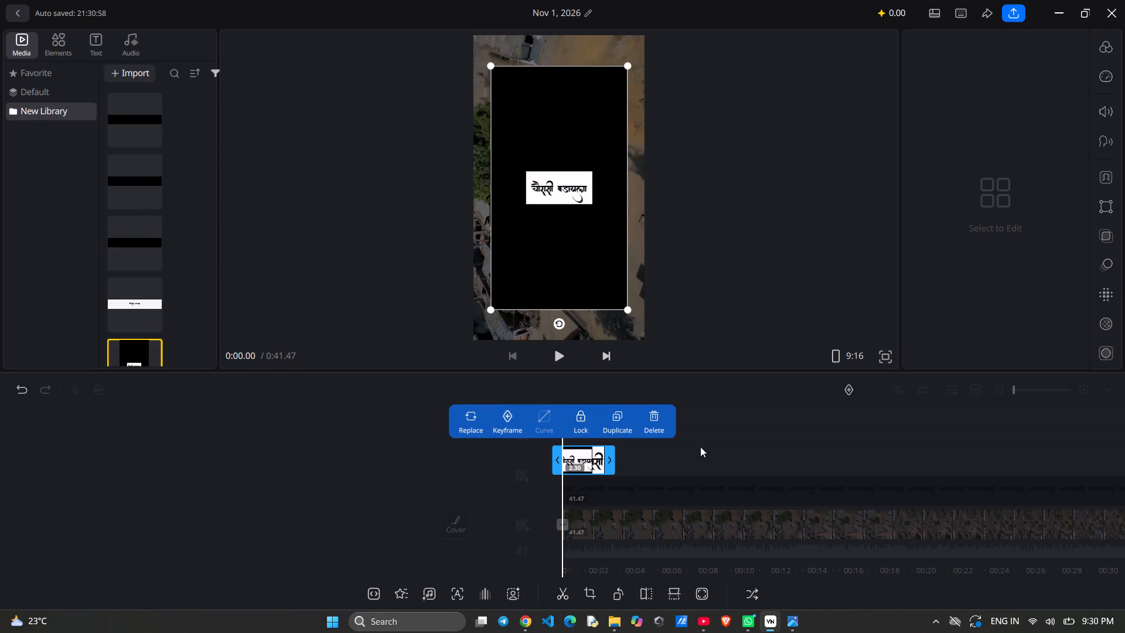
pyautogui.click(696, 590)
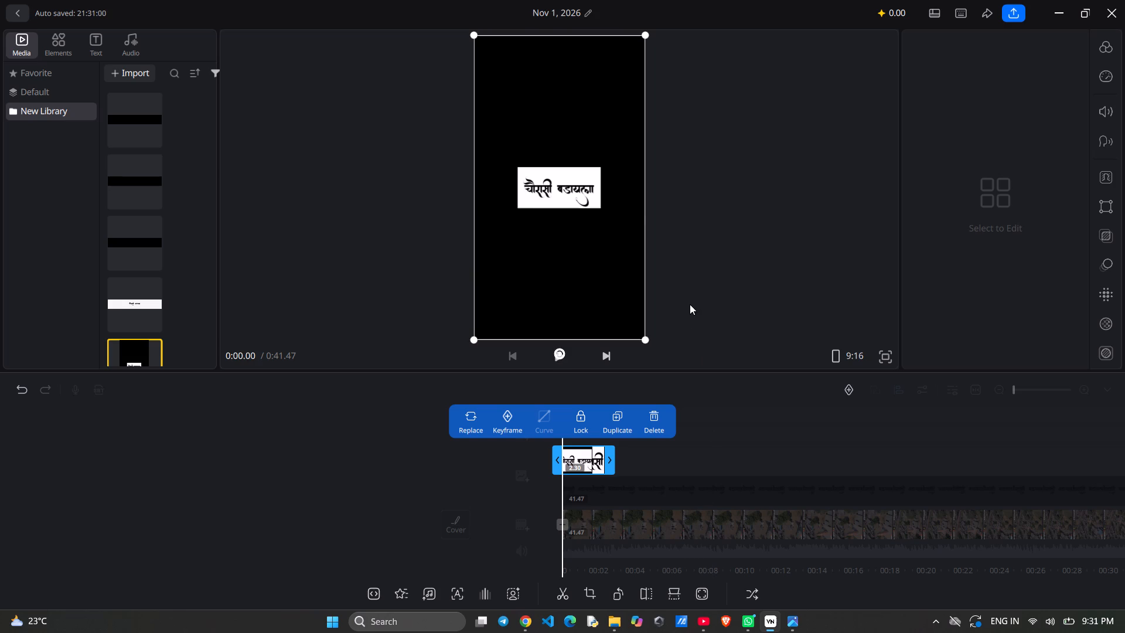
pyautogui.click(703, 212)
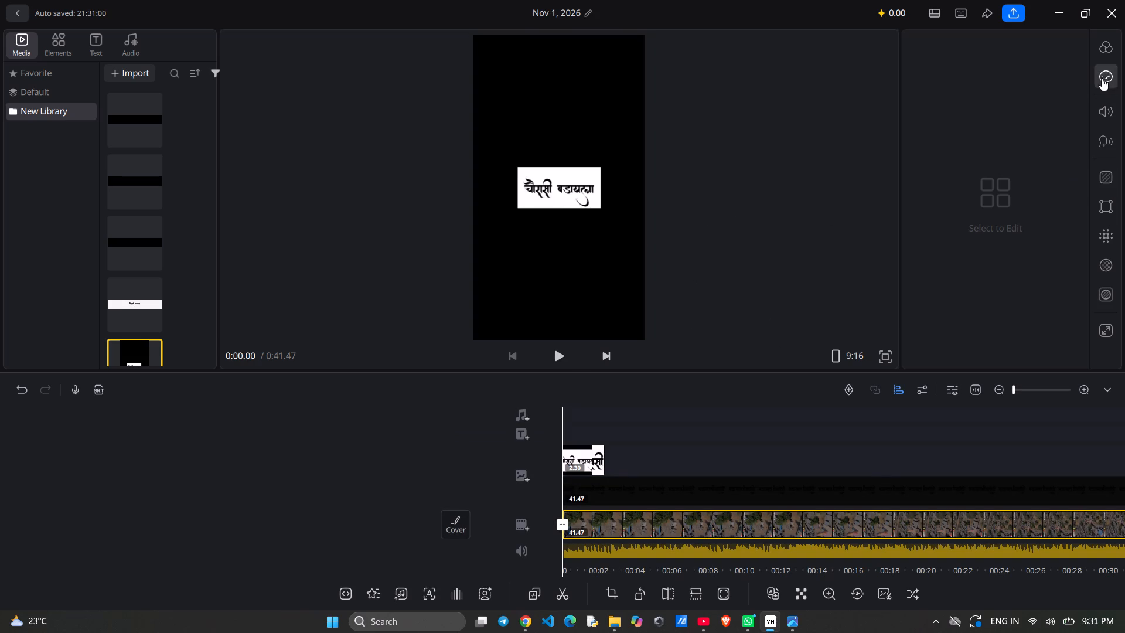
# Apply a chroma key to the title overlay, sampling its black background as the colour to remove.
pyautogui.click(626, 479)
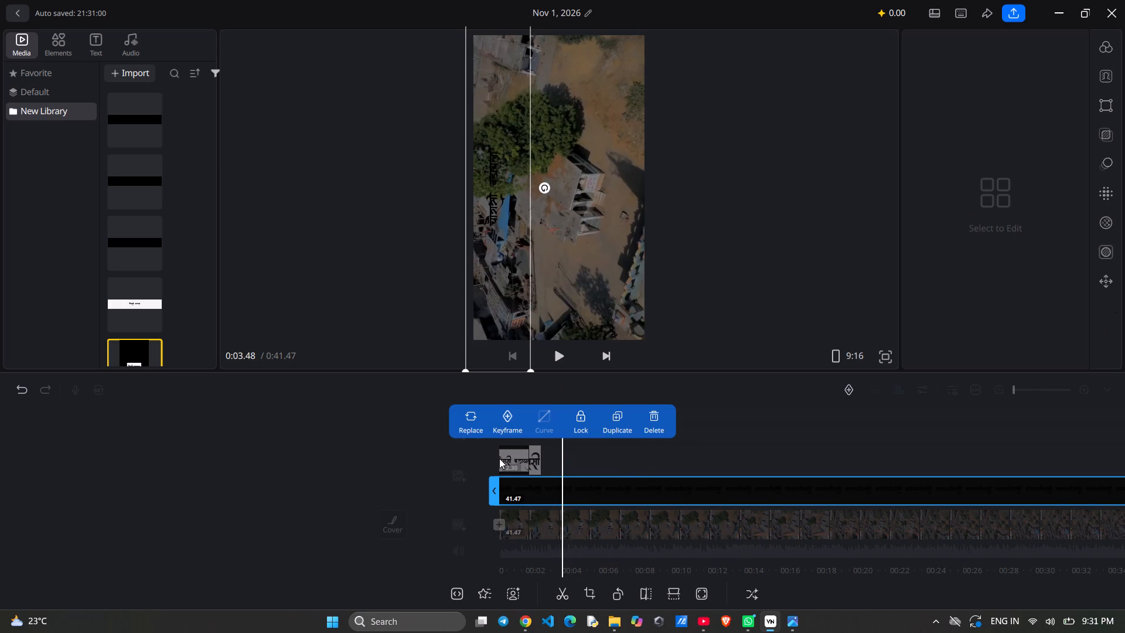
pyautogui.click(499, 458)
pyautogui.moveTo(608, 465); pyautogui.dragTo(619, 461)
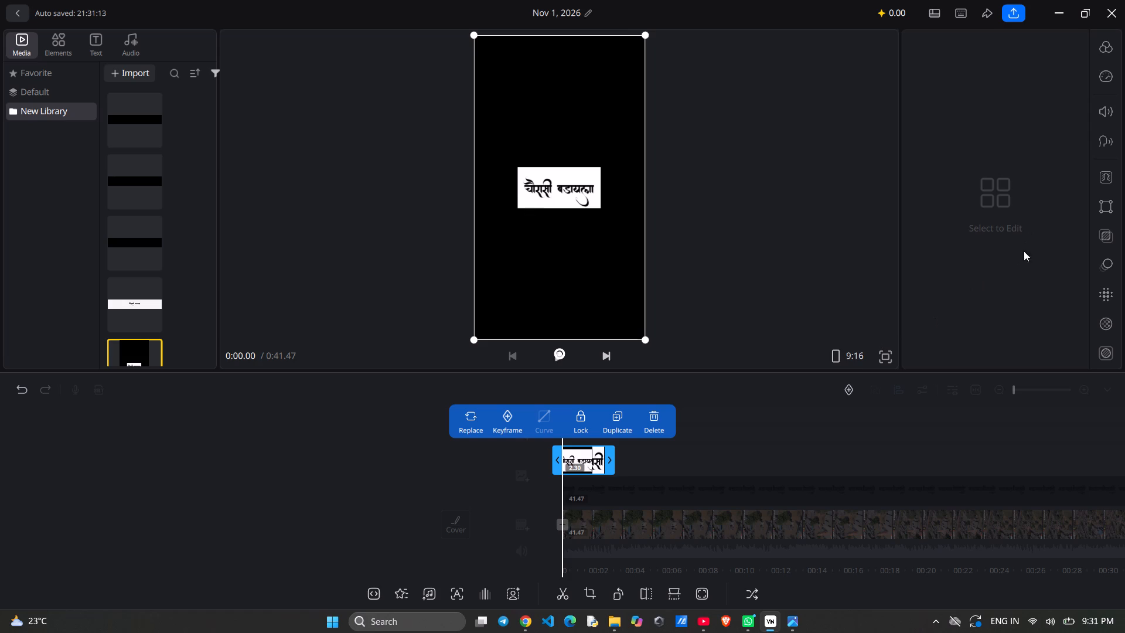
pyautogui.click(1103, 169)
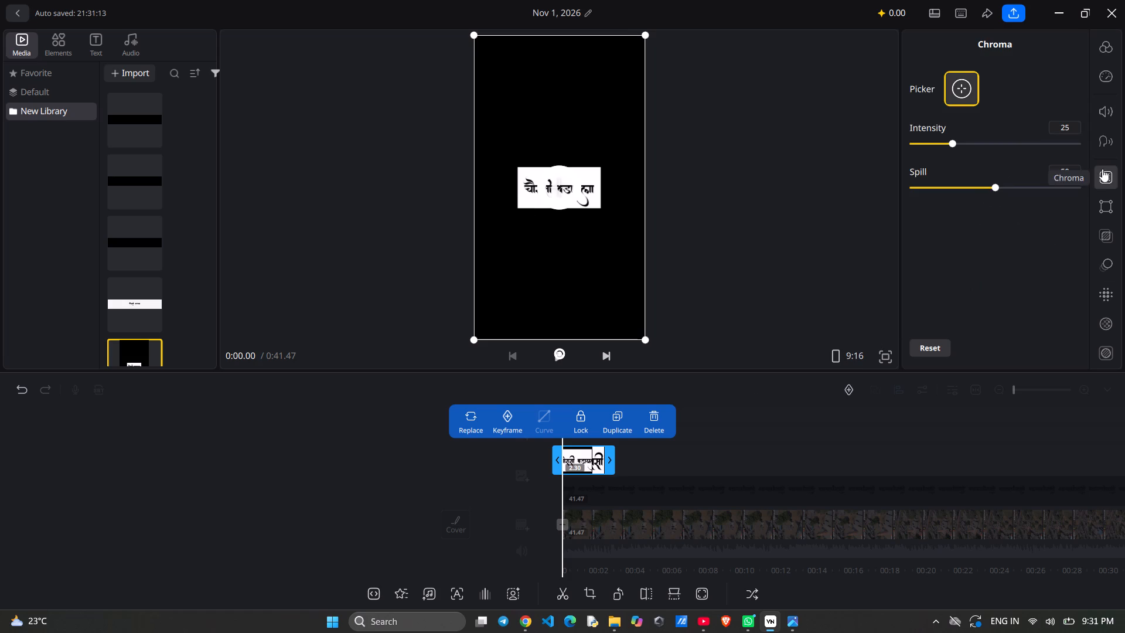
pyautogui.moveTo(957, 70); pyautogui.dragTo(557, 236)
pyautogui.moveTo(564, 183); pyautogui.dragTo(555, 198)
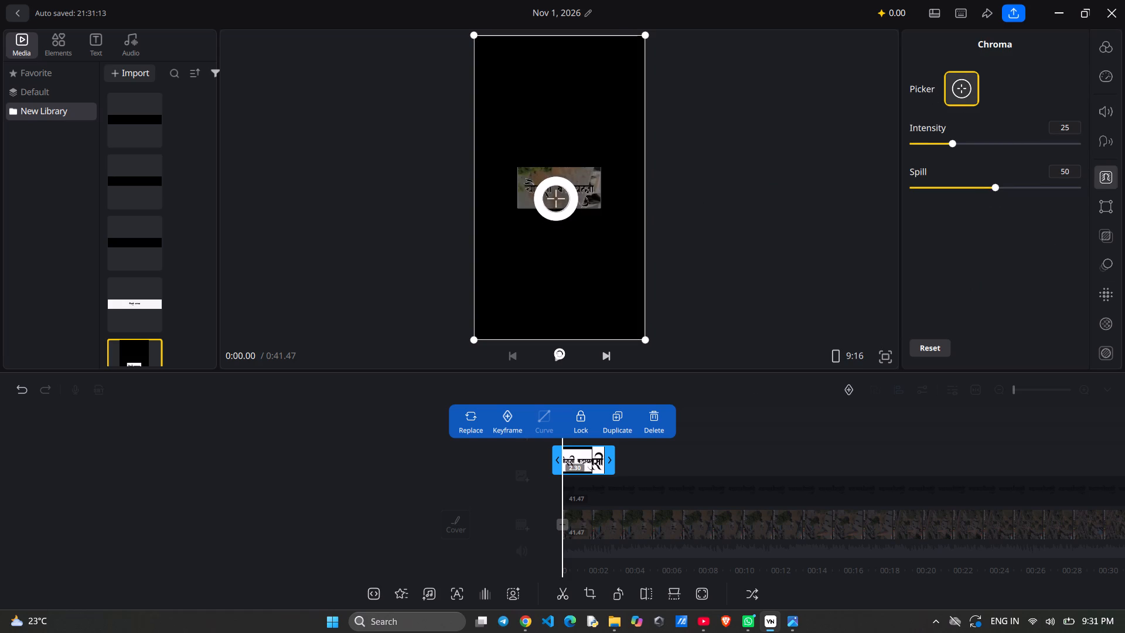
pyautogui.moveTo(555, 198); pyautogui.dragTo(547, 190)
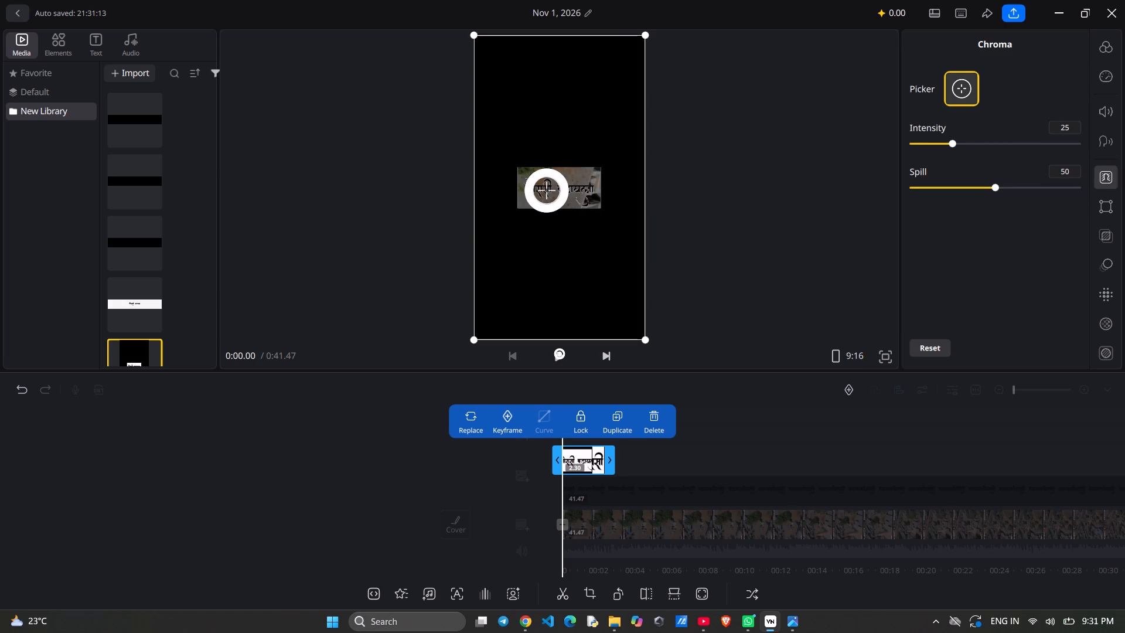
pyautogui.moveTo(547, 190); pyautogui.dragTo(571, 274)
pyautogui.click(810, 239)
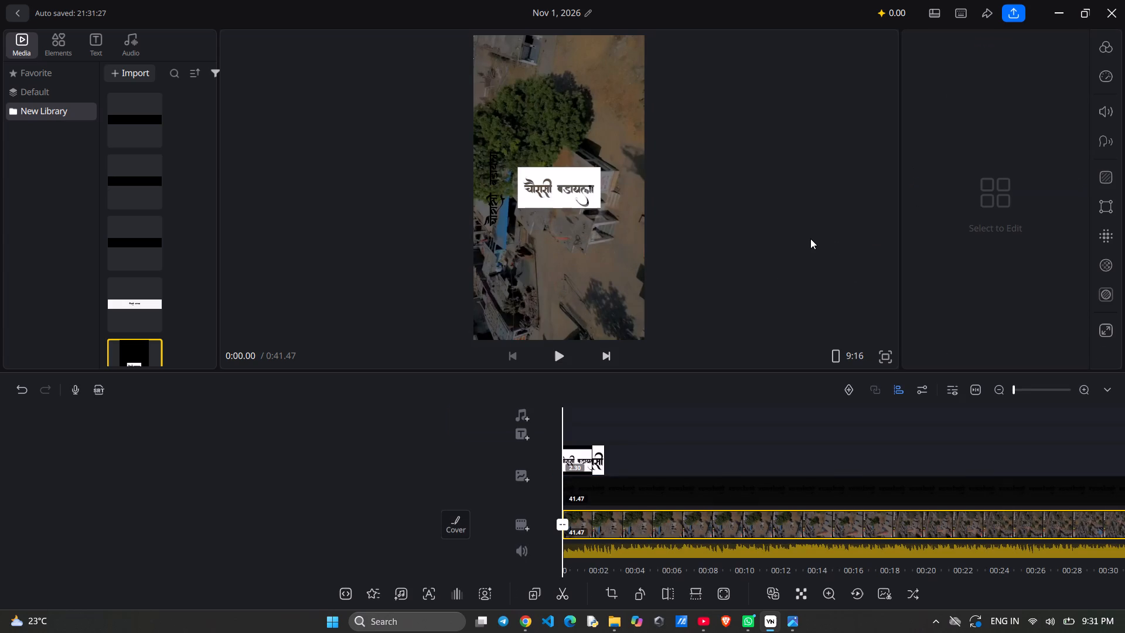
# Play the keyed title over the aerial footage from the start, pausing at about 0:03.25.
pyautogui.press('space')
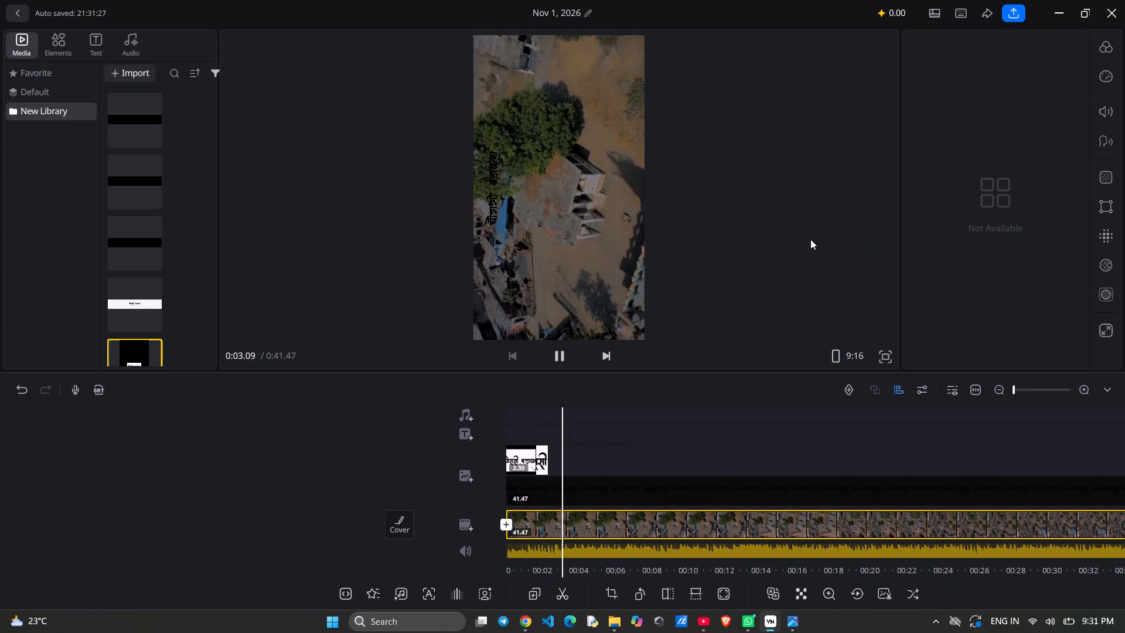
pyautogui.press('space')
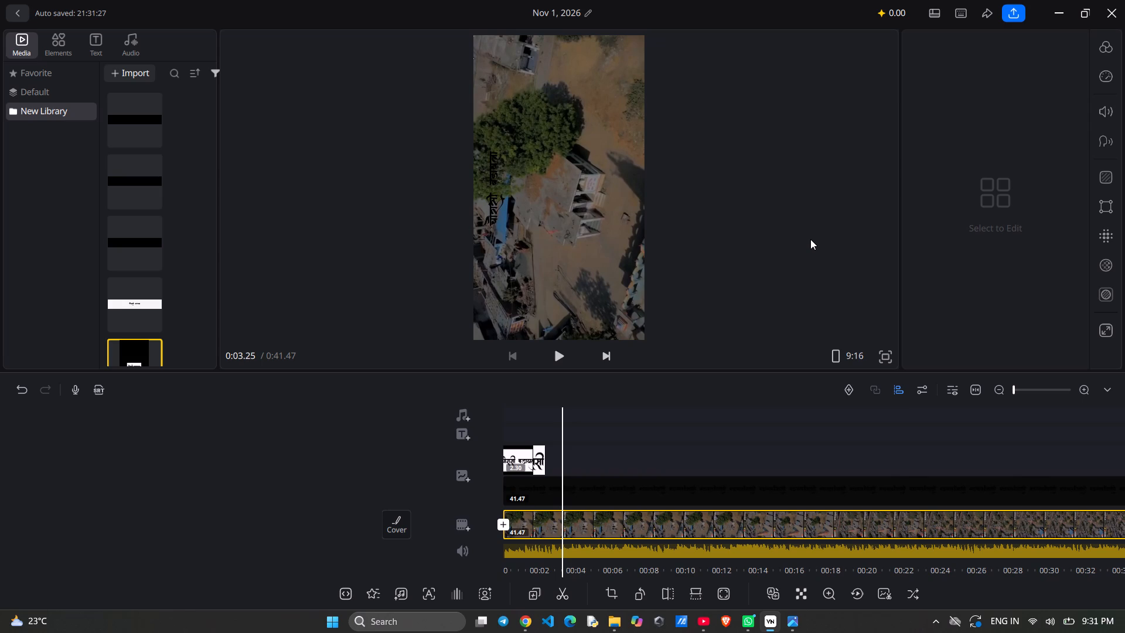
# Delete the old 41.47-second vertical title overlay from the aerial footage.
pyautogui.click(493, 210)
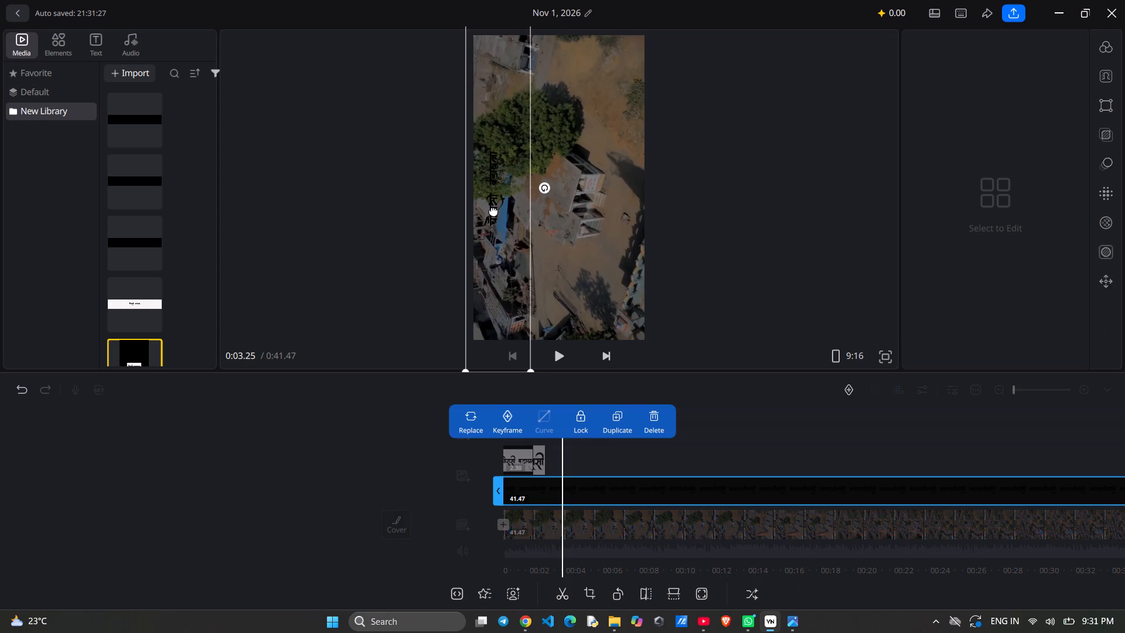
pyautogui.press('BackSpace')
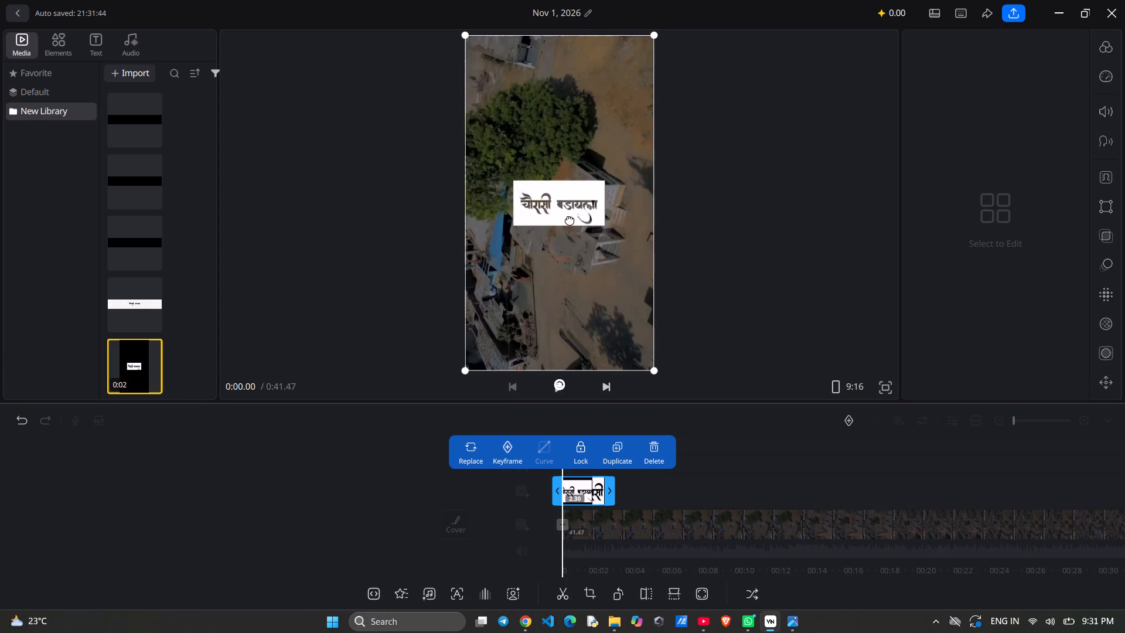
# Play the video from the start with the new title overlay, stopping at about 0:13.45.
pyautogui.click(570, 219)
pyautogui.press('space')
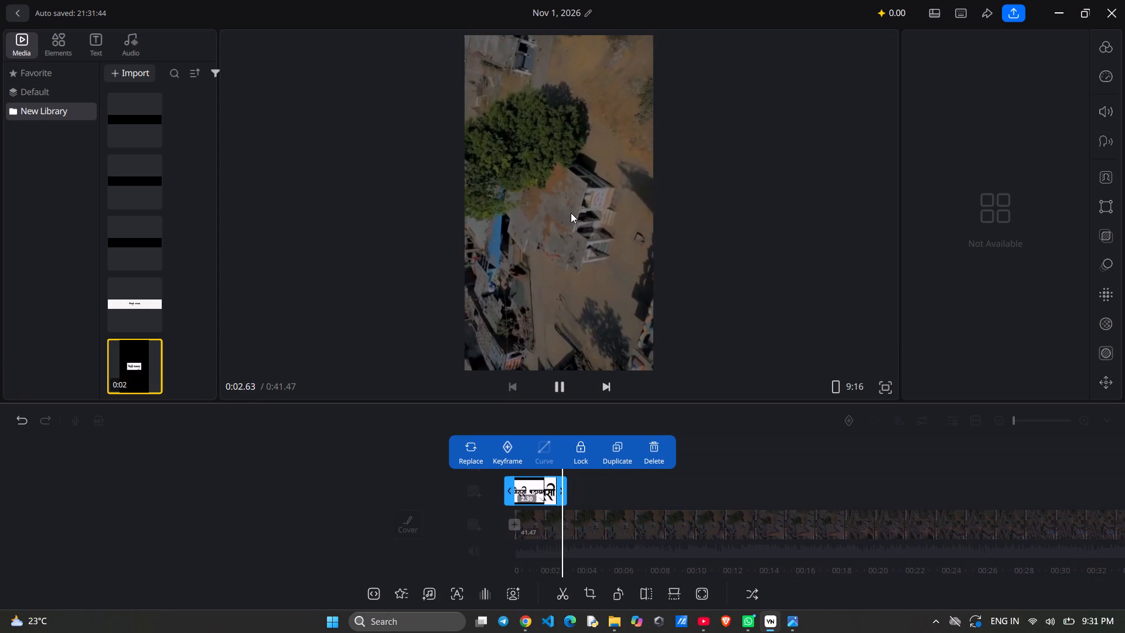
pyautogui.press('space')
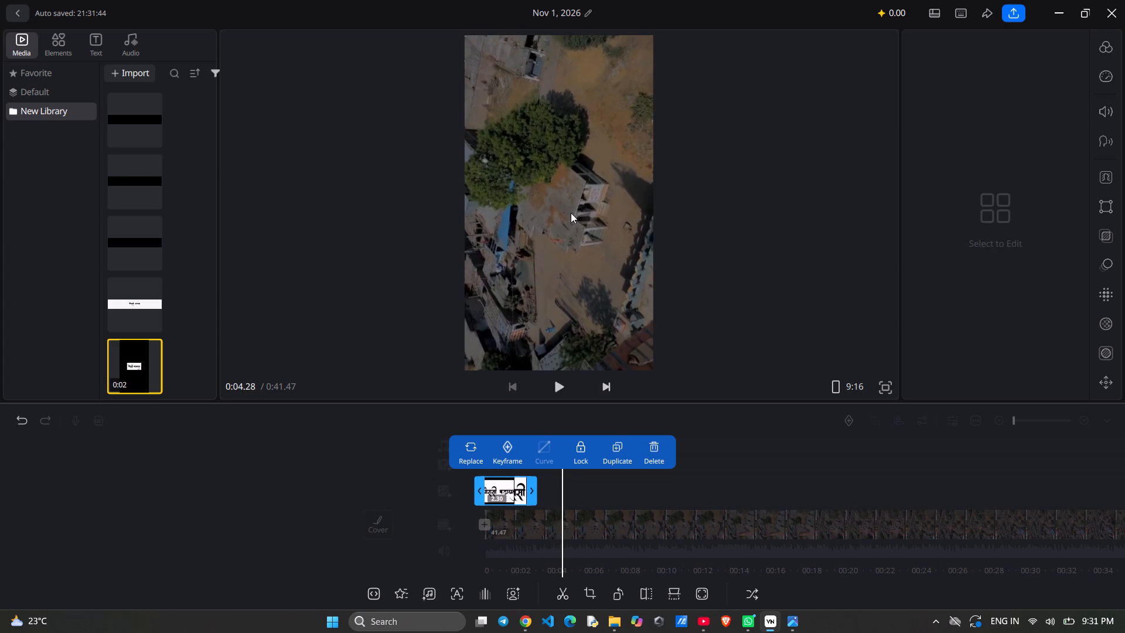
pyautogui.press('space')
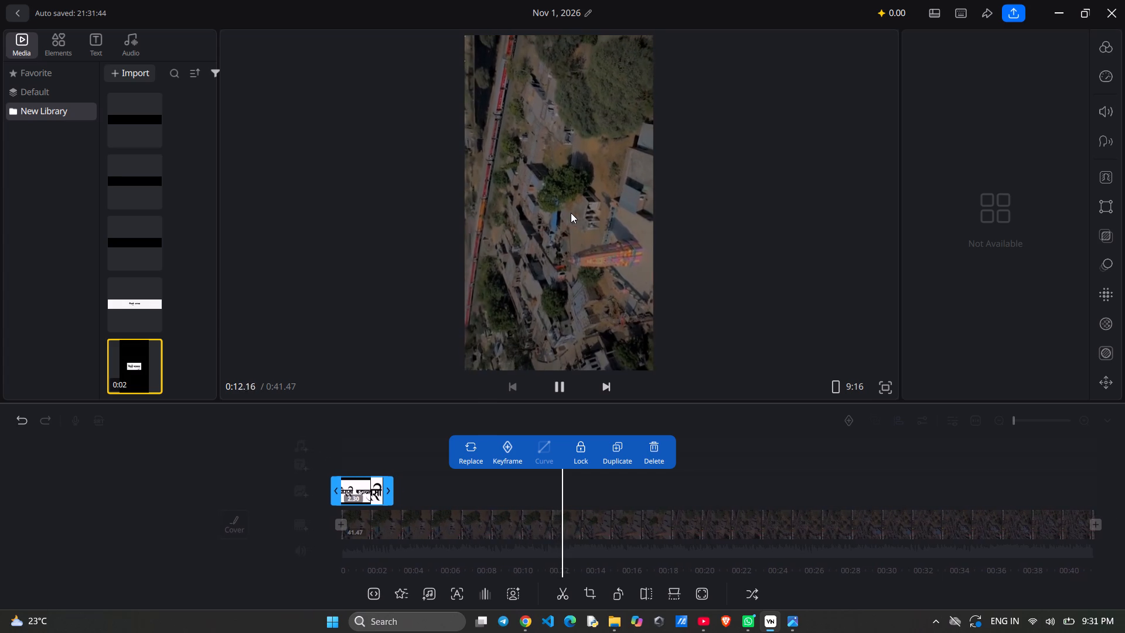
pyautogui.press('space')
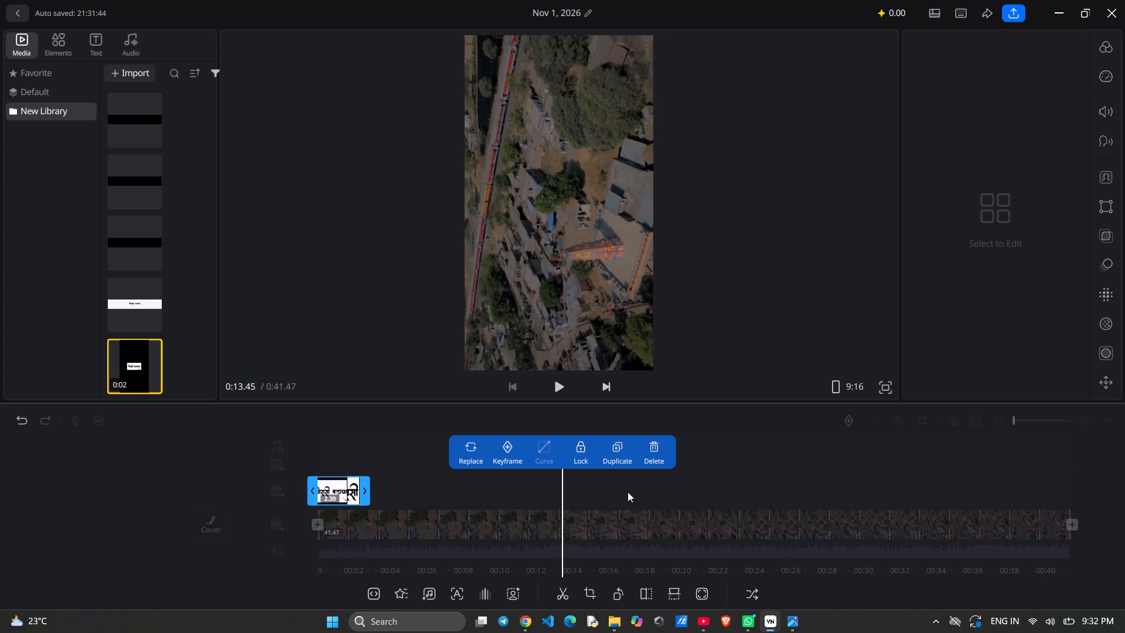
# Rotate the main aerial clip by three quarter-turns so the village footage is upright in landscape orientation.
pyautogui.click(628, 508)
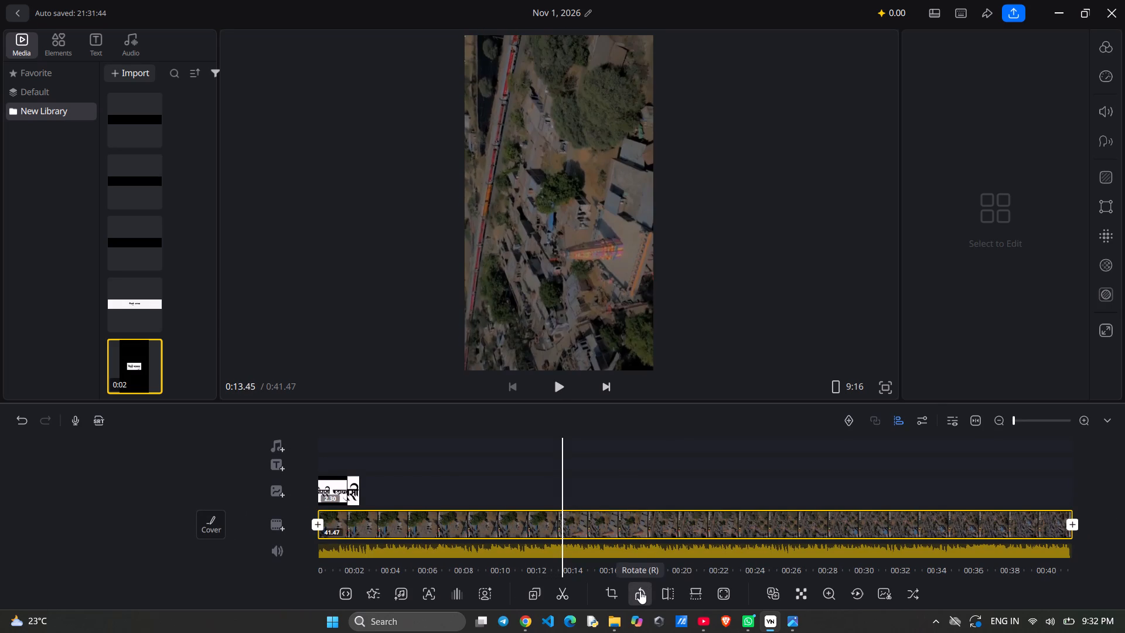
pyautogui.click(640, 591)
pyautogui.click(640, 591)
pyautogui.click(640, 591)
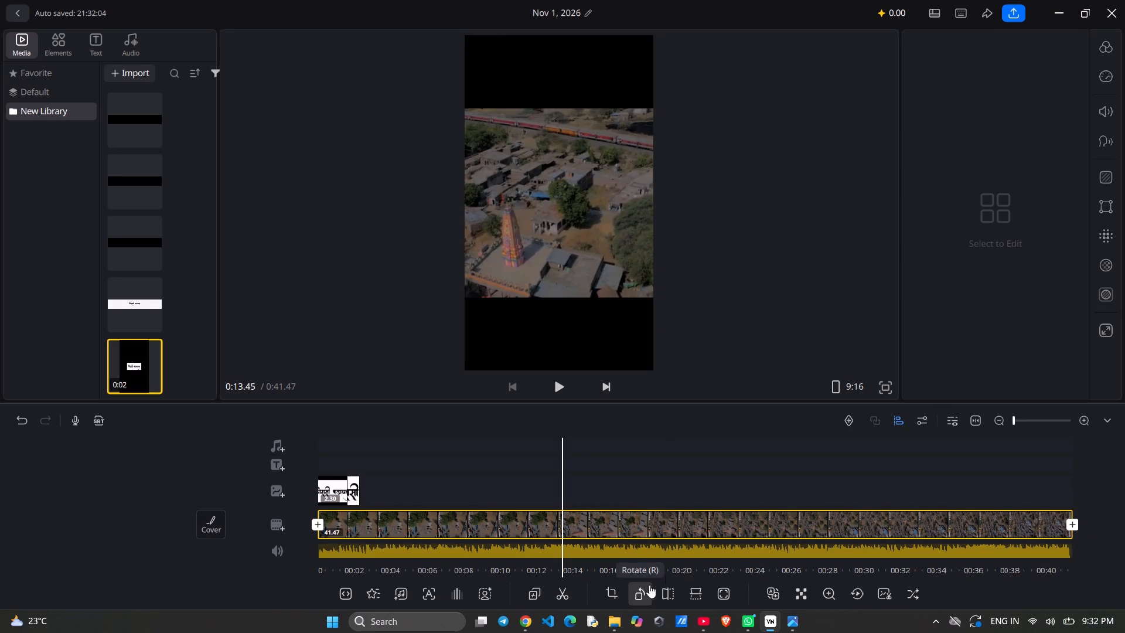
# Shrink the landscape aerial clip about its centre until it just spans the width of the 9:16 frame.
pyautogui.click(600, 246)
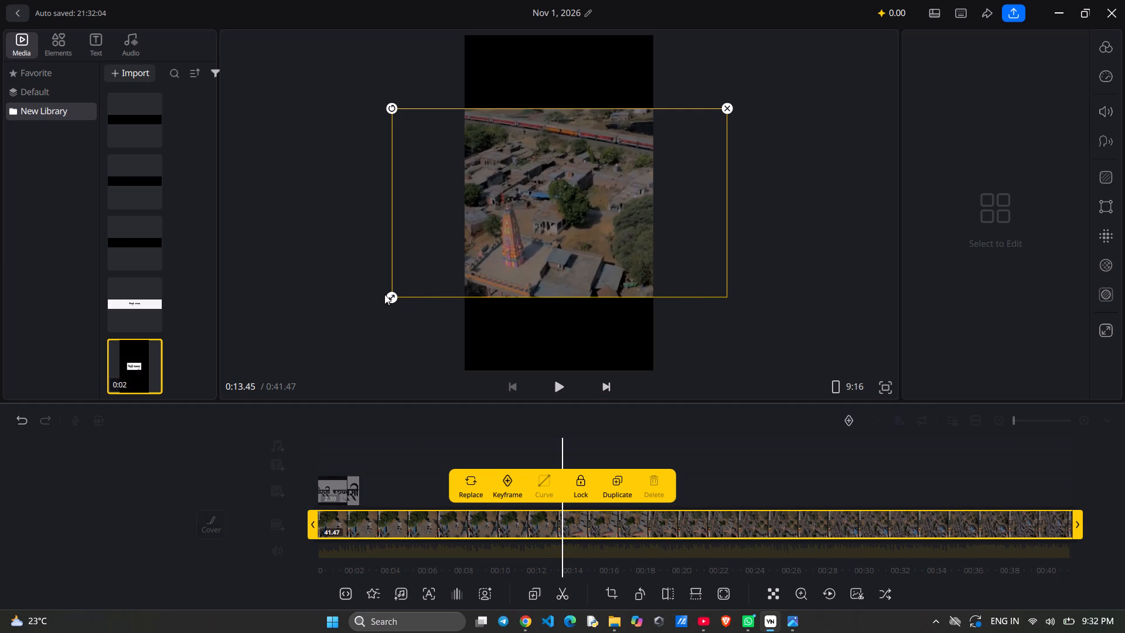
pyautogui.moveTo(390, 297); pyautogui.dragTo(486, 281)
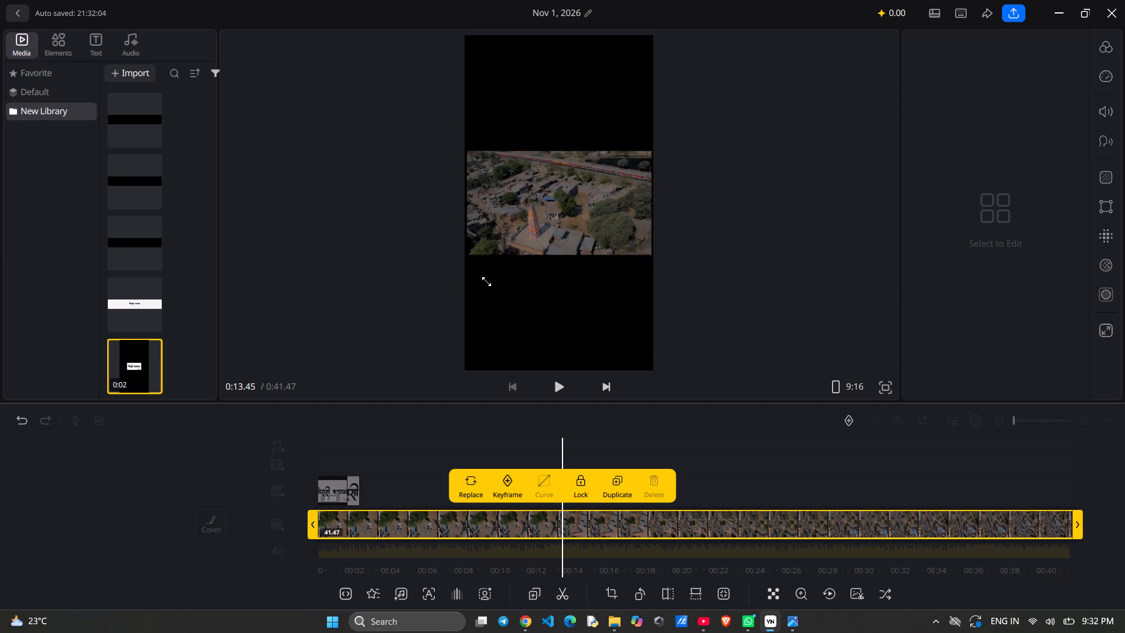
pyautogui.moveTo(486, 281); pyautogui.dragTo(483, 285)
# Play the resized footage from the start to about 0:03.19, and scrub back through the enlarging title to check its coverage.
pyautogui.moveTo(718, 474); pyautogui.dragTo(726, 472)
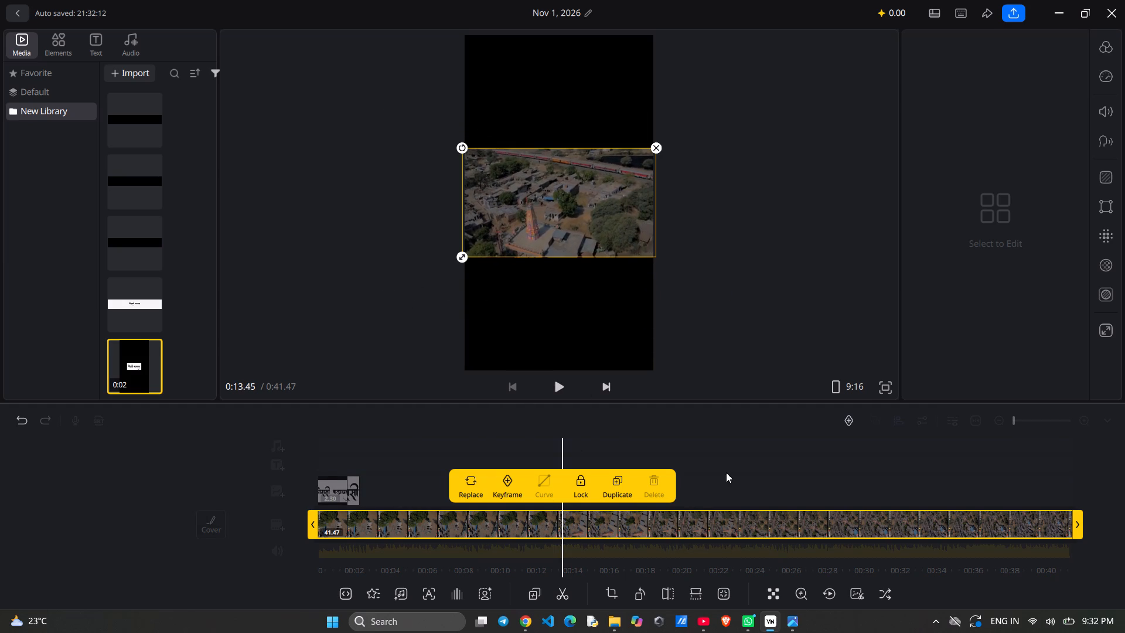
pyautogui.moveTo(726, 472); pyautogui.dragTo(1124, 541)
pyautogui.press('space')
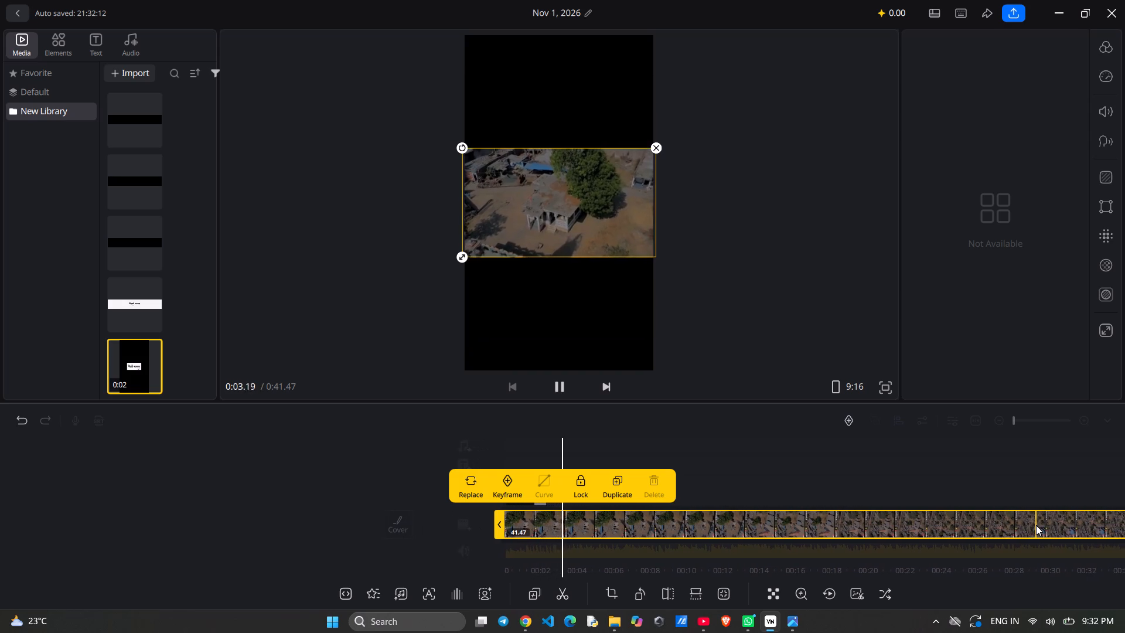
pyautogui.press('space')
pyautogui.moveTo(771, 450); pyautogui.dragTo(819, 447)
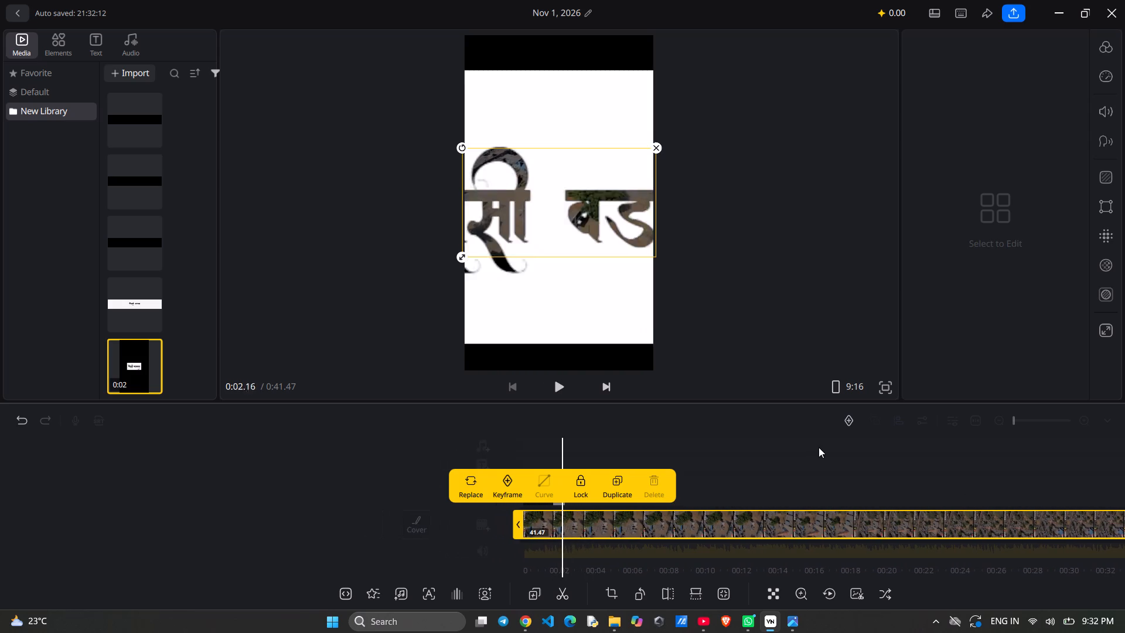
pyautogui.moveTo(819, 447); pyautogui.dragTo(846, 449)
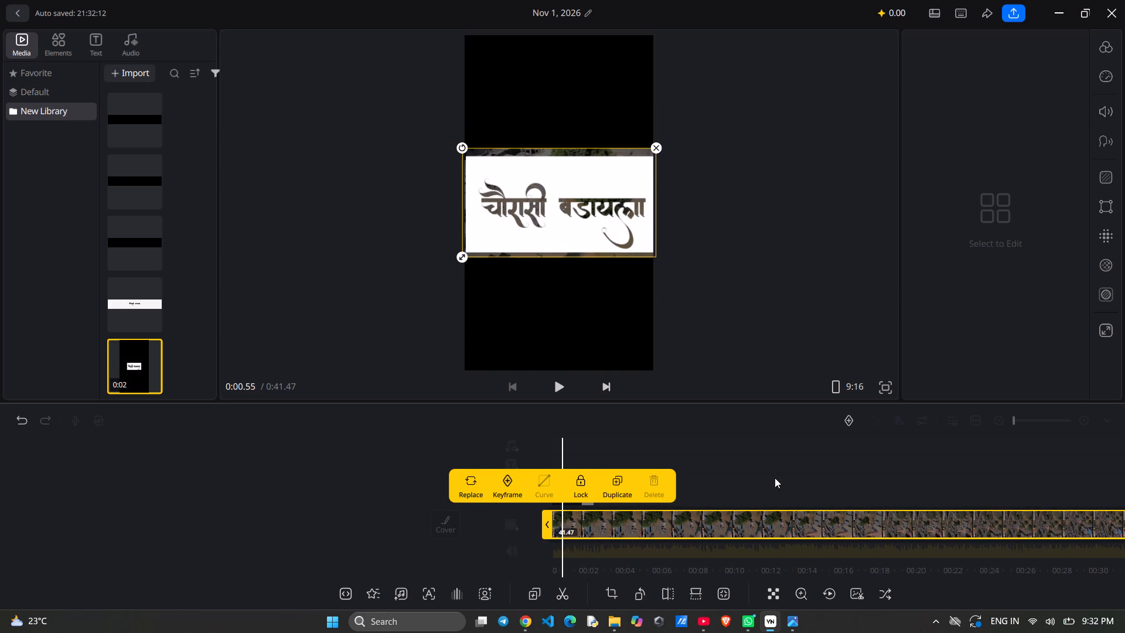
pyautogui.moveTo(776, 478); pyautogui.dragTo(769, 478)
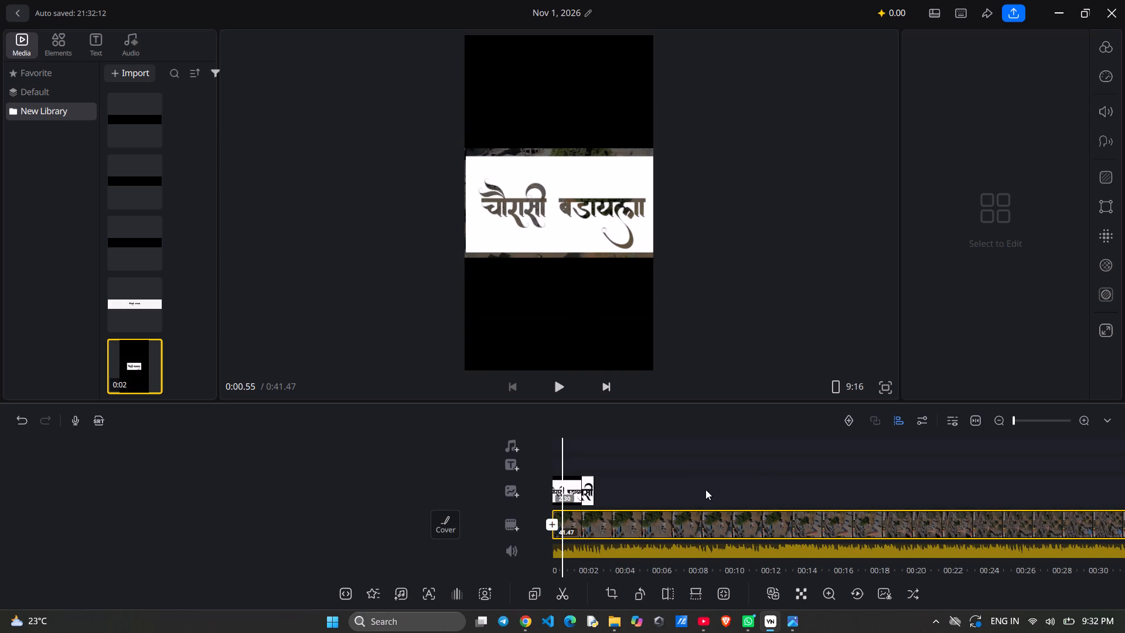
pyautogui.moveTo(690, 486); pyautogui.dragTo(663, 484)
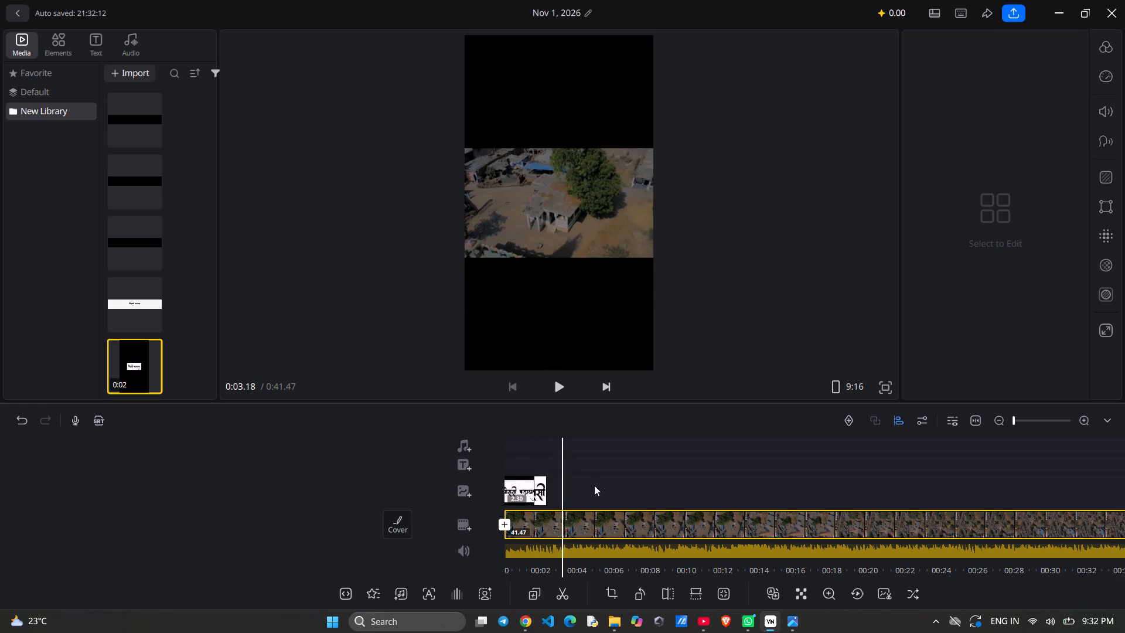
pyautogui.moveTo(596, 485); pyautogui.dragTo(648, 485)
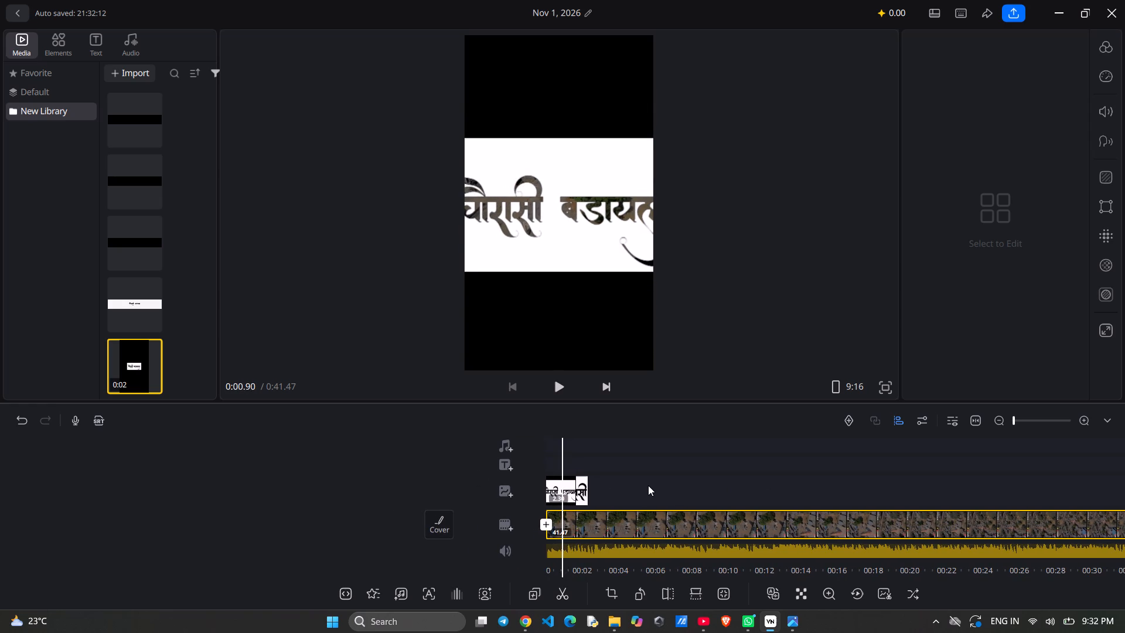
pyautogui.moveTo(648, 485); pyautogui.dragTo(649, 486)
# Nudge the चौरासी बडायला title overlay slightly down and left over the aerial footage, judging its position at about 0:00.52.
pyautogui.click(568, 487)
pyautogui.moveTo(697, 486); pyautogui.dragTo(698, 486)
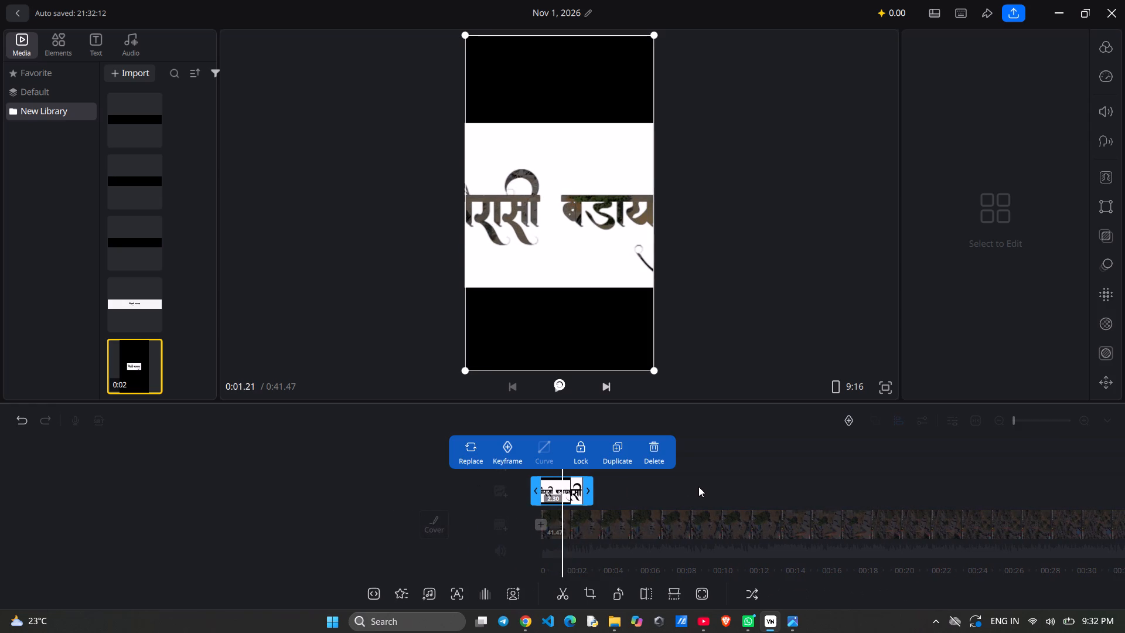
pyautogui.moveTo(698, 486); pyautogui.dragTo(714, 487)
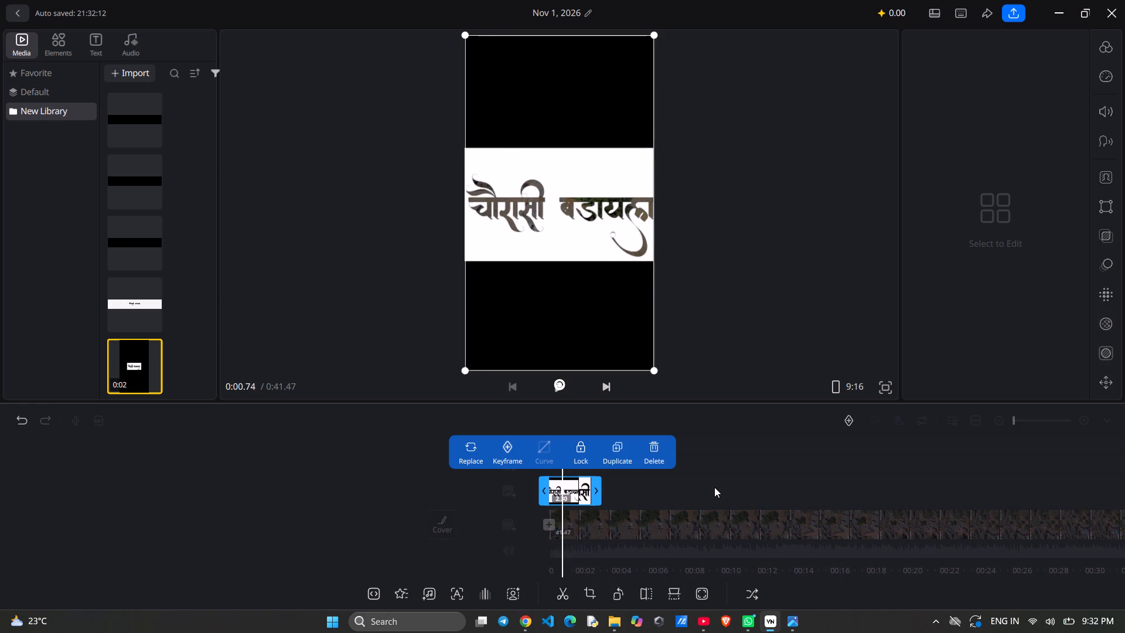
pyautogui.moveTo(714, 487); pyautogui.dragTo(709, 486)
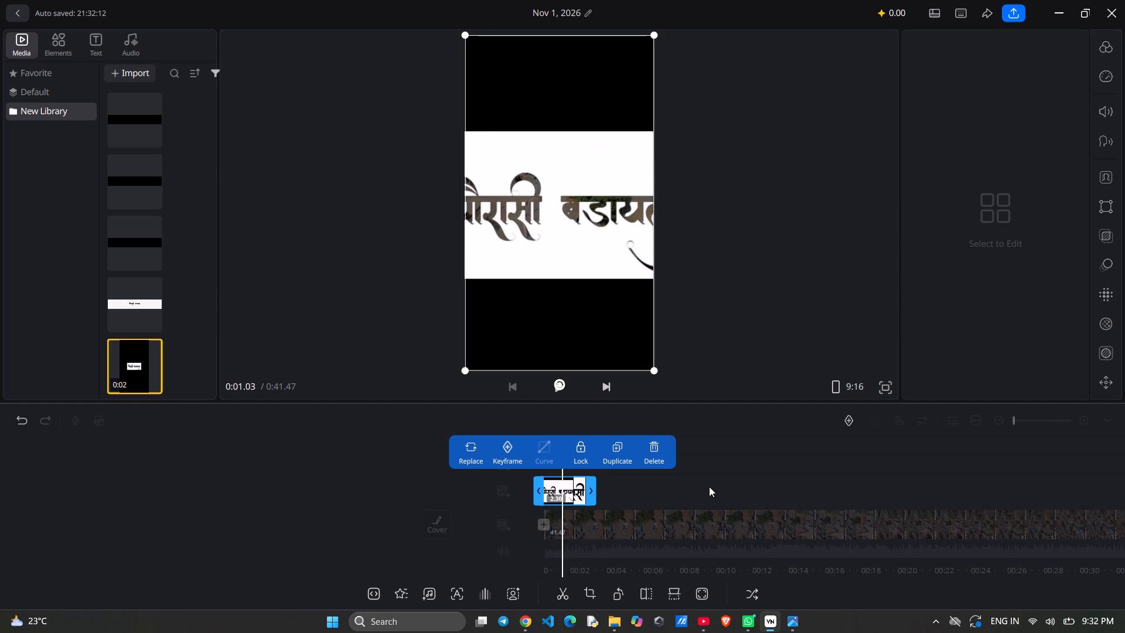
pyautogui.moveTo(709, 486); pyautogui.dragTo(716, 486)
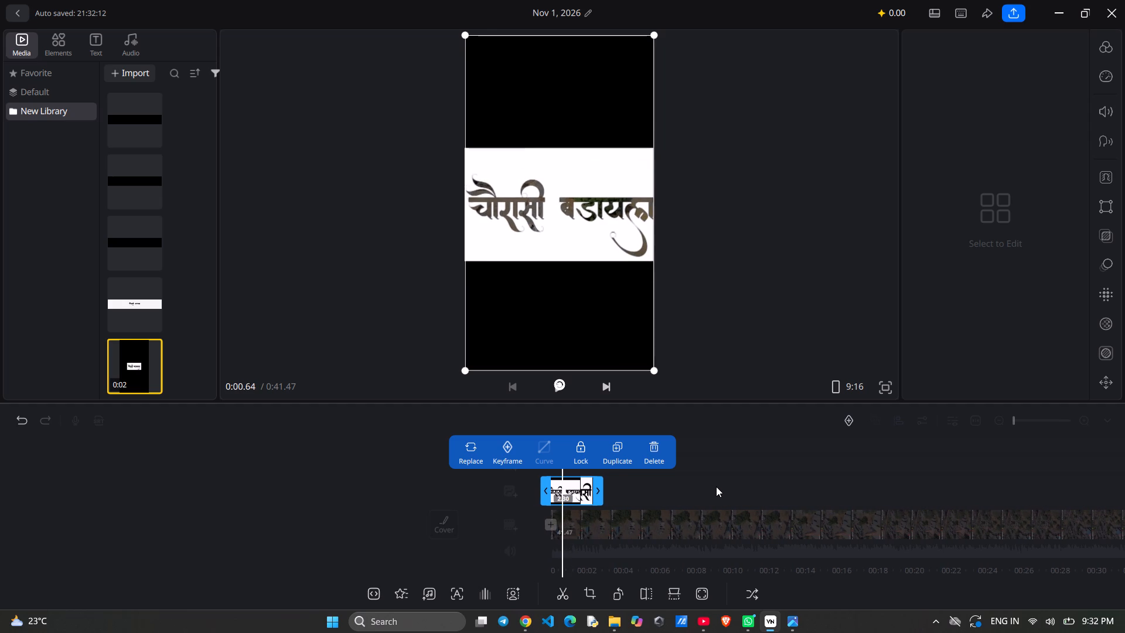
pyautogui.moveTo(716, 486); pyautogui.dragTo(718, 486)
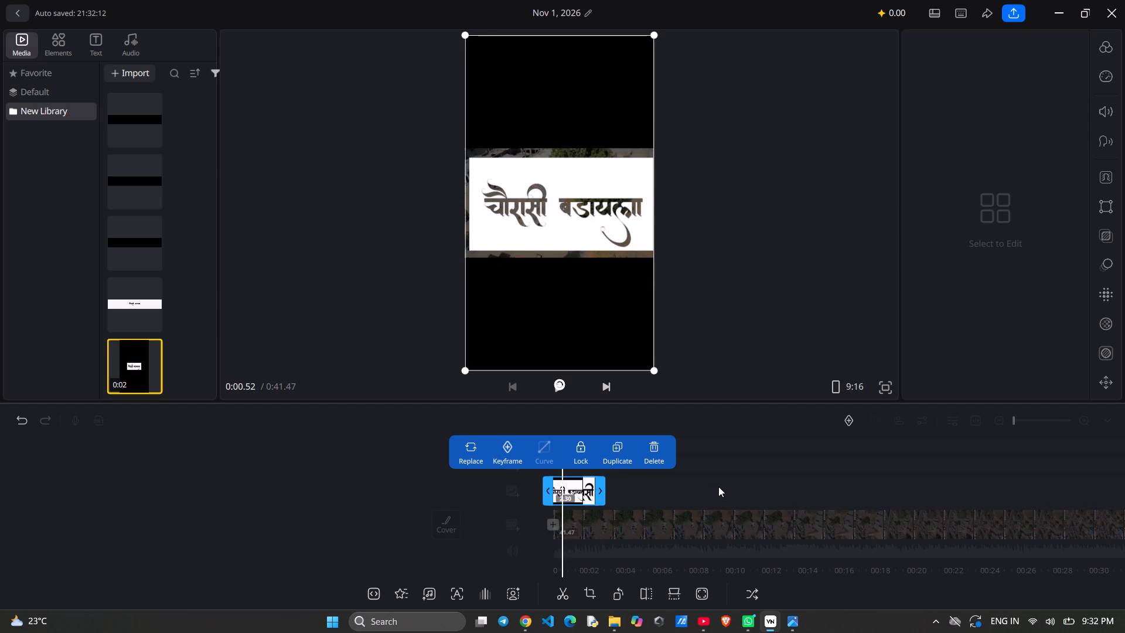
pyautogui.click(601, 229)
pyautogui.click(554, 280)
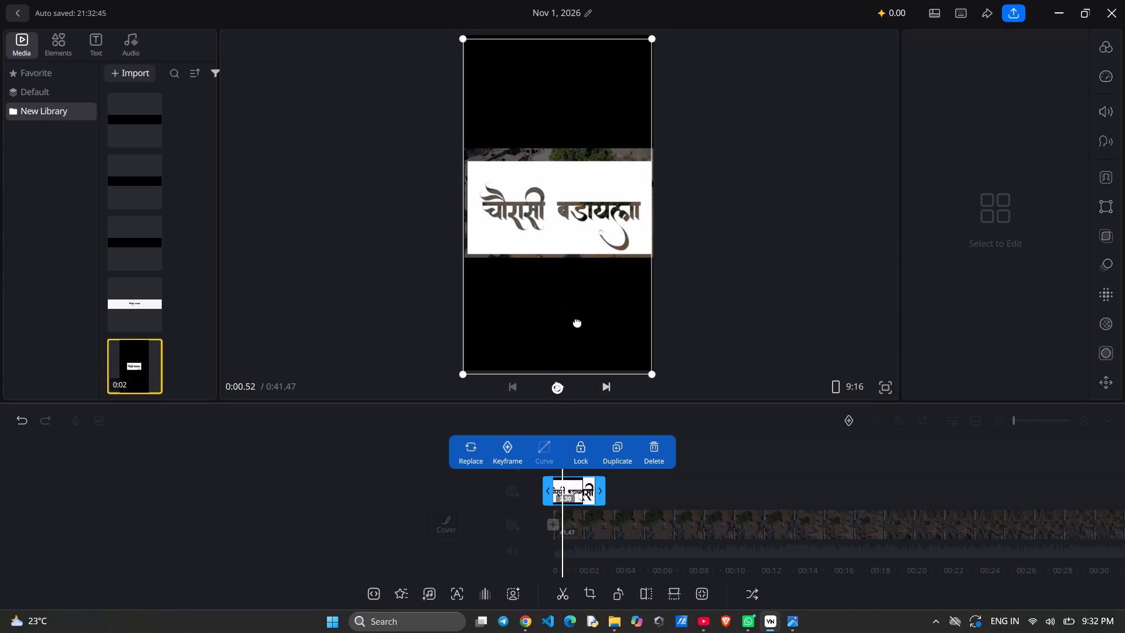
pyautogui.click(664, 488)
# Enlarge the timeline scale and examine the title overlay's coverage of the footage frame by frame between about 0:00.88 and 0:00.66.
pyautogui.click(569, 492)
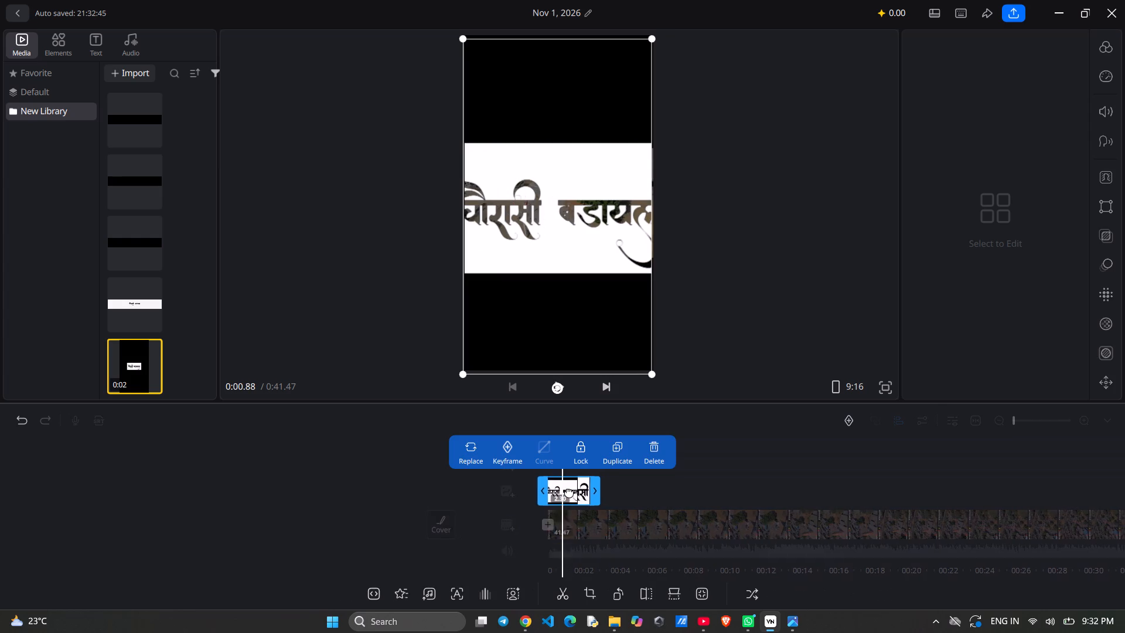
pyautogui.hotkey('ctrl', '=')
pyautogui.hotkey('ctrl', '=')
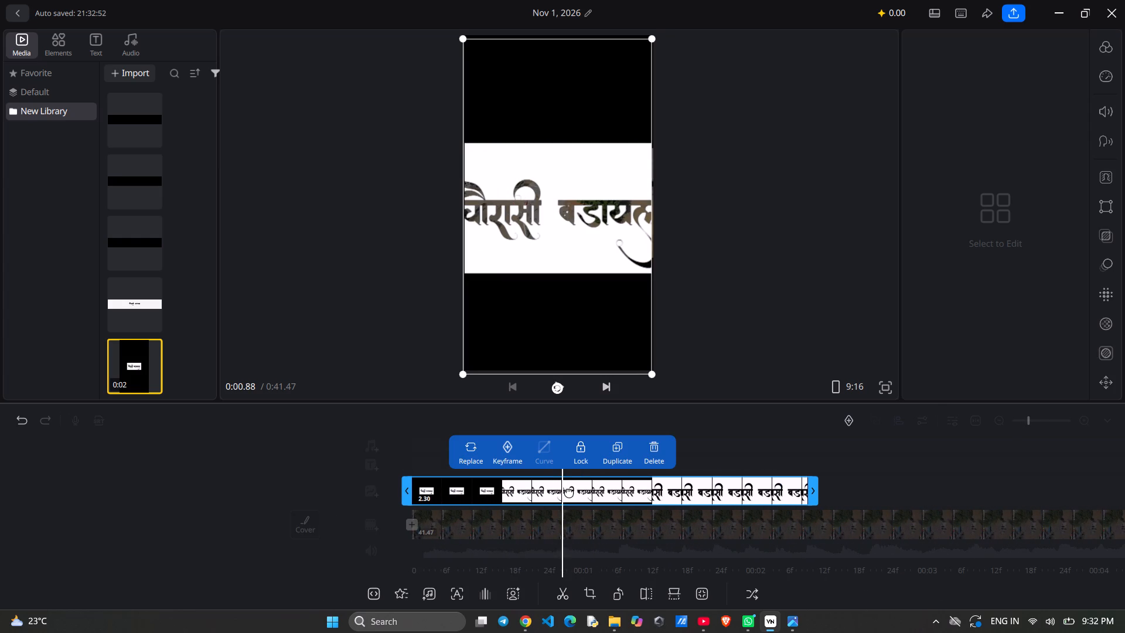
pyautogui.moveTo(564, 488); pyautogui.dragTo(552, 489)
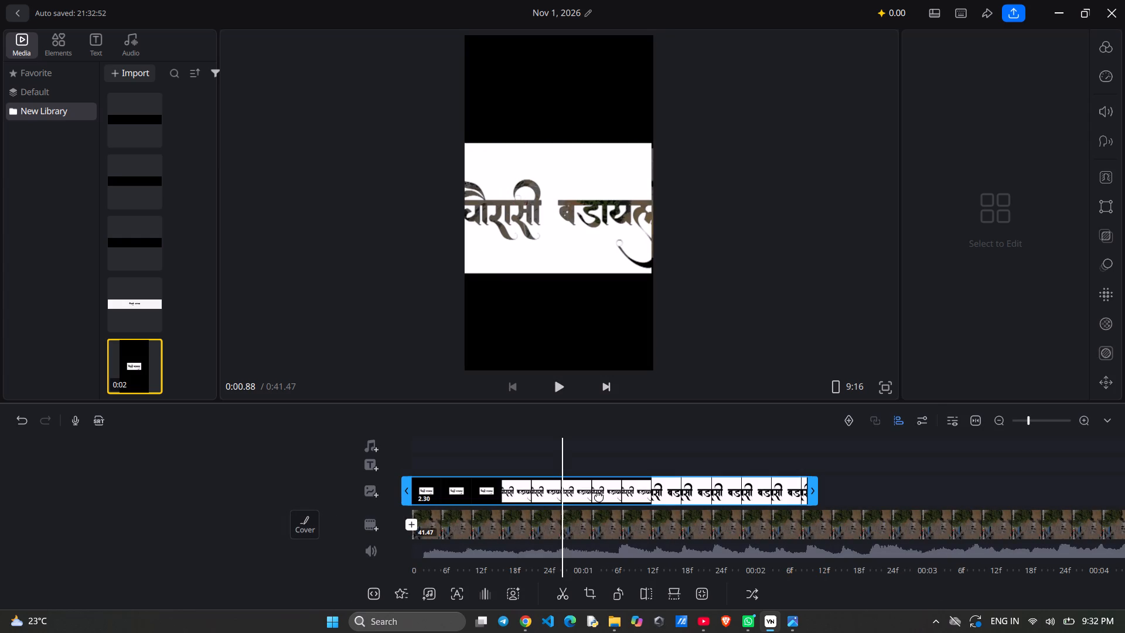
pyautogui.moveTo(599, 496); pyautogui.dragTo(589, 495)
pyautogui.moveTo(889, 478); pyautogui.dragTo(889, 469)
pyautogui.moveTo(889, 469); pyautogui.dragTo(916, 474)
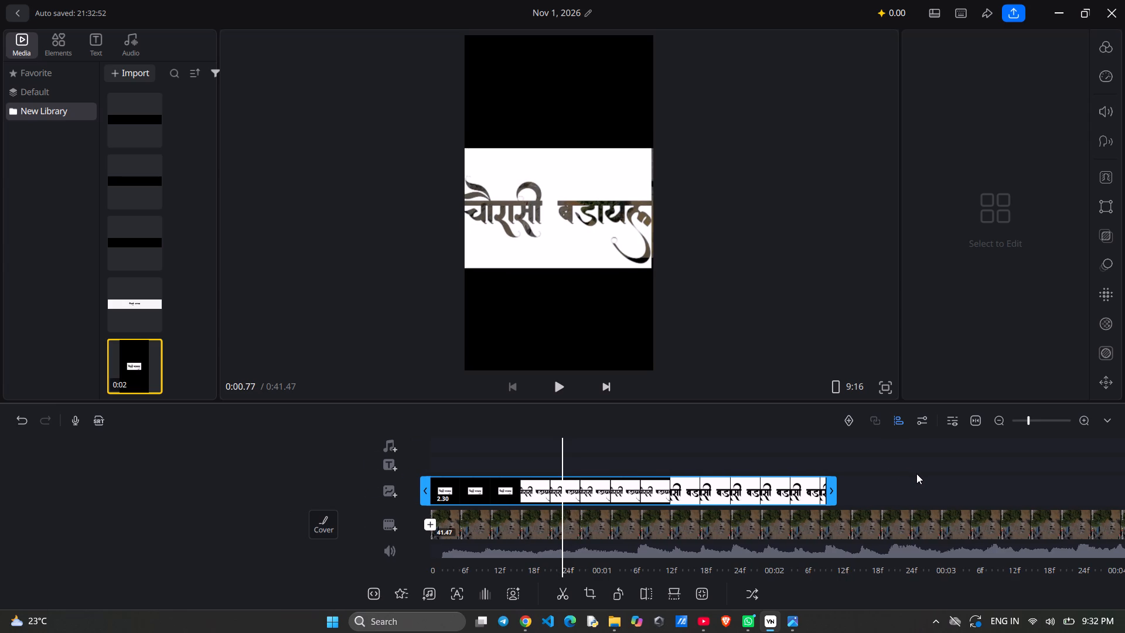
pyautogui.moveTo(916, 474); pyautogui.dragTo(922, 474)
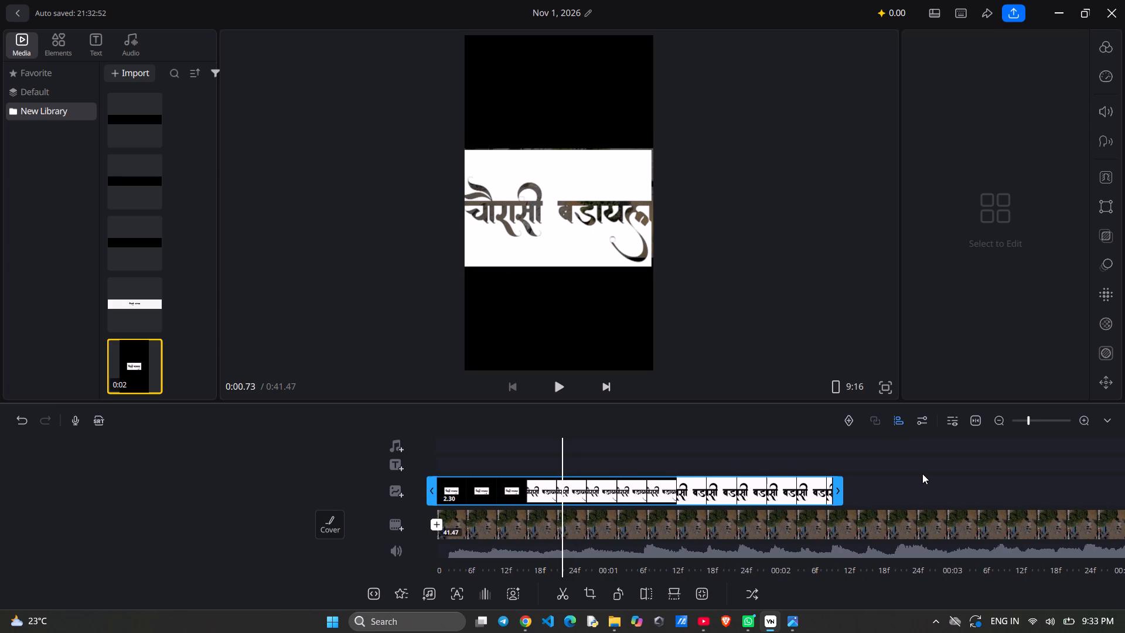
pyautogui.moveTo(922, 474); pyautogui.dragTo(934, 476)
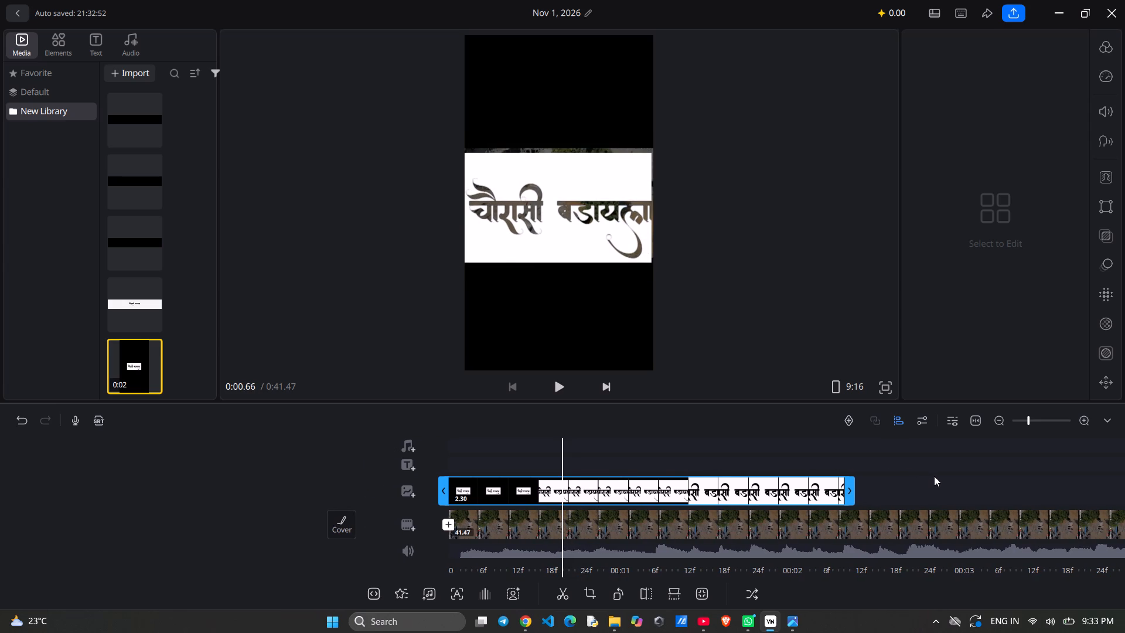
# Nudge the चौरासी बडायला title overlay slightly left and down over the aerial footage, judging its position between about 0:00.57 and 0:00.81.
pyautogui.moveTo(934, 476); pyautogui.dragTo(950, 482)
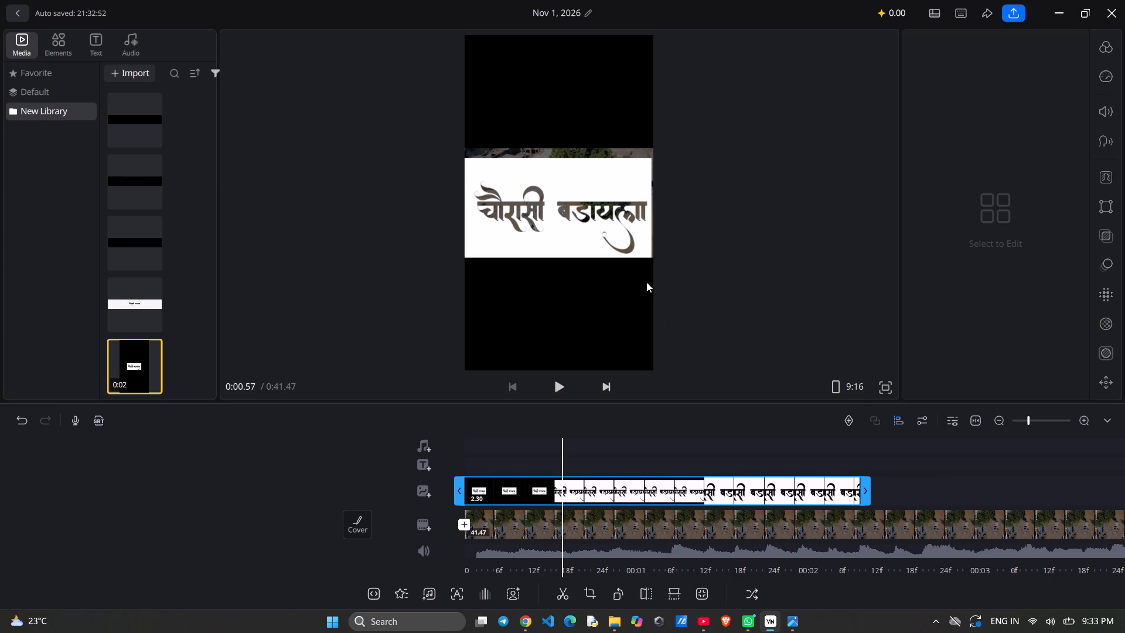
pyautogui.moveTo(589, 228); pyautogui.dragTo(581, 227)
pyautogui.click(608, 495)
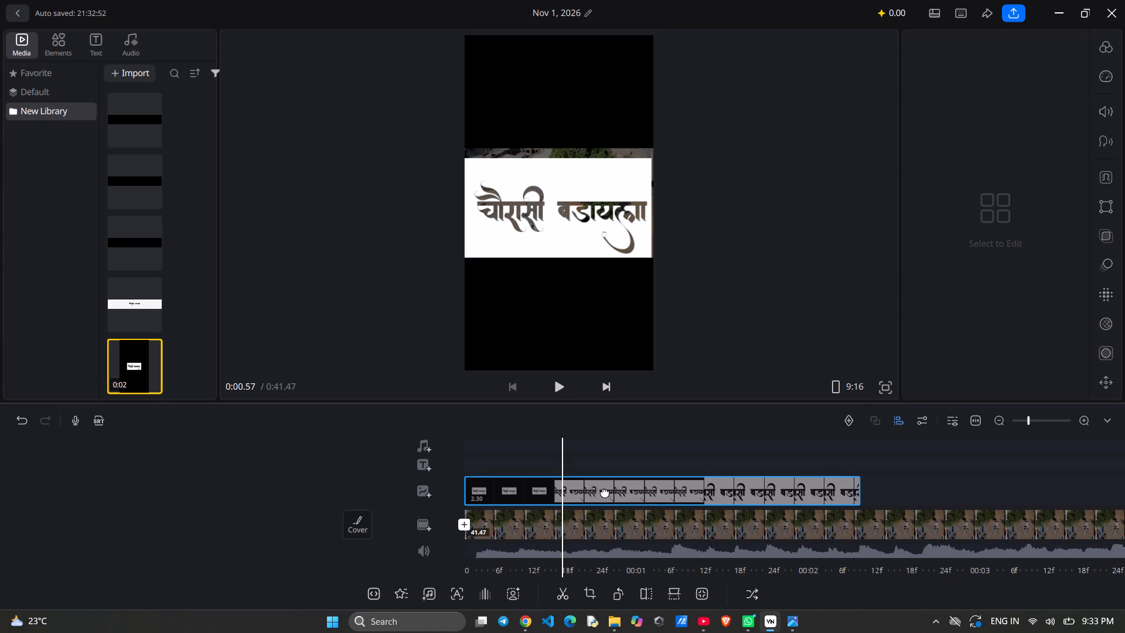
pyautogui.click(604, 482)
pyautogui.click(587, 341)
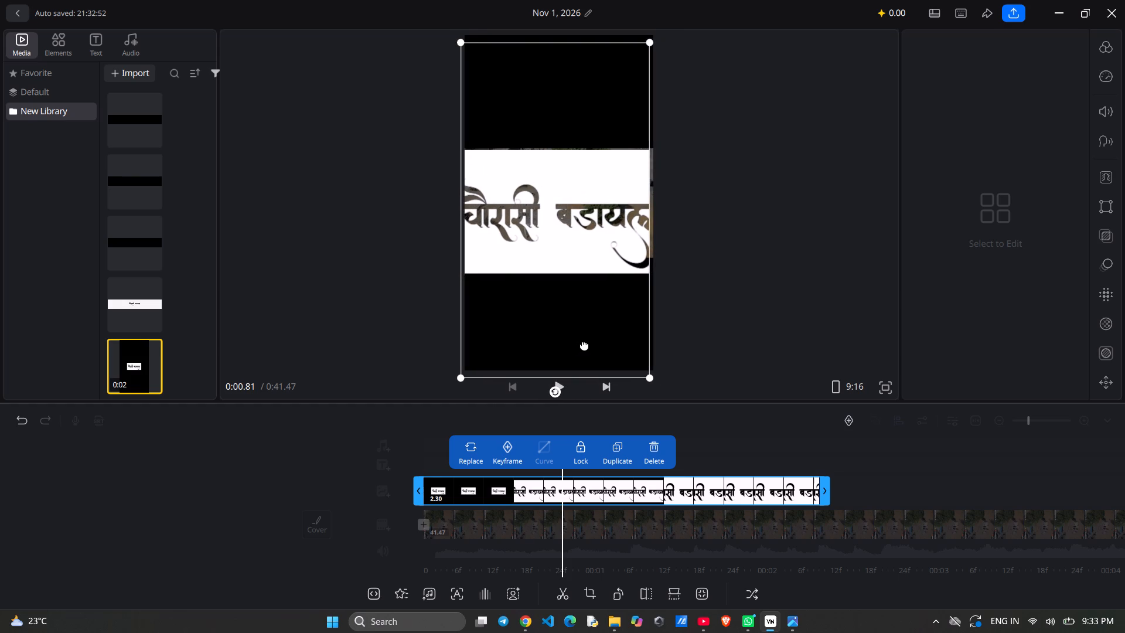